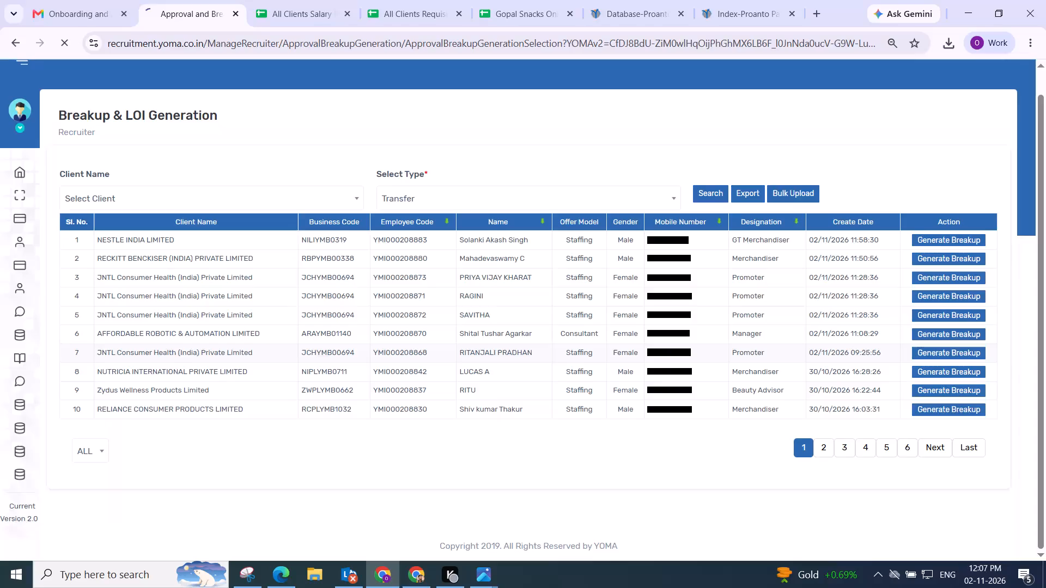
# Open the salary breakup form for the Kimberly-Clark India Private Limited Sales Experts candidate created 02/11/2026 11:47:12.
pyautogui.scroll(-4, 374, 353)
pyautogui.scroll(4, 374, 353)
pyautogui.scroll(-10, 374, 353)
pyautogui.scroll(-5, 455, 334)
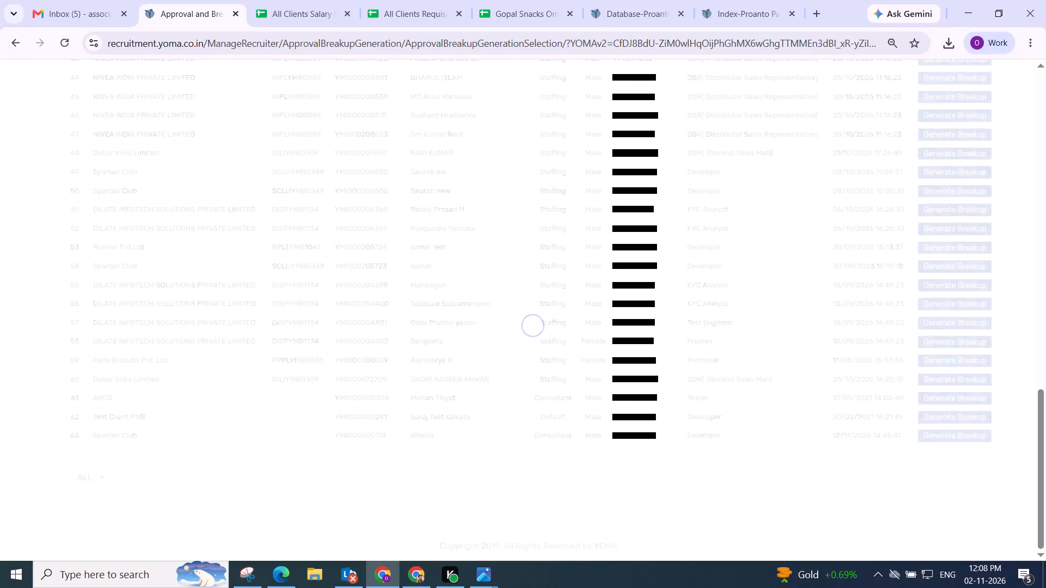
pyautogui.scroll(5, 361, 352)
pyautogui.scroll(-1, 409, 354)
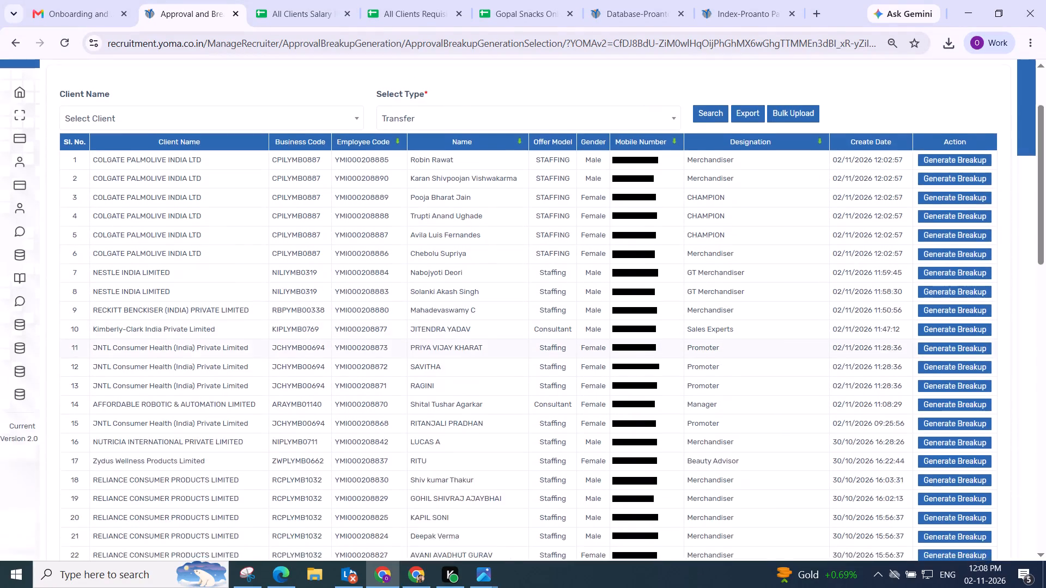
pyautogui.scroll(-1, 379, 345)
pyautogui.scroll(-2, 220, 223)
pyautogui.scroll(-1, 190, 272)
pyautogui.scroll(-1, 237, 230)
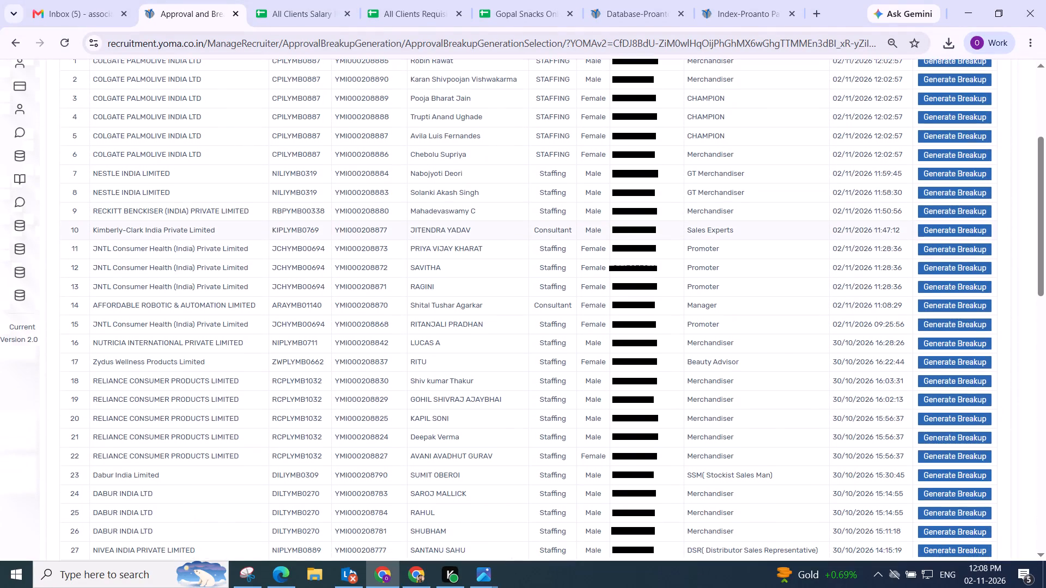
pyautogui.click(967, 234)
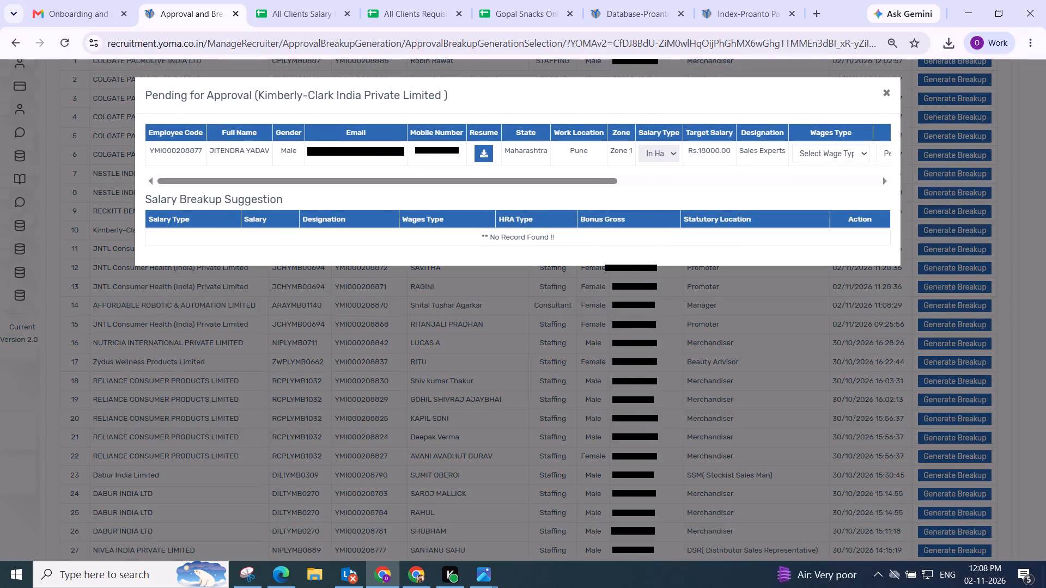
# Generate the salary with Semi-Skilled (Manual) wages, Flat HRA, PF NO, bonus Not Applicable and statutory location Aurangabad.
pyautogui.moveTo(326, 182); pyautogui.dragTo(880, 183)
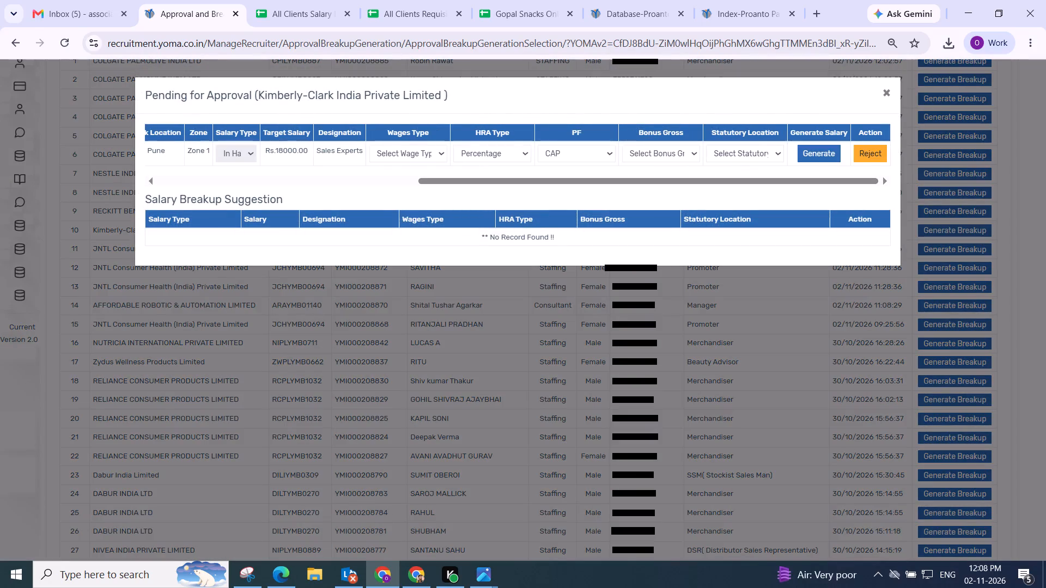
pyautogui.click(405, 150)
pyautogui.moveTo(411, 254); pyautogui.dragTo(416, 250)
pyautogui.click(498, 158)
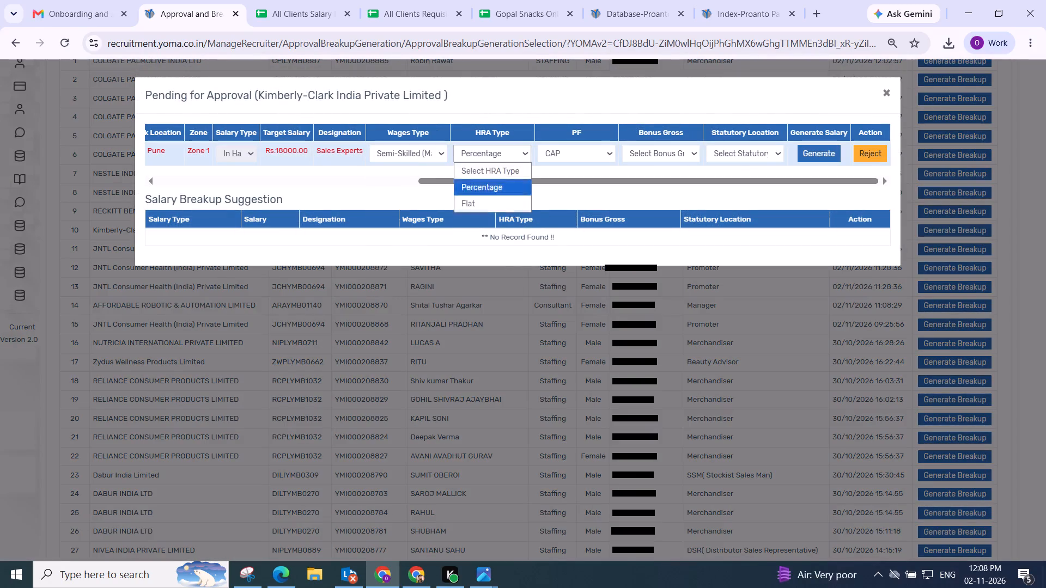
pyautogui.click(496, 198)
pyautogui.click(566, 138)
pyautogui.click(570, 152)
pyautogui.click(569, 219)
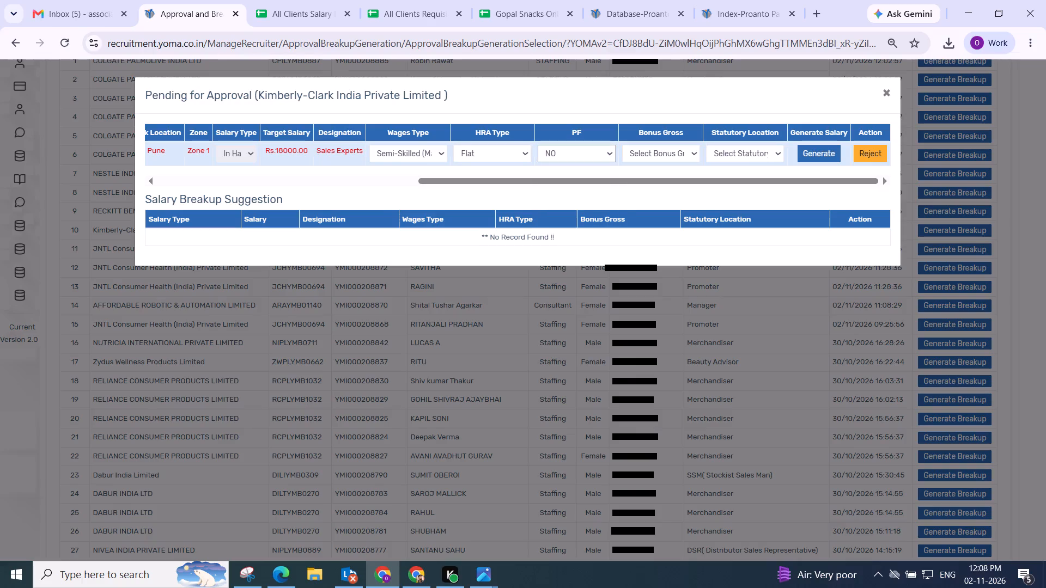
pyautogui.click(644, 154)
pyautogui.moveTo(648, 218); pyautogui.dragTo(653, 214)
pyautogui.click(745, 145)
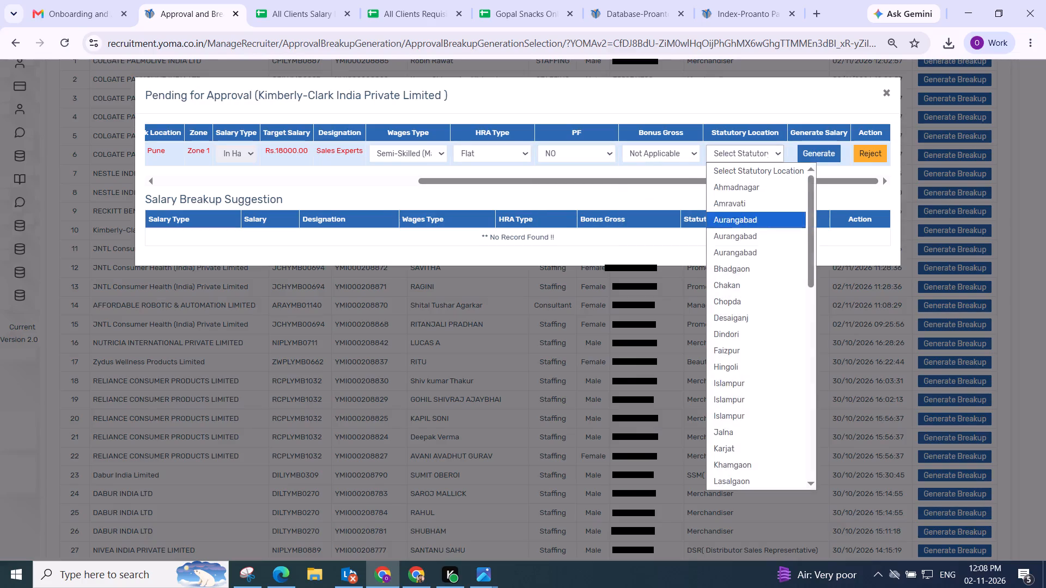
pyautogui.moveTo(732, 224); pyautogui.dragTo(728, 219)
pyautogui.click(805, 152)
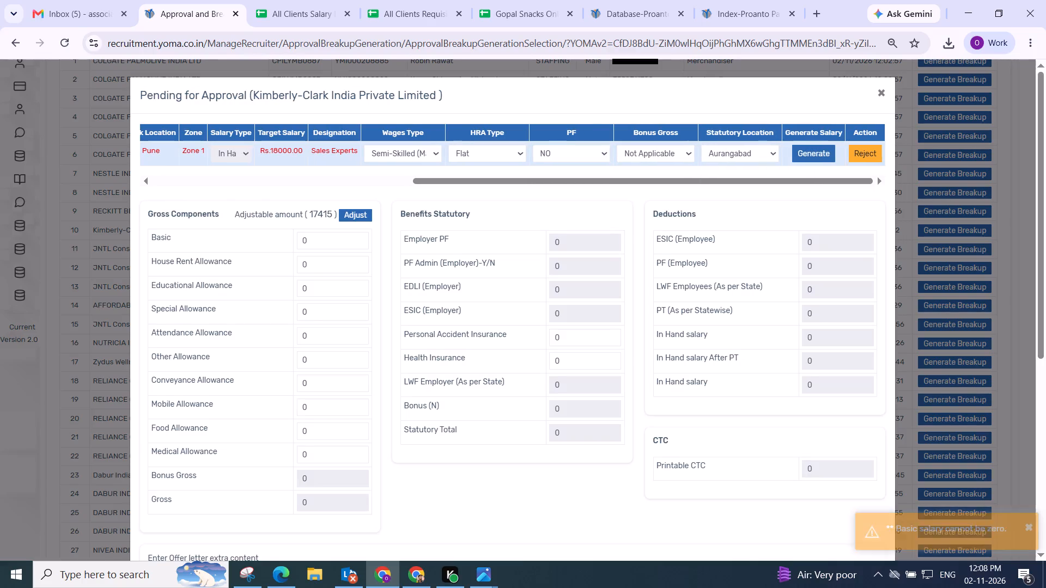
# Adjust the gross components automatically, and replace the Basic salary with the gross amount of 18000.
pyautogui.click(351, 216)
pyautogui.scroll(-2, 369, 214)
pyautogui.doubleClick(321, 172)
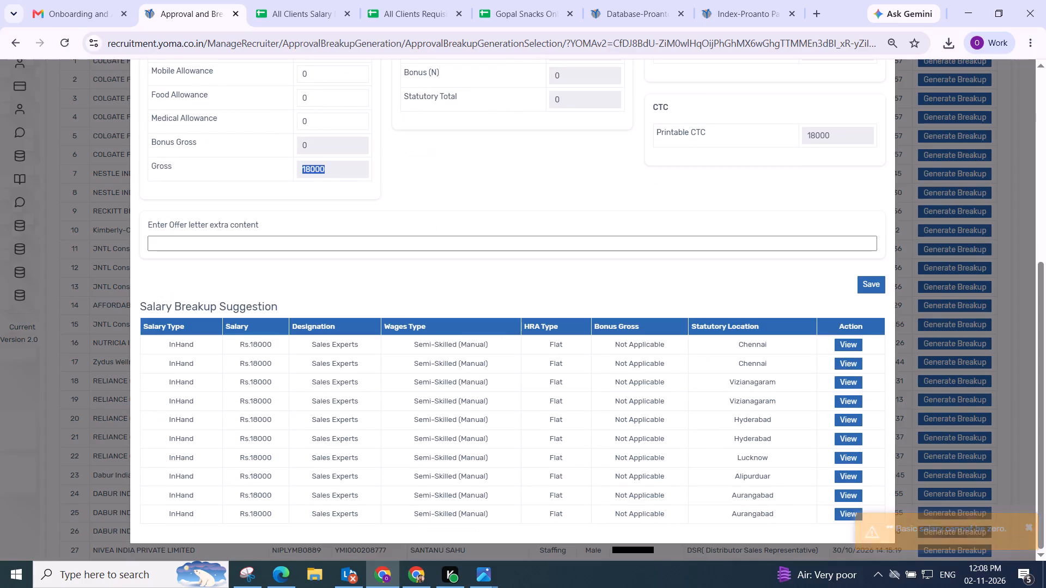
pyautogui.hotkey('ctrl', 'c')
pyautogui.scroll(3, 319, 184)
pyautogui.moveTo(338, 243); pyautogui.dragTo(303, 247)
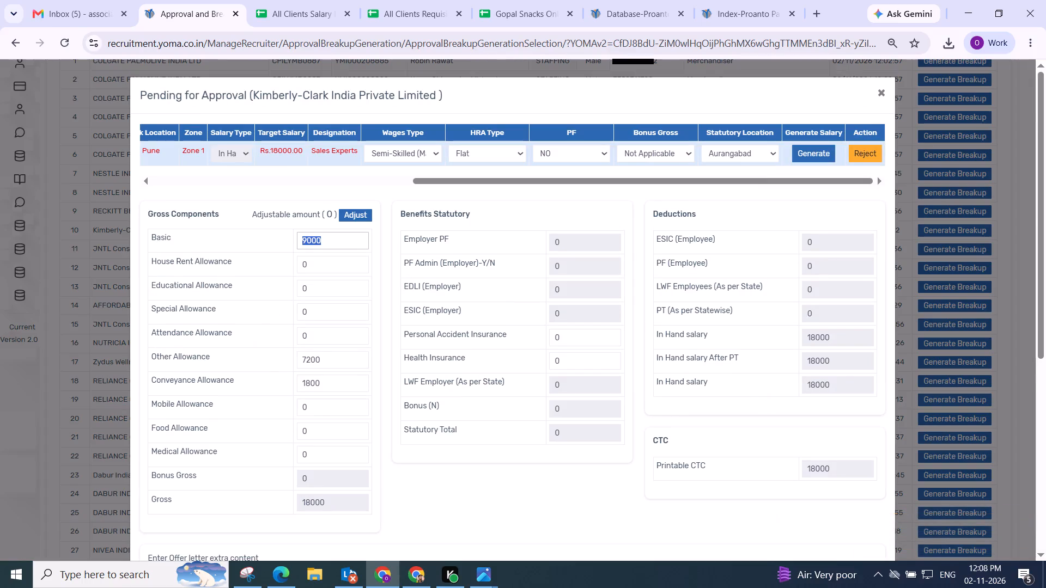
pyautogui.hotkey('ctrl', 'v')
pyautogui.click(385, 234)
# Save the Kimberly-Clark candidate's salary breakup and confirm the save.
pyautogui.scroll(-2, 386, 232)
pyautogui.moveTo(516, 209); pyautogui.dragTo(542, 210)
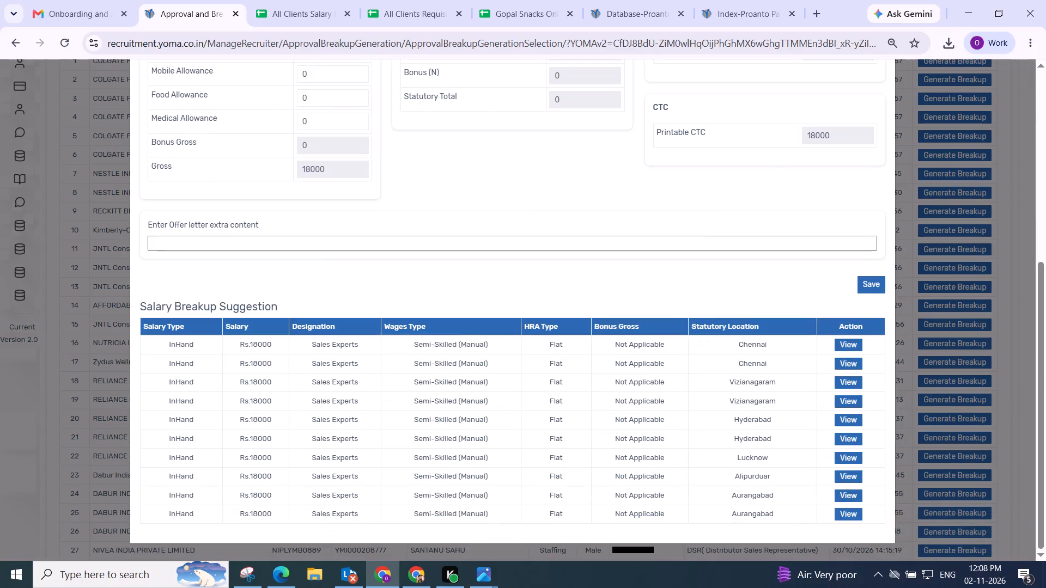
pyautogui.click(886, 286)
pyautogui.click(866, 289)
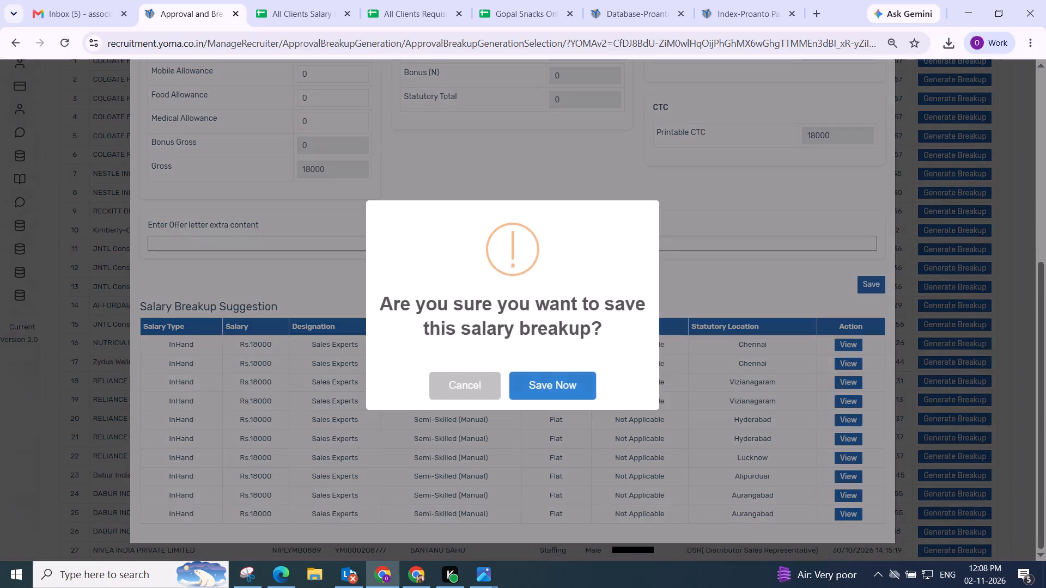
pyautogui.click(557, 374)
pyautogui.scroll(3, 574, 363)
pyautogui.click(755, 65)
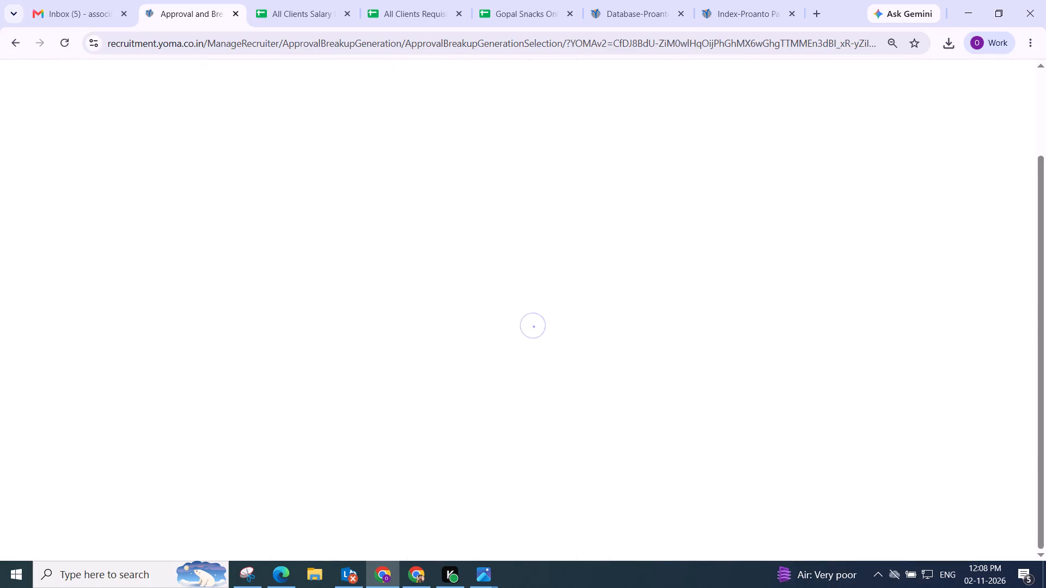
# Open the salary breakup form for the Dabur India Limited SSM (Stockist Sales Man) candidate created 30/10/2026 15:30:45.
pyautogui.scroll(3, 430, 286)
pyautogui.scroll(-2, 220, 265)
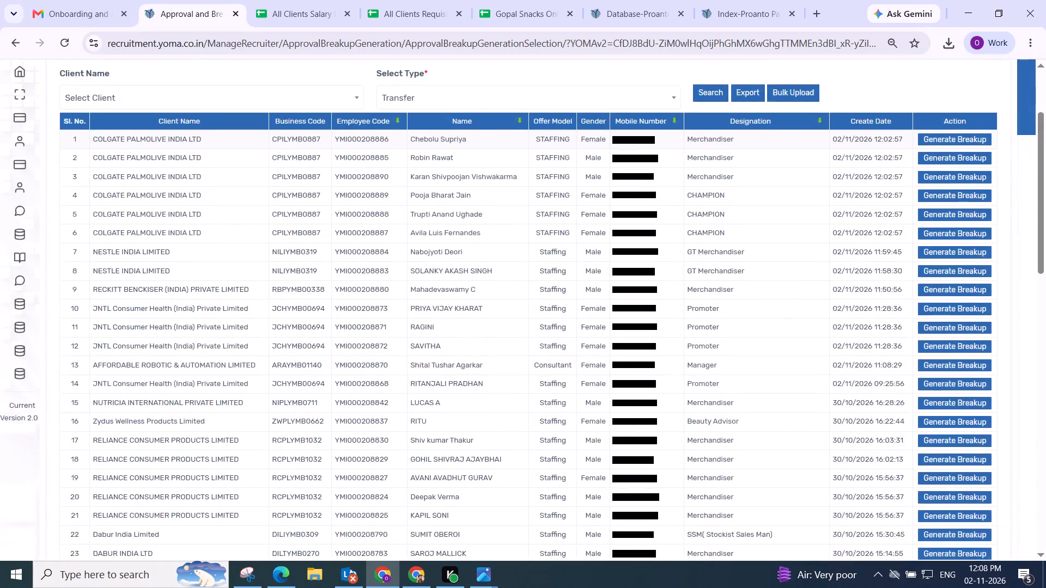
pyautogui.scroll(-3, 209, 278)
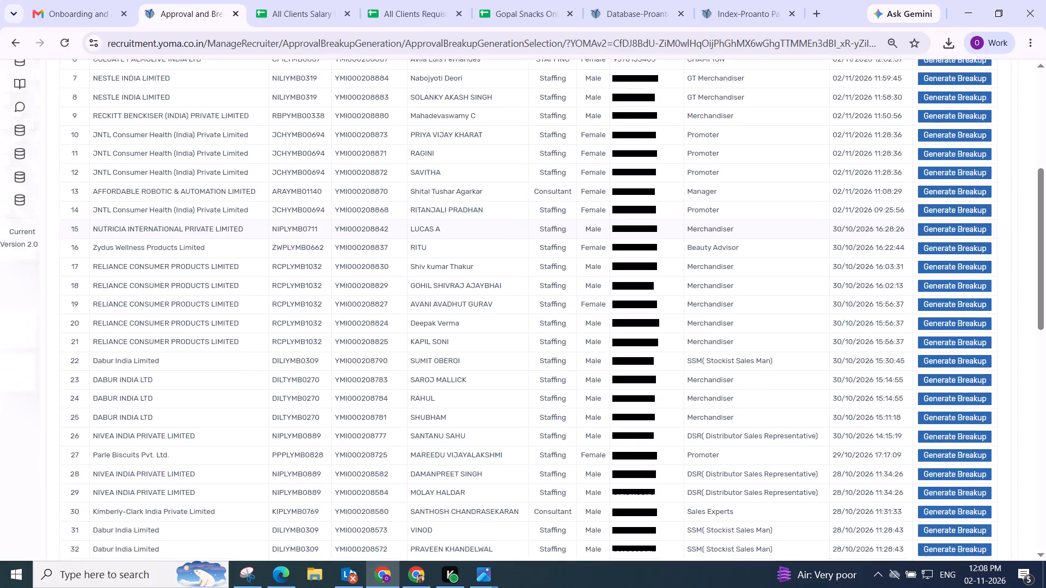
pyautogui.scroll(-3, 138, 230)
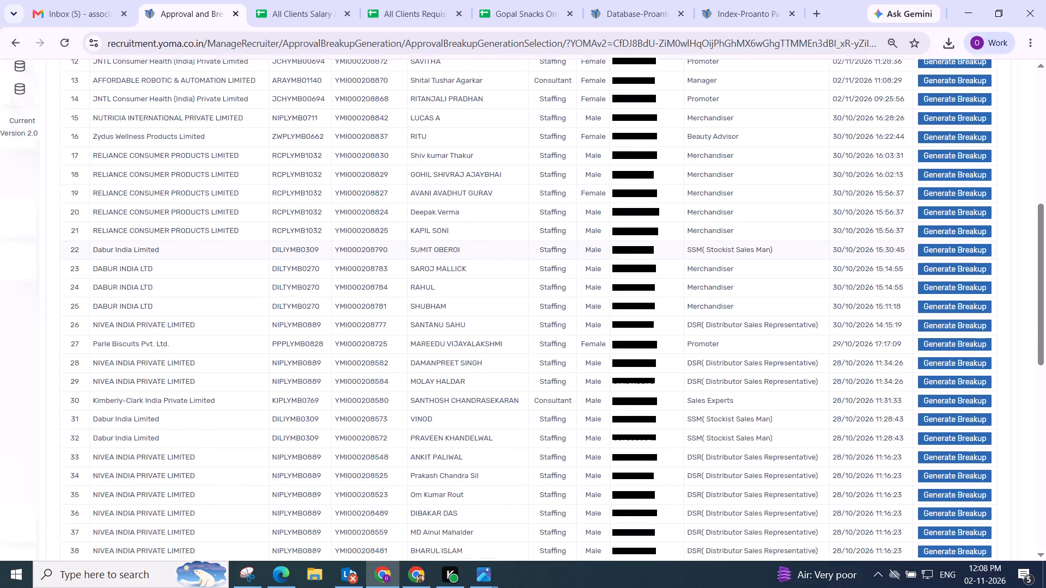
pyautogui.scroll(-1, 123, 254)
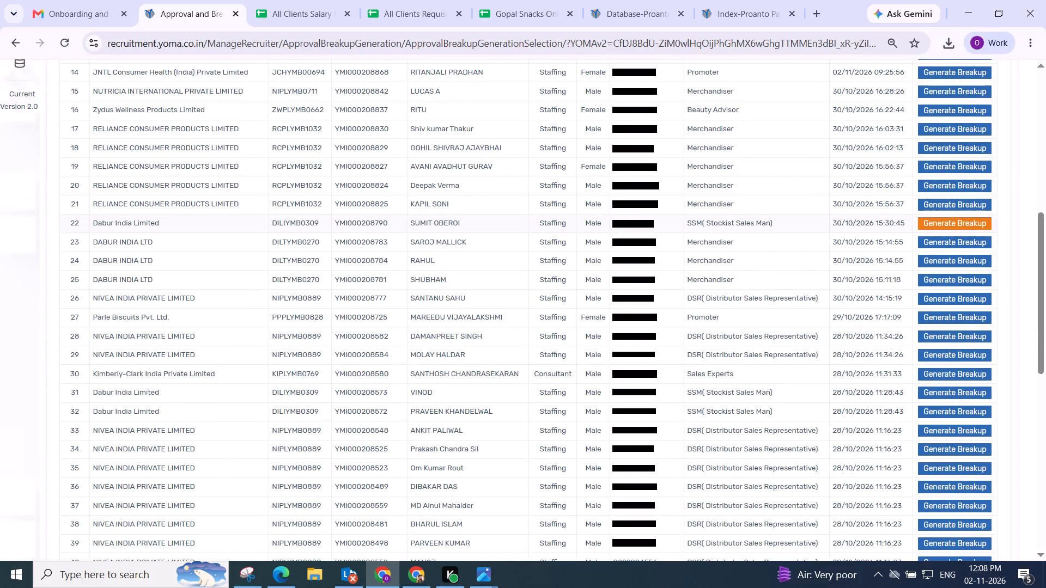
pyautogui.click(953, 223)
# Generate the salary with Semi-Skilled (Basic as Minimum Wages) wages, Bonus 8.33% and statutory location Fatehabad.
pyautogui.moveTo(306, 180); pyautogui.dragTo(305, 181)
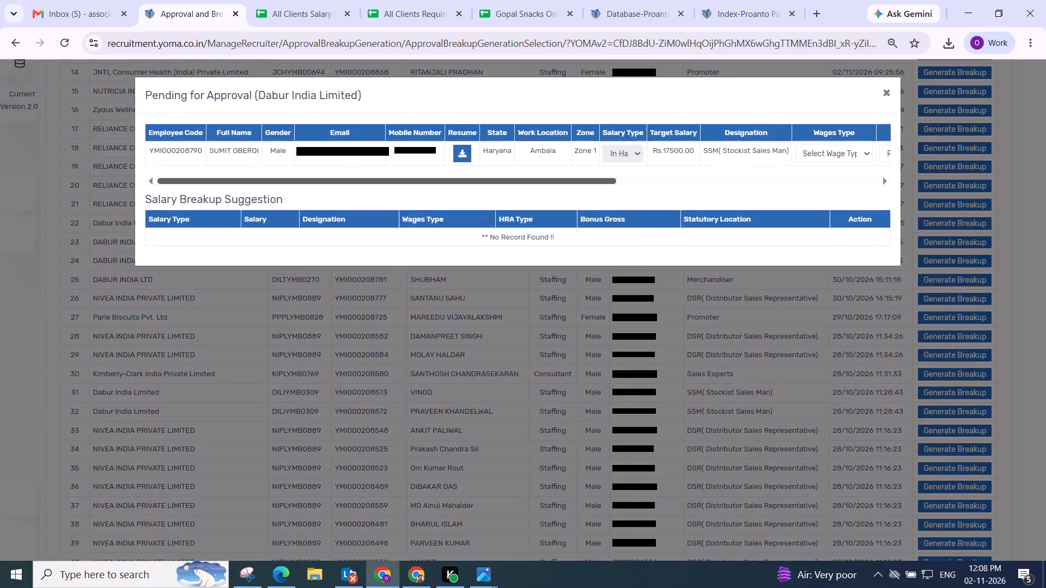
pyautogui.moveTo(305, 181); pyautogui.dragTo(853, 215)
pyautogui.click(408, 161)
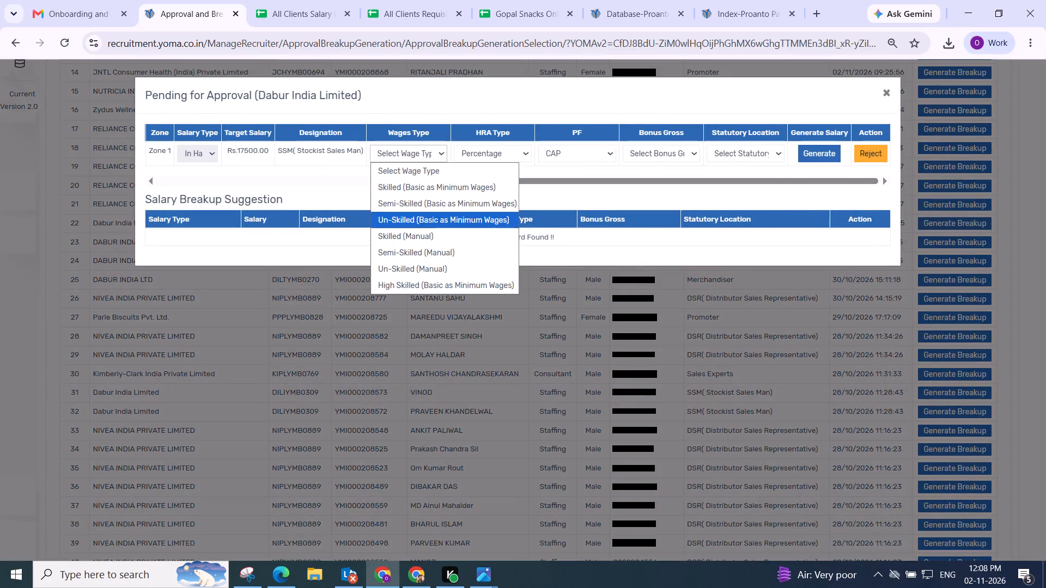
pyautogui.click(408, 207)
pyautogui.click(483, 154)
pyautogui.click(646, 153)
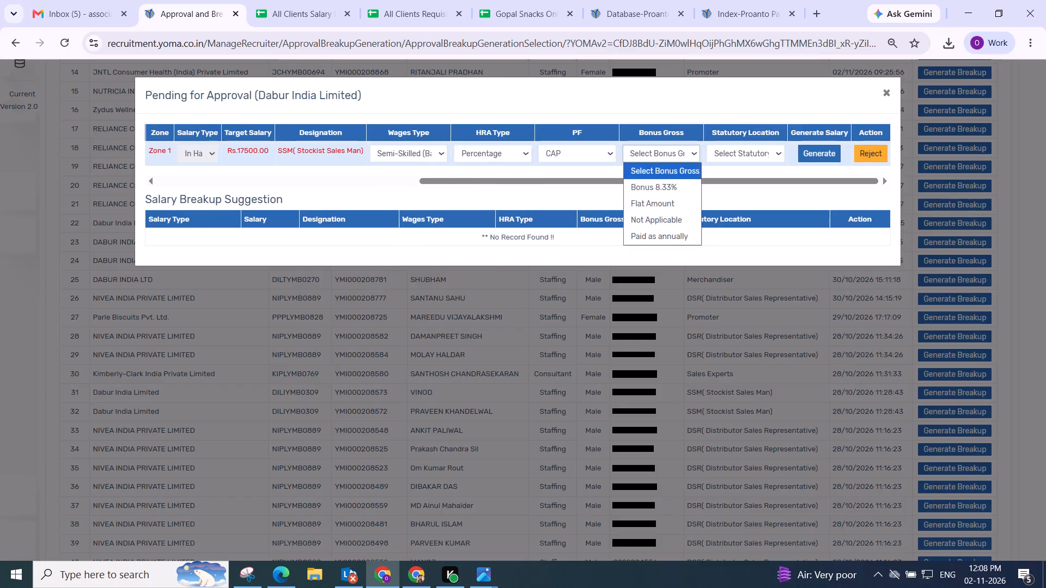
pyautogui.moveTo(653, 183); pyautogui.dragTo(660, 182)
pyautogui.click(721, 155)
pyautogui.moveTo(722, 203); pyautogui.dragTo(735, 200)
pyautogui.click(831, 157)
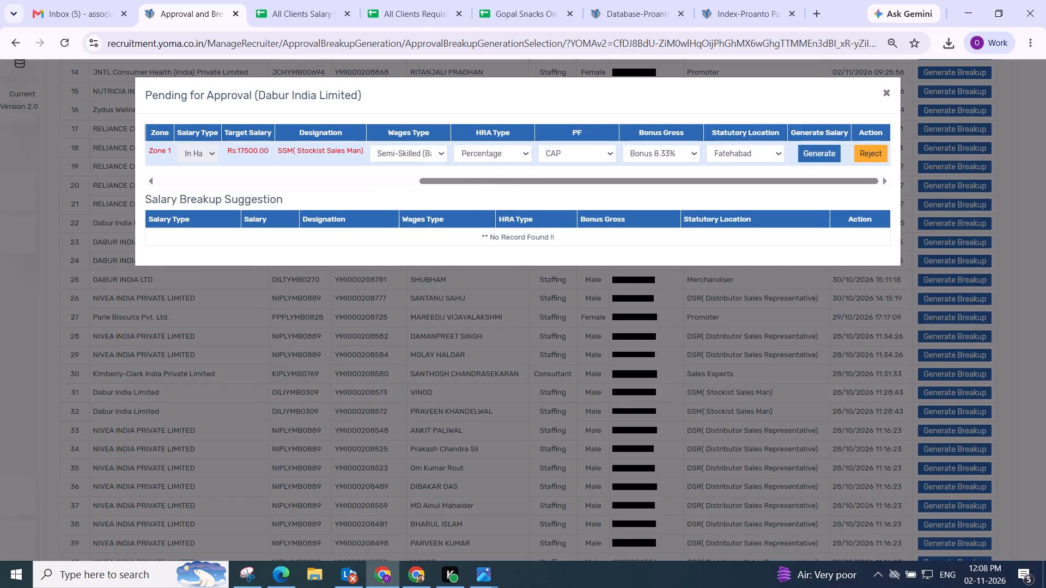
# Adjust the Dabur candidate's gross components automatically, and save the salary breakup.
pyautogui.click(361, 213)
pyautogui.scroll(-3, 396, 216)
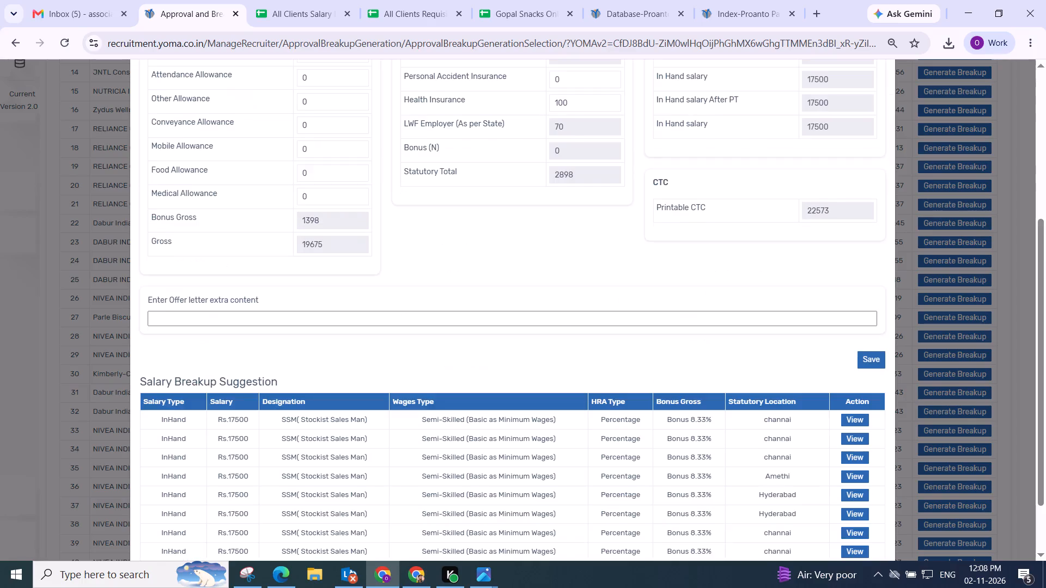
pyautogui.moveTo(576, 212); pyautogui.dragTo(604, 212)
pyautogui.click(865, 288)
pyautogui.click(561, 385)
pyautogui.scroll(3, 534, 283)
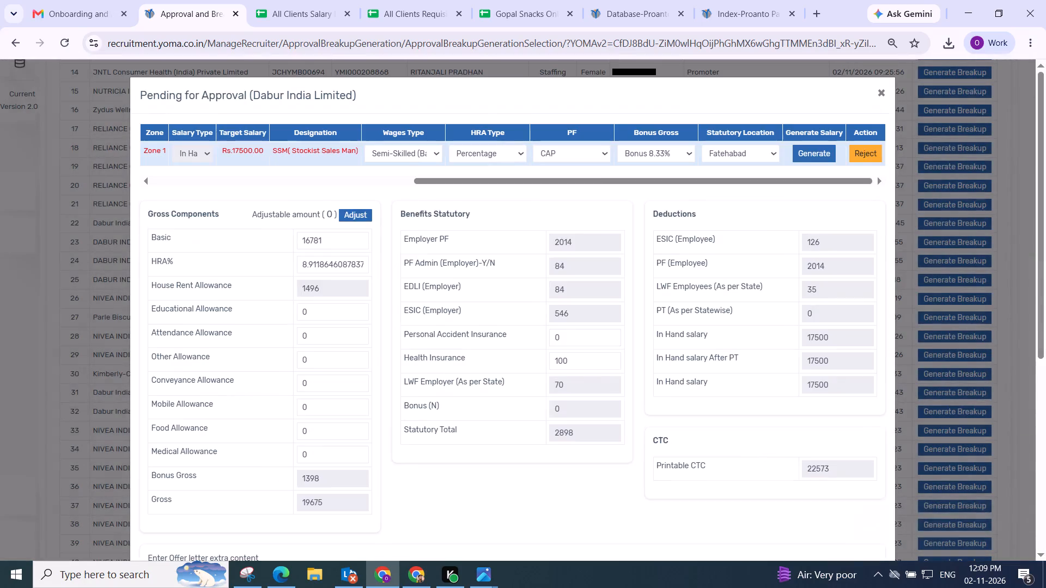
pyautogui.scroll(3, 656, 158)
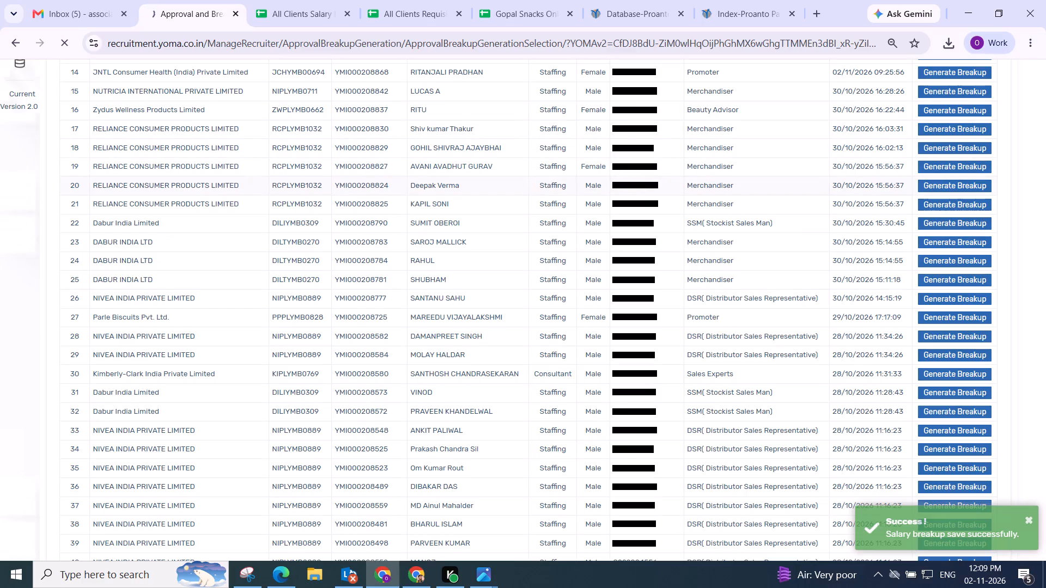
# Examine the pending approval details of the NIVEA INDIA PRIVATE LIMITED candidate created 30/10/2026 14:15:19, and close the form.
pyautogui.scroll(-5, 452, 187)
pyautogui.scroll(5, 416, 198)
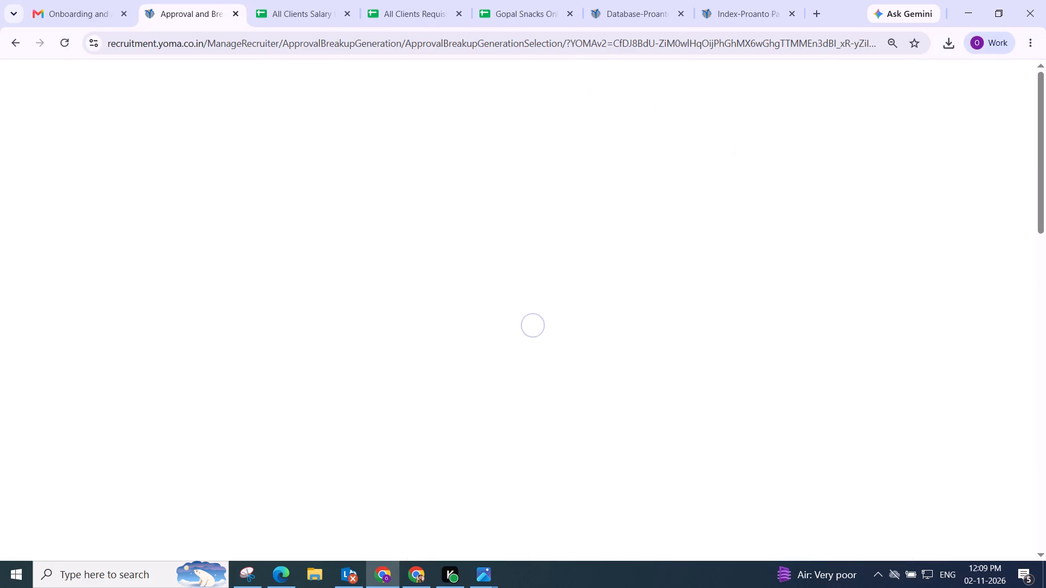
pyautogui.scroll(2, 190, 418)
pyautogui.scroll(-1, 183, 382)
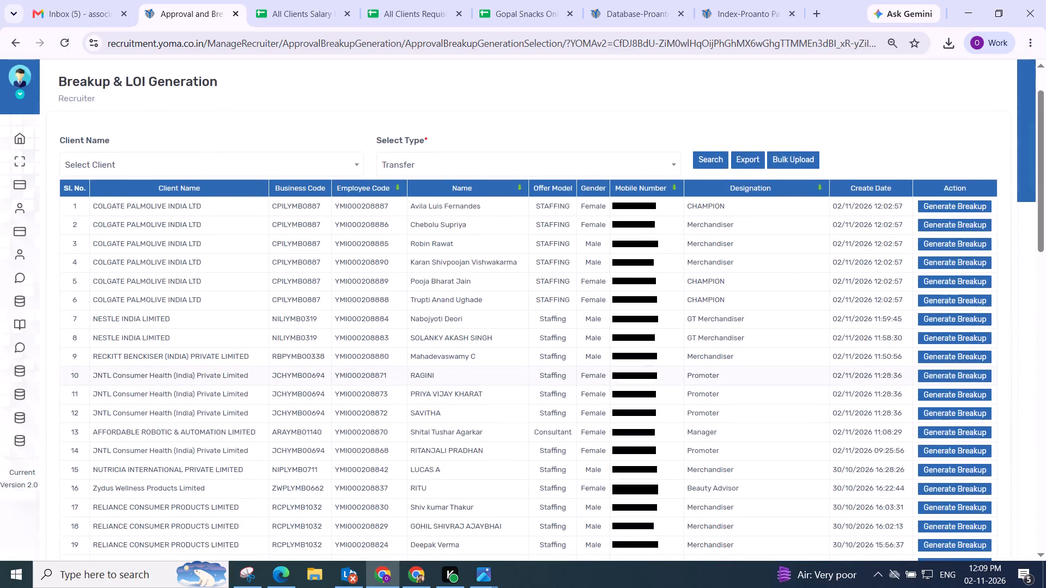
pyautogui.scroll(-1, 177, 382)
pyautogui.scroll(-2, 148, 316)
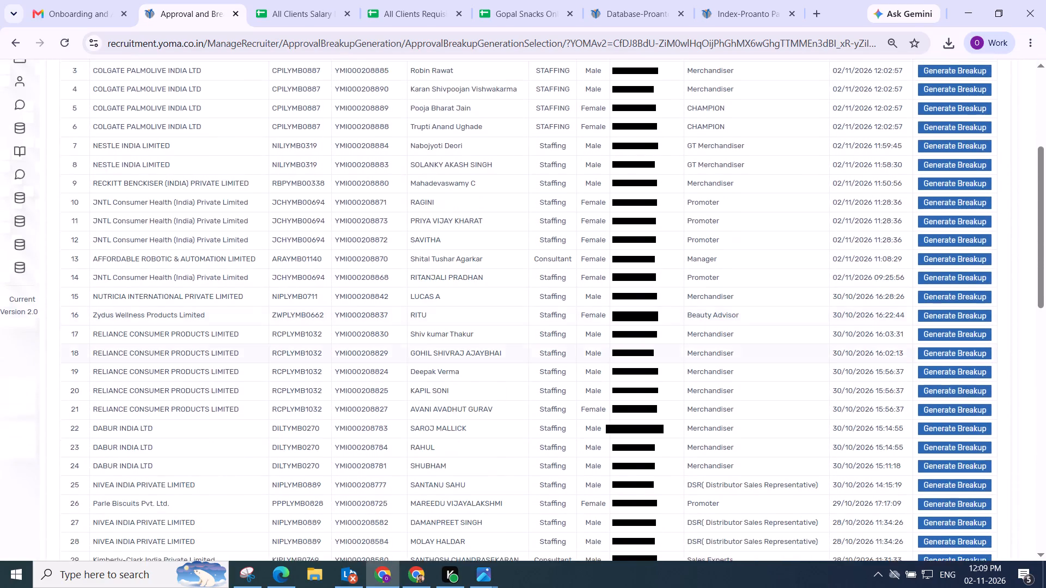
pyautogui.scroll(-3, 139, 351)
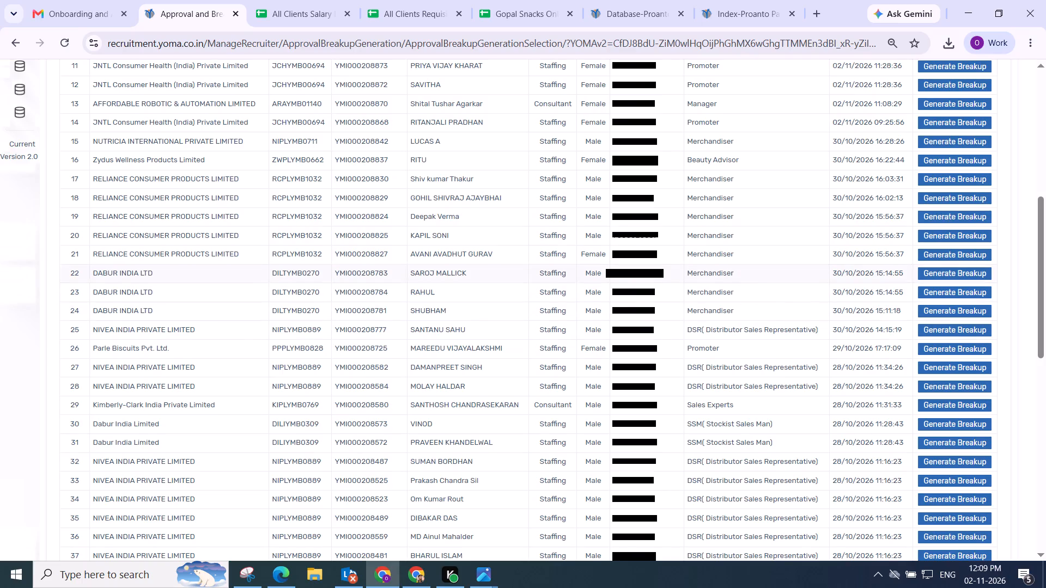
pyautogui.scroll(-1, 235, 319)
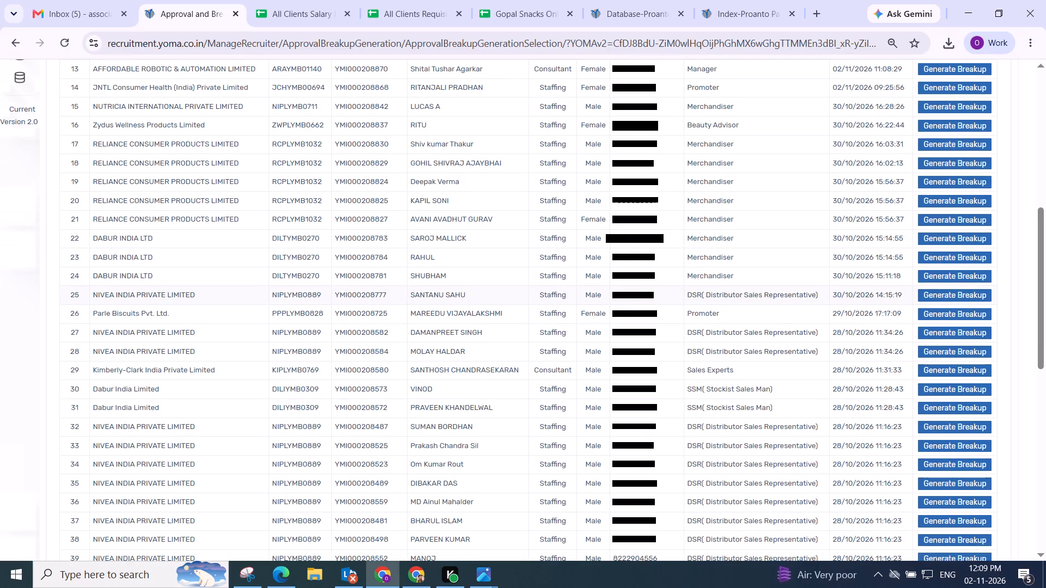
pyautogui.click(937, 297)
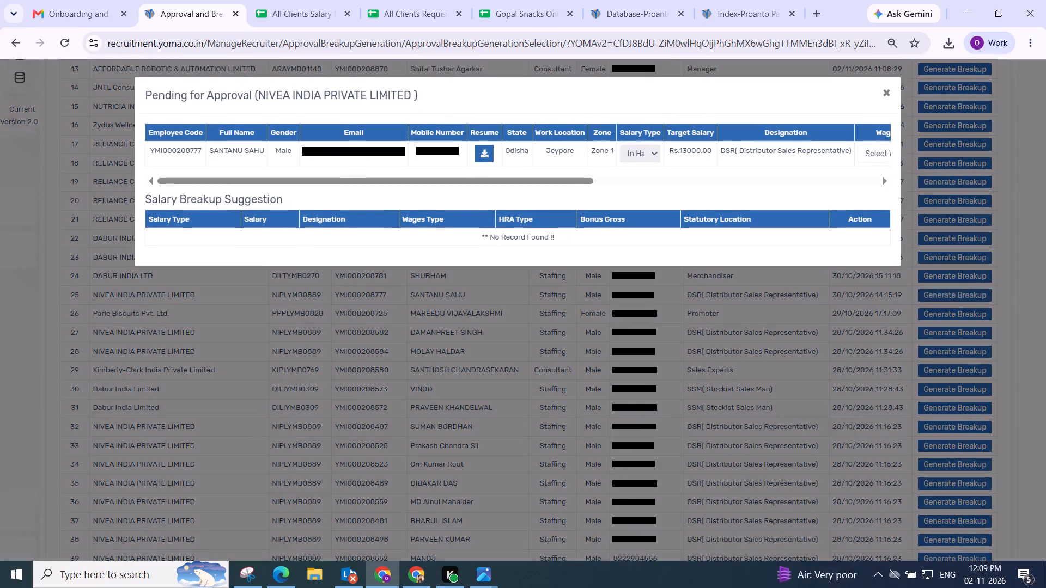
pyautogui.click(424, 311)
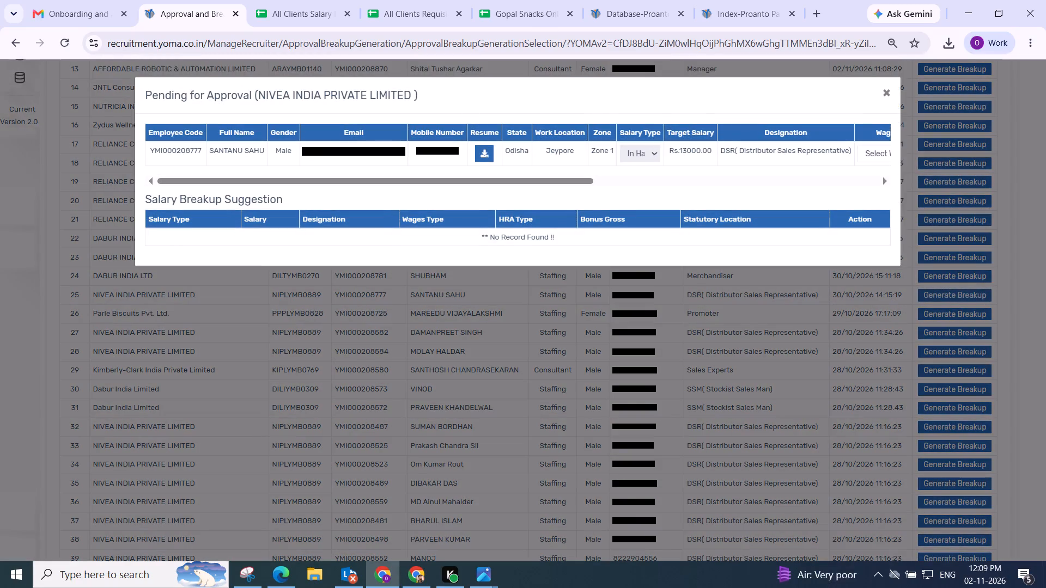
pyautogui.moveTo(410, 181); pyautogui.dragTo(963, 180)
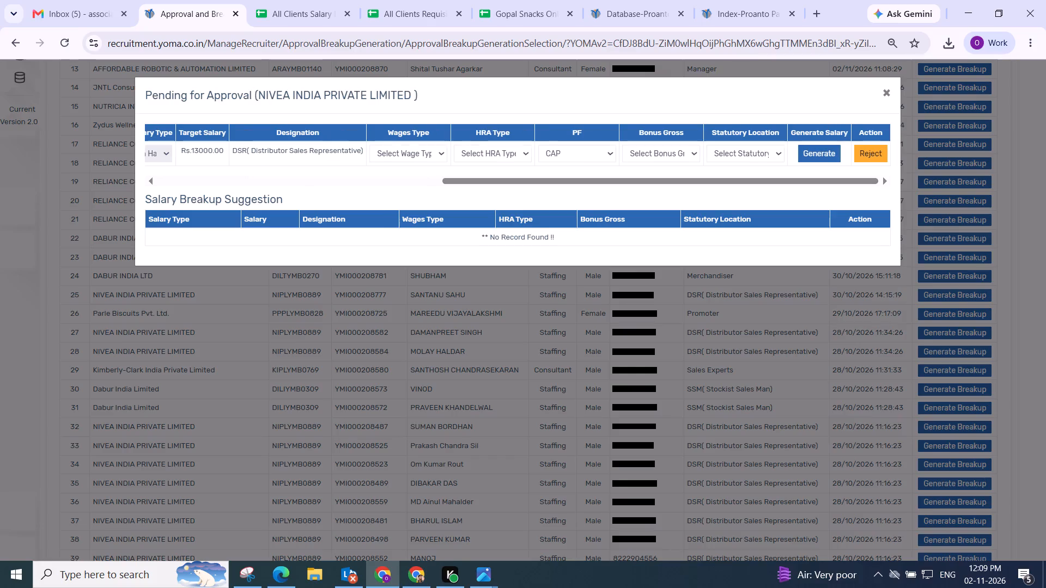
pyautogui.click(886, 94)
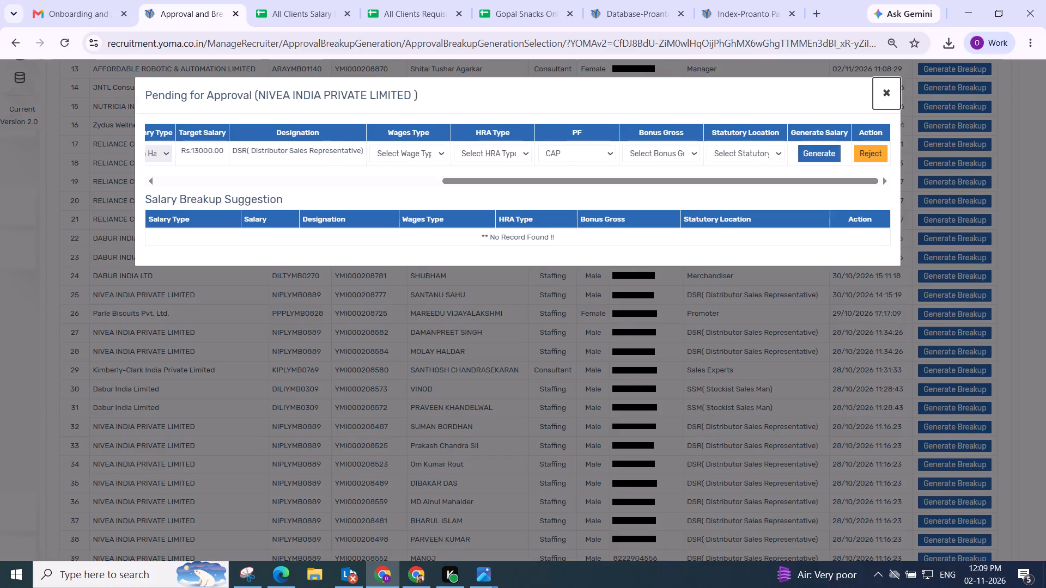
# Generate the Kimberly-Clark Sales Experts candidate's salary with Skilled (Manual) wages, Flat HRA, PF NO, Bonus Not Applicable and statutory location Chennai.
pyautogui.scroll(-1, 204, 365)
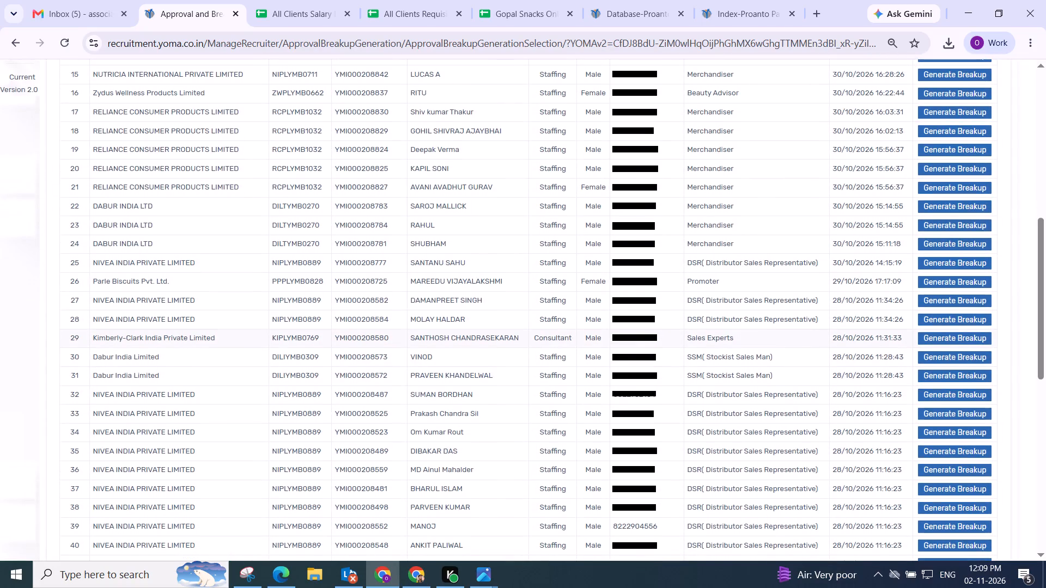
pyautogui.click(933, 342)
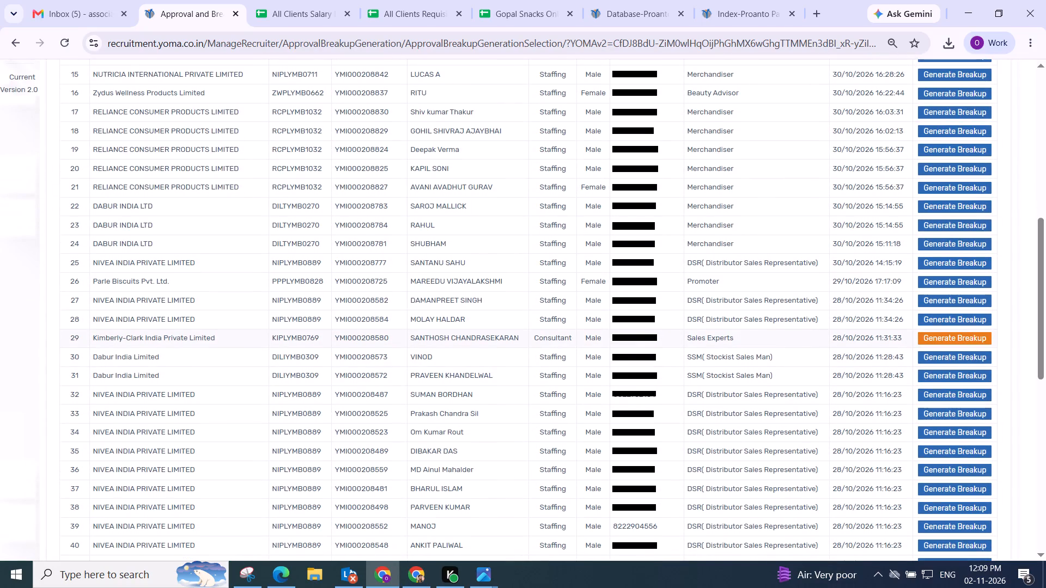
pyautogui.moveTo(276, 183); pyautogui.dragTo(891, 182)
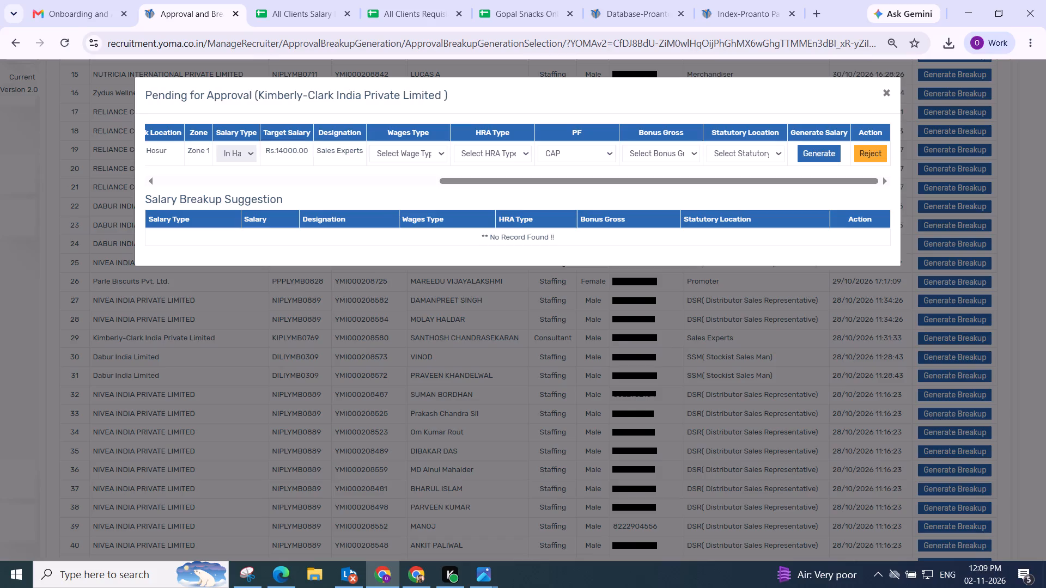
pyautogui.click(410, 155)
pyautogui.moveTo(424, 252); pyautogui.dragTo(425, 253)
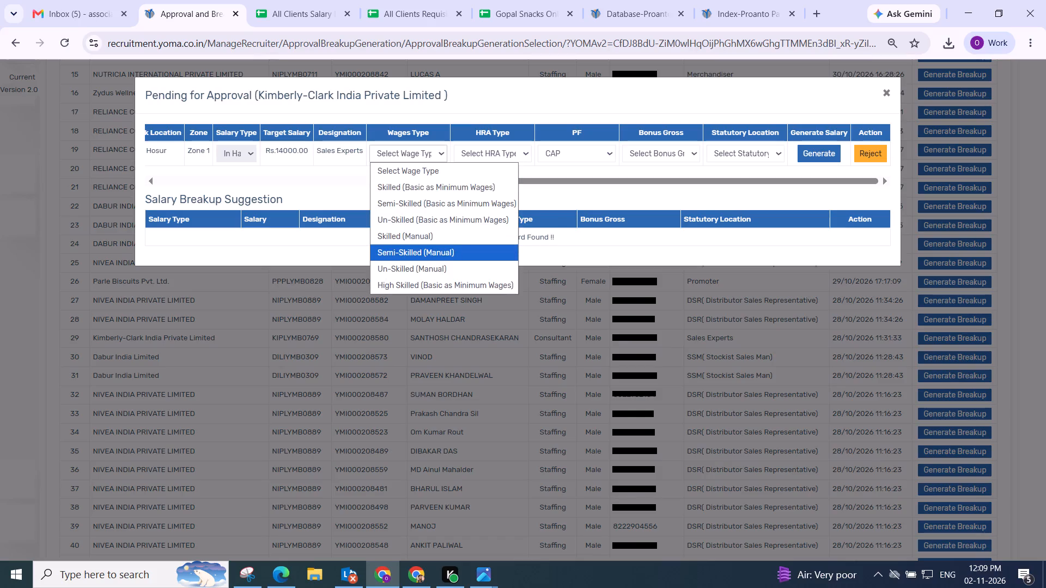
pyautogui.moveTo(425, 253); pyautogui.dragTo(425, 242)
pyautogui.click(483, 147)
pyautogui.click(483, 204)
pyautogui.click(571, 146)
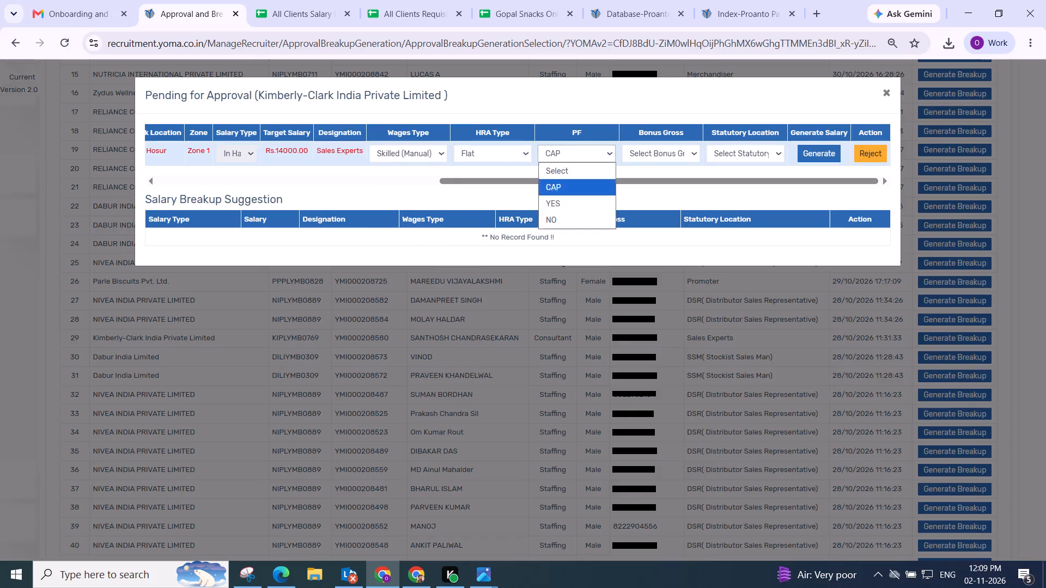
pyautogui.moveTo(571, 222); pyautogui.dragTo(569, 213)
pyautogui.click(653, 151)
pyautogui.click(658, 215)
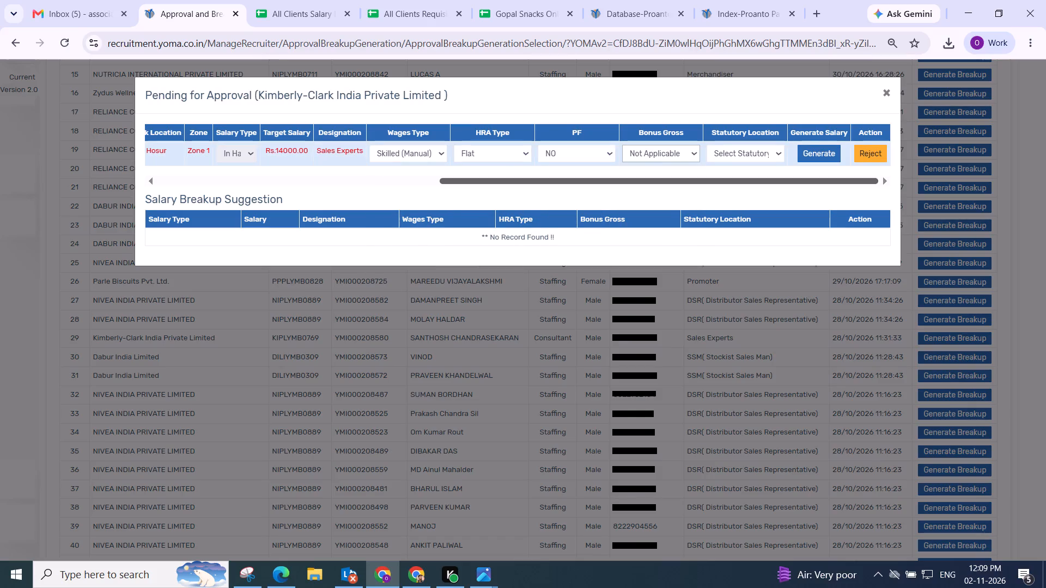
pyautogui.click(720, 159)
pyautogui.click(722, 219)
pyautogui.click(806, 154)
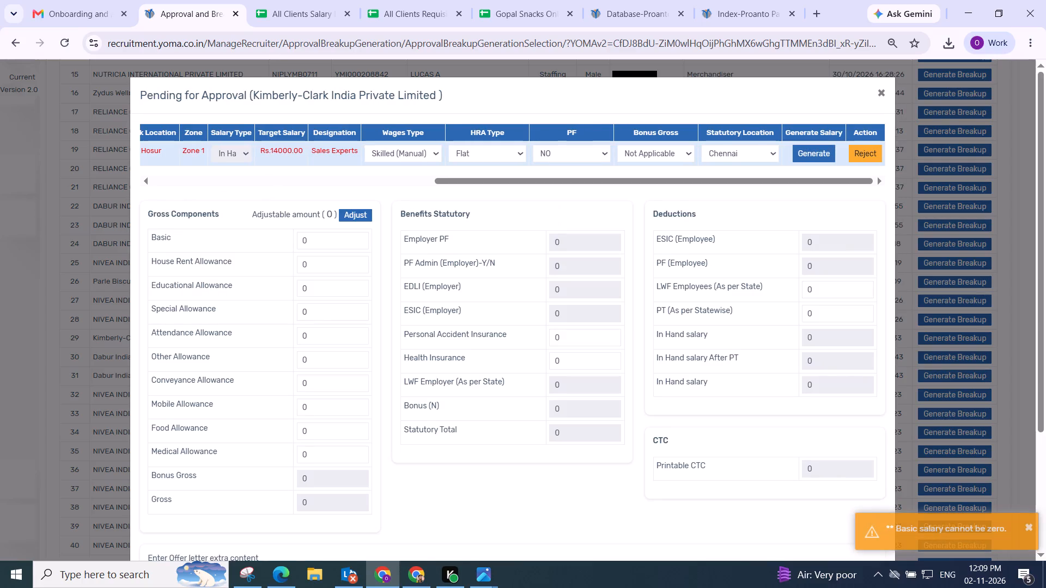
# Adjust the Kimberly-Clark candidate's gross components automatically, and replace the Basic amount with the copied gross of 14000.
pyautogui.click(365, 216)
pyautogui.scroll(-1, 363, 216)
pyautogui.doubleClick(313, 346)
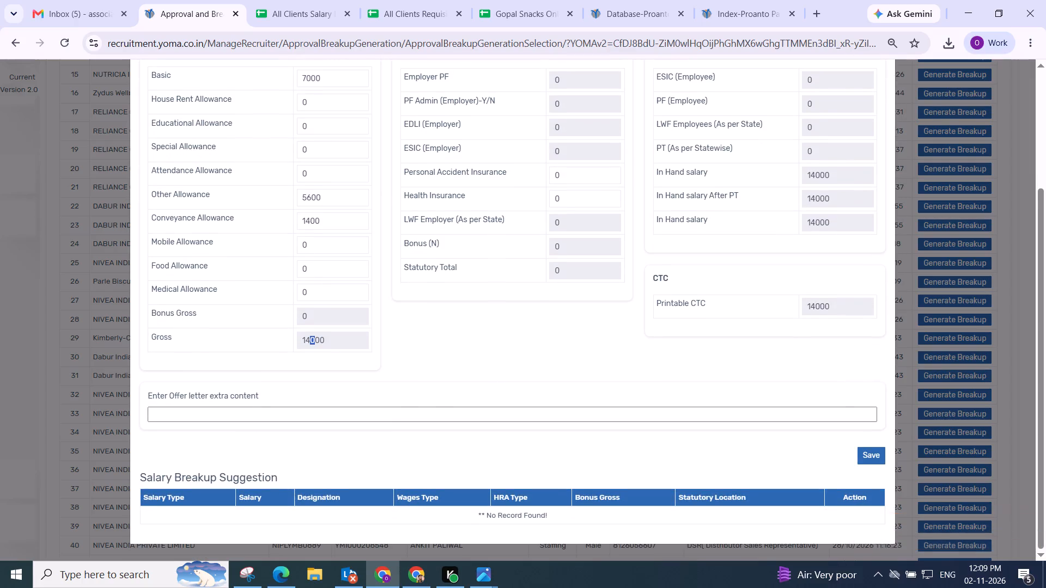
pyautogui.tripleClick(307, 338)
pyautogui.click(309, 336)
pyautogui.keyDown('ctrl'); pyautogui.doubleClick(309, 336); pyautogui.keyUp('ctrl')
pyautogui.hotkey('ctrl', 'c')
pyautogui.scroll(3, 316, 339)
pyautogui.moveTo(331, 249); pyautogui.dragTo(312, 237)
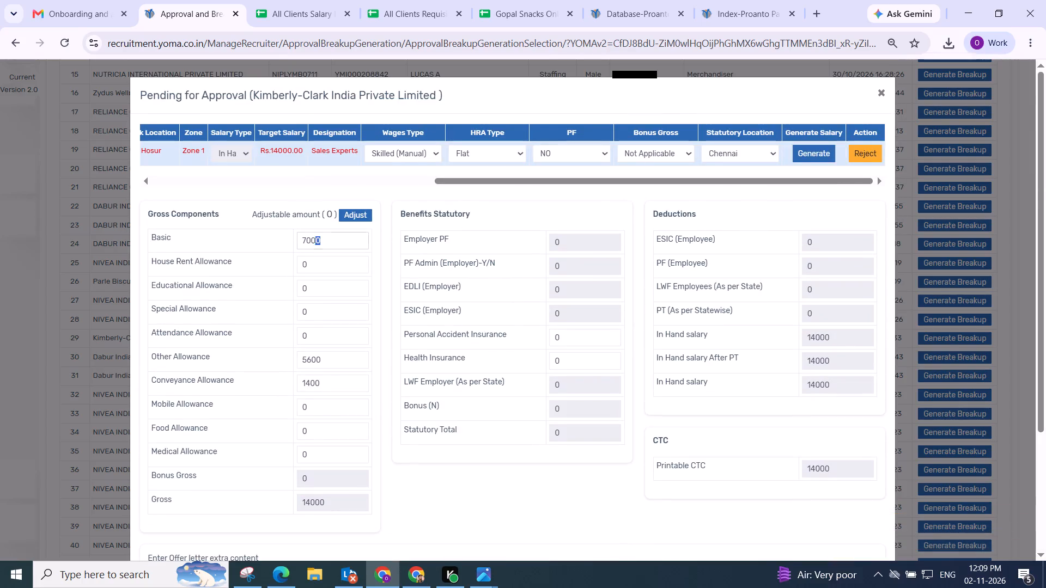
pyautogui.moveTo(312, 237); pyautogui.dragTo(285, 236)
pyautogui.hotkey('ctrl', 'v')
pyautogui.click(387, 236)
# Save the Kimberly-Clark candidate's salary breakup.
pyautogui.scroll(-1, 388, 235)
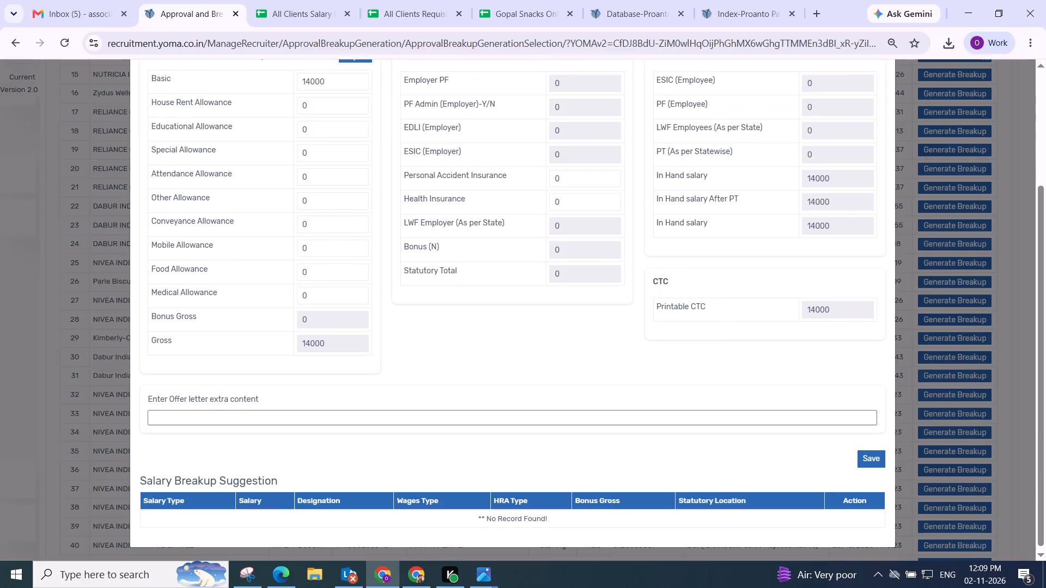
pyautogui.click(521, 314)
pyautogui.click(866, 450)
pyautogui.click(556, 382)
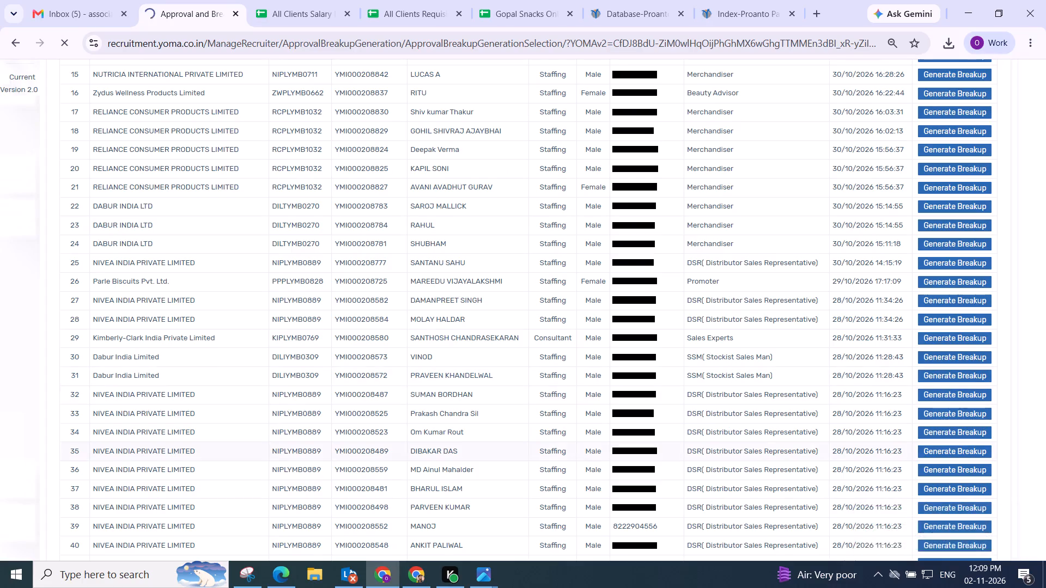
# Filter the transfer candidate list by the client NIVEA INDIA PRIVATE LIMITED (NIPLYM0653).
pyautogui.scroll(-3, 564, 414)
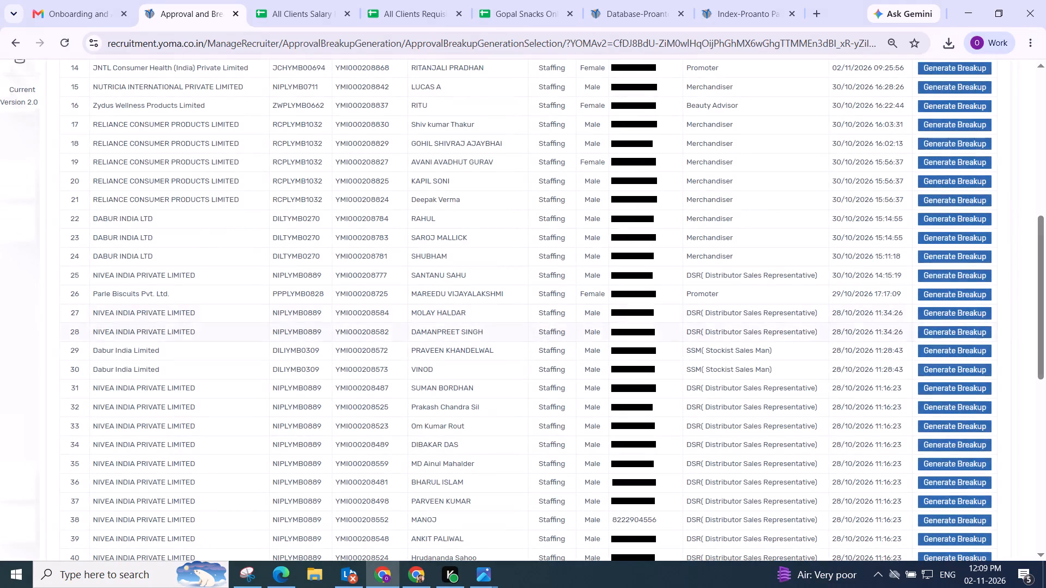
pyautogui.scroll(-1, 257, 341)
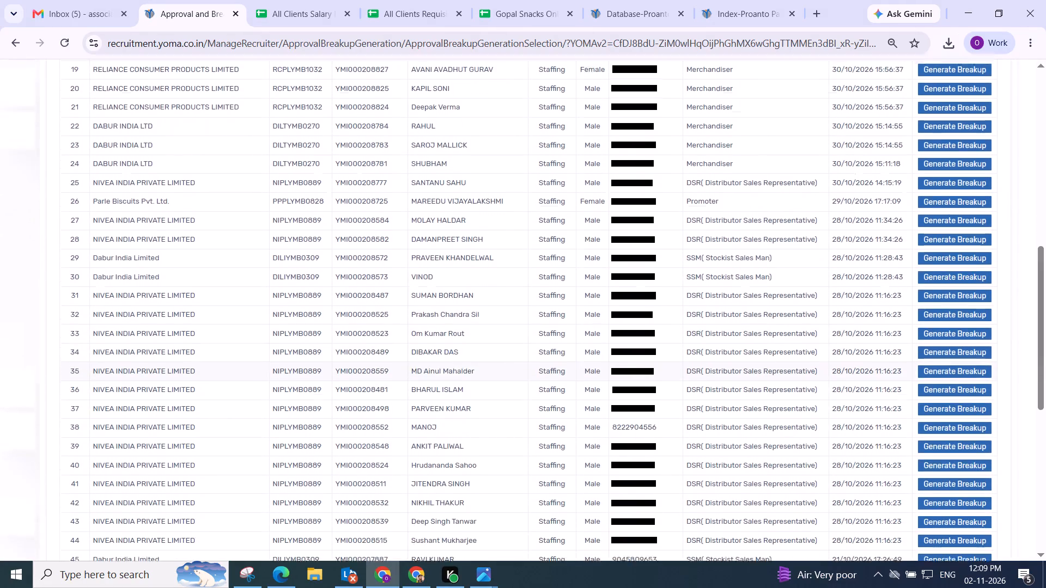
pyautogui.scroll(-2, 213, 376)
pyautogui.scroll(4, 324, 394)
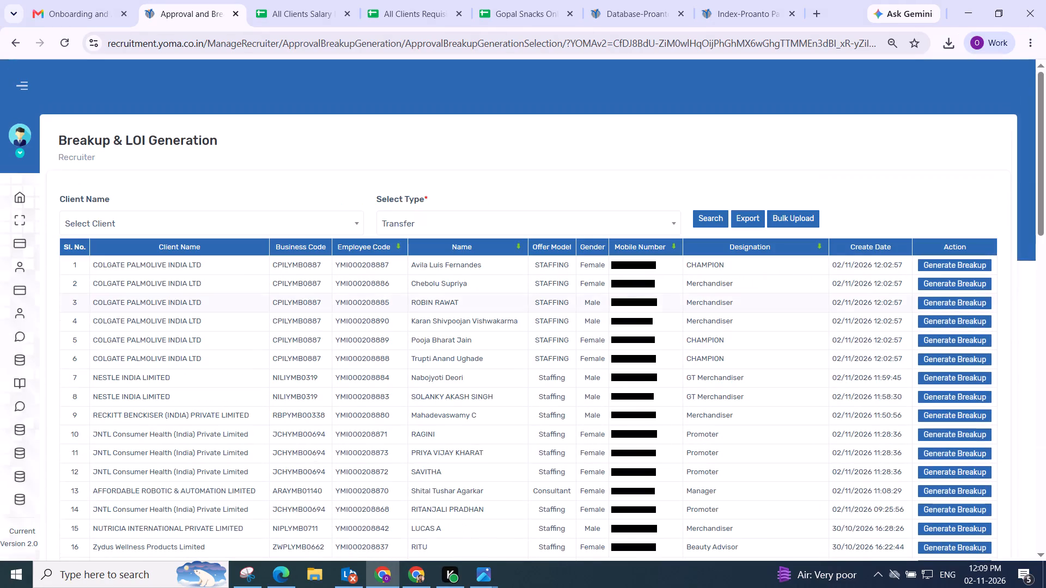
pyautogui.click(196, 227)
pyautogui.write('nive')
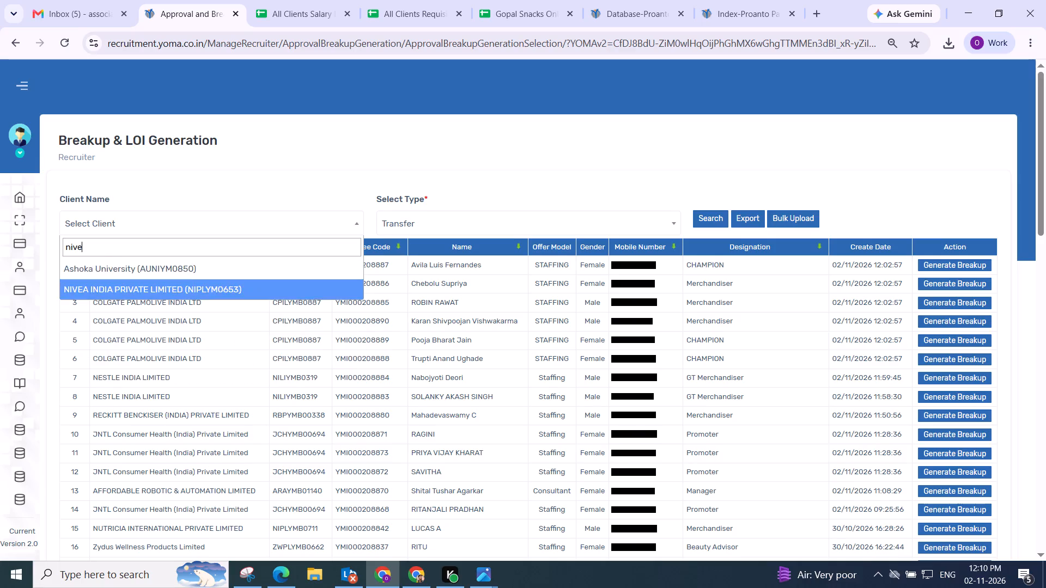
pyautogui.click(202, 285)
pyautogui.click(728, 217)
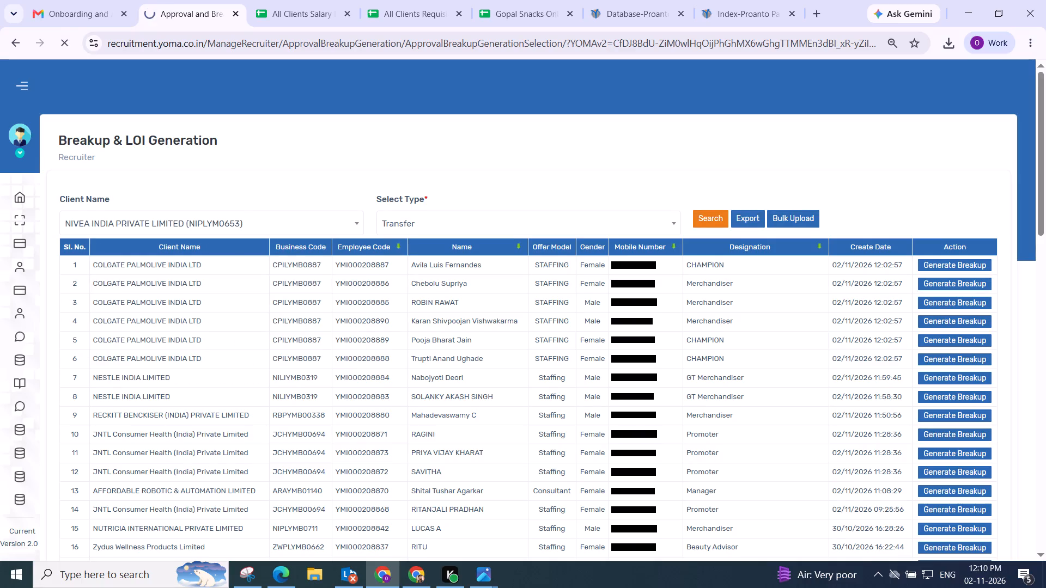
pyautogui.click(720, 213)
pyautogui.click(711, 217)
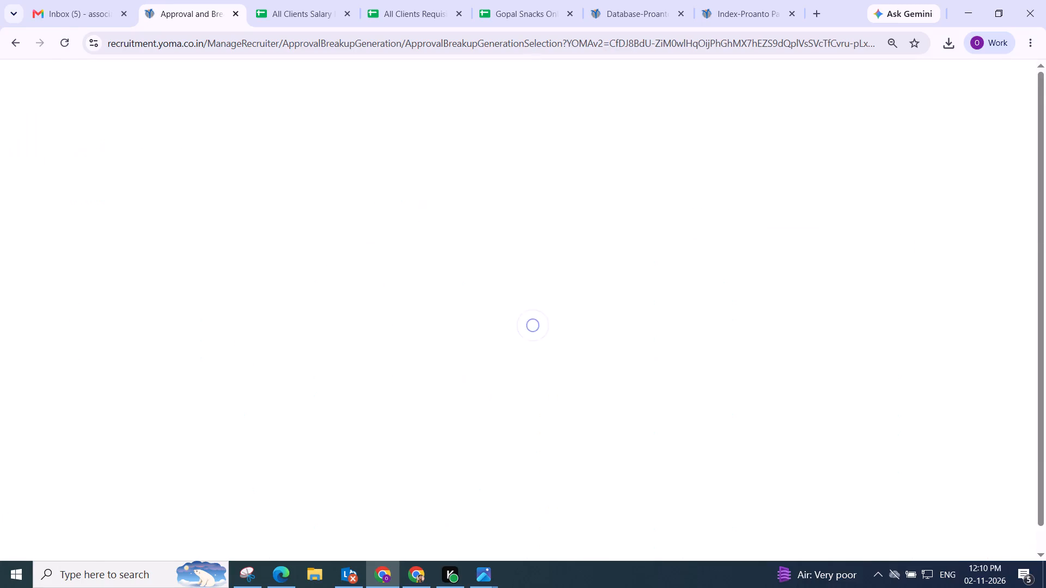
# Generate the tenth listed NIVEA candidate's salary with Semi-Skilled (Basic as Minimum Wages), Percentage HRA, Bonus 8.33% and statutory location Bishalgarh.
pyautogui.scroll(-4, 726, 228)
pyautogui.scroll(4, 831, 320)
pyautogui.scroll(-4, 831, 327)
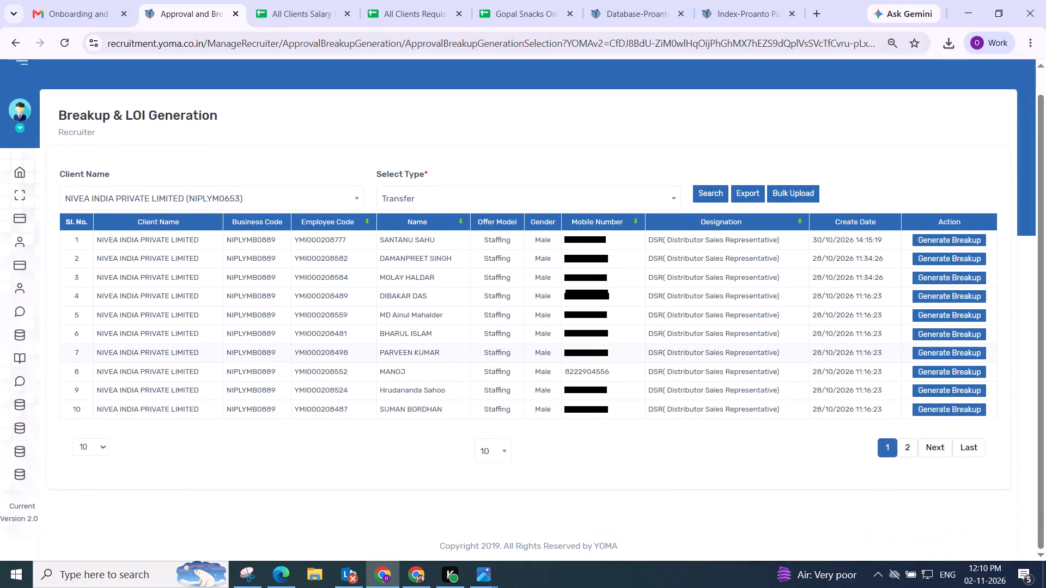
pyautogui.click(947, 408)
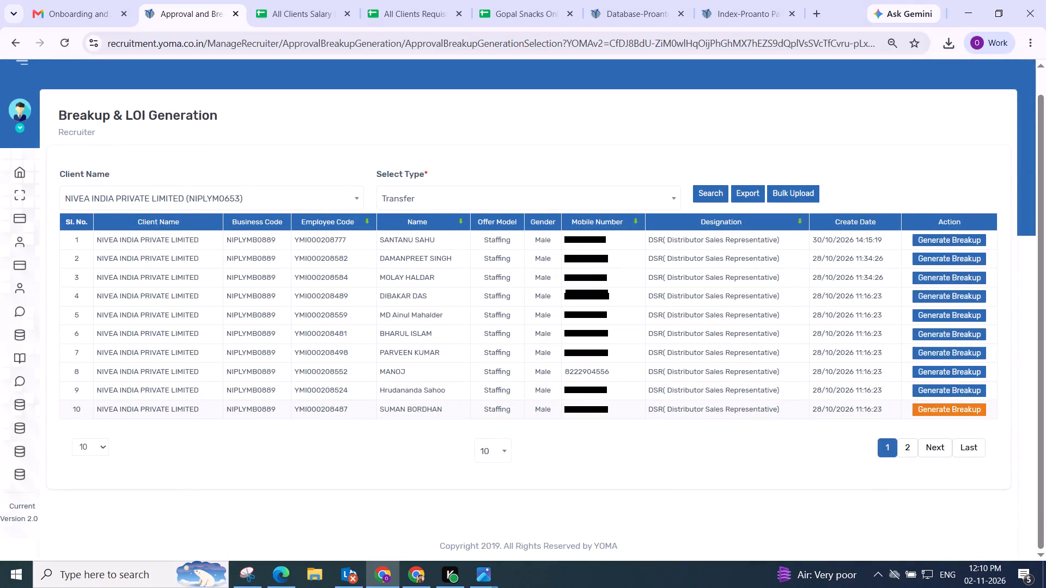
pyautogui.moveTo(259, 184); pyautogui.dragTo(798, 179)
pyautogui.click(397, 156)
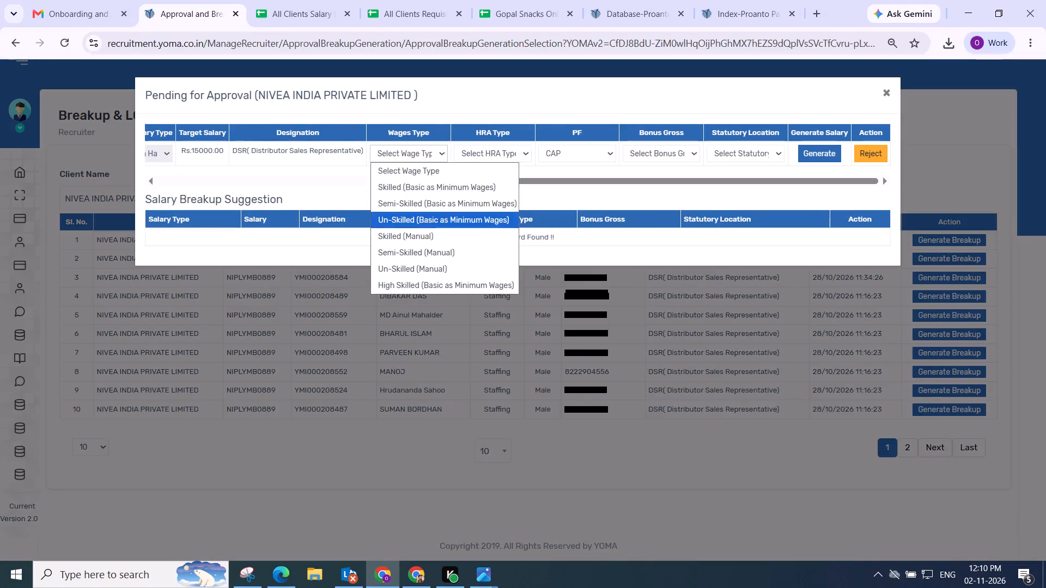
pyautogui.click(419, 203)
pyautogui.click(495, 157)
pyautogui.click(494, 185)
pyautogui.click(666, 145)
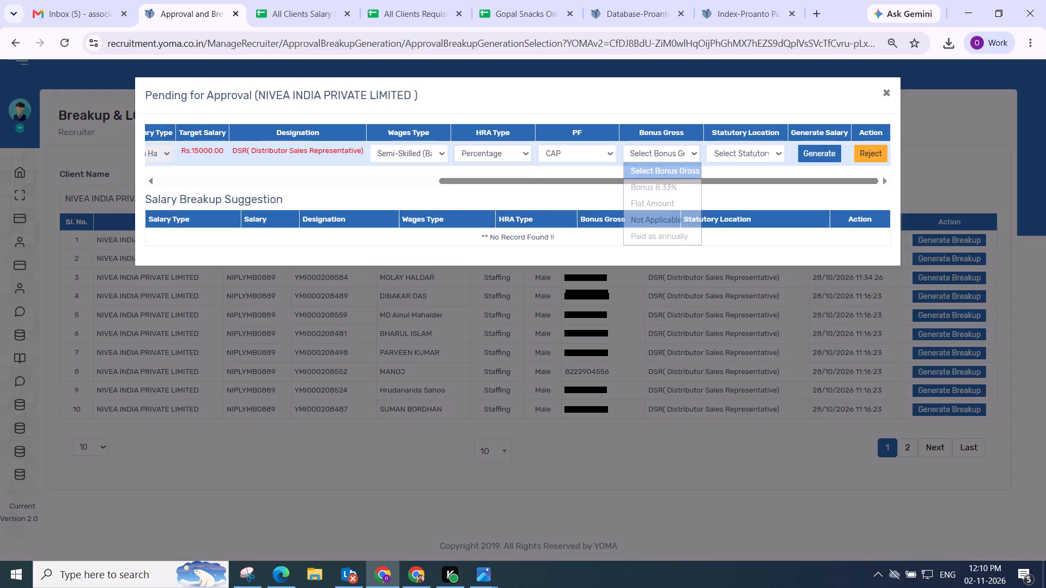
pyautogui.moveTo(659, 191); pyautogui.dragTo(664, 187)
pyautogui.click(730, 154)
pyautogui.click(732, 205)
pyautogui.click(804, 152)
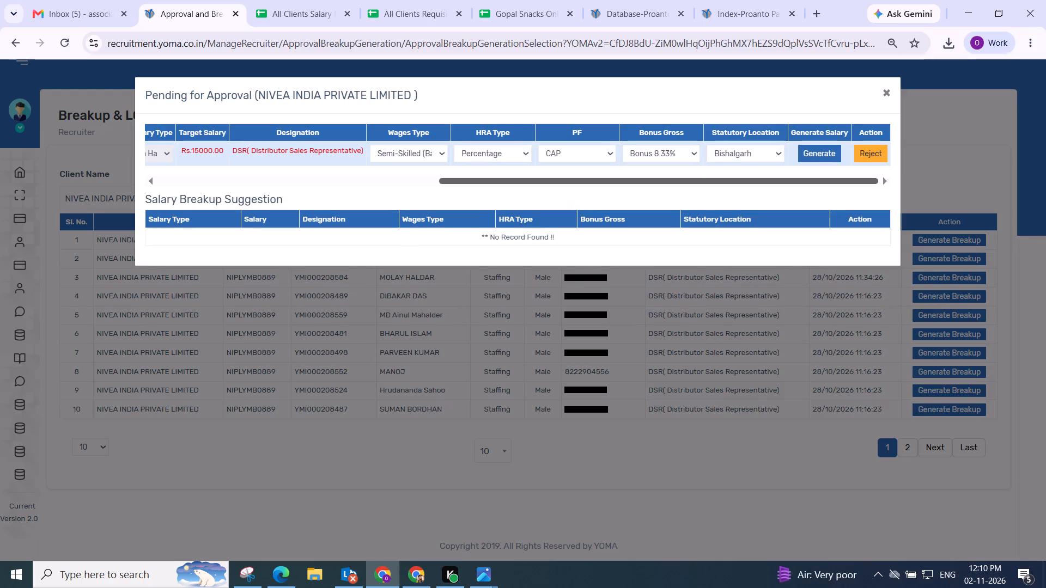
# Adjust this NIVEA candidate's gross components automatically, and save the salary breakup.
pyautogui.click(355, 215)
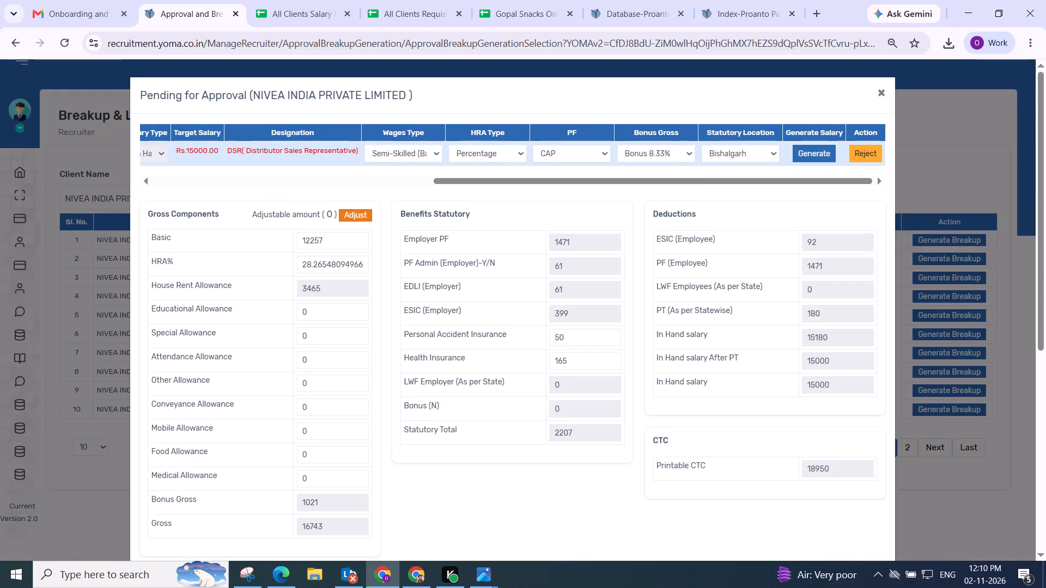
pyautogui.scroll(-2, 372, 215)
pyautogui.click(878, 280)
pyautogui.click(569, 385)
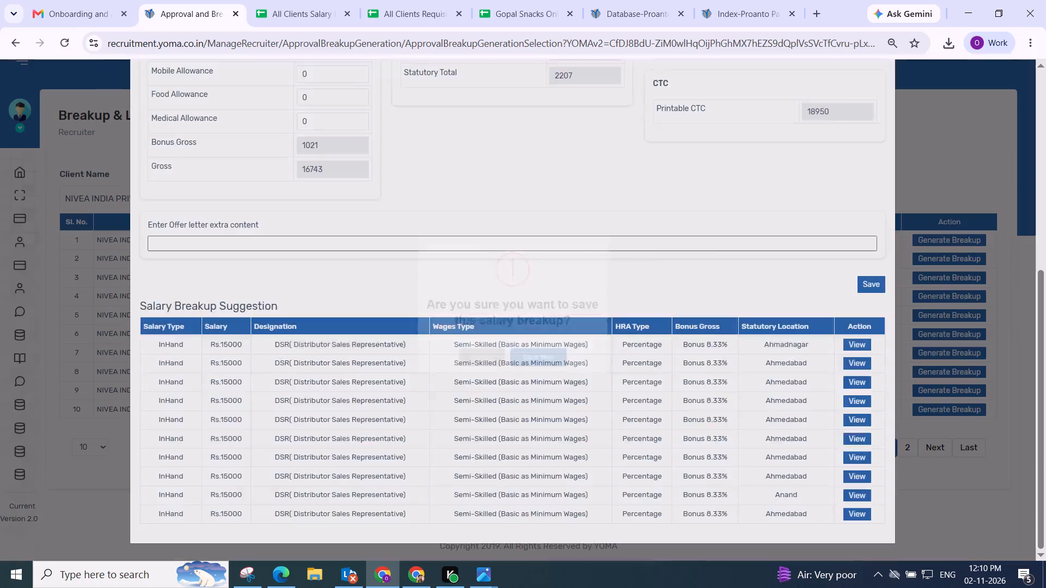
pyautogui.scroll(3, 598, 370)
pyautogui.click(933, 126)
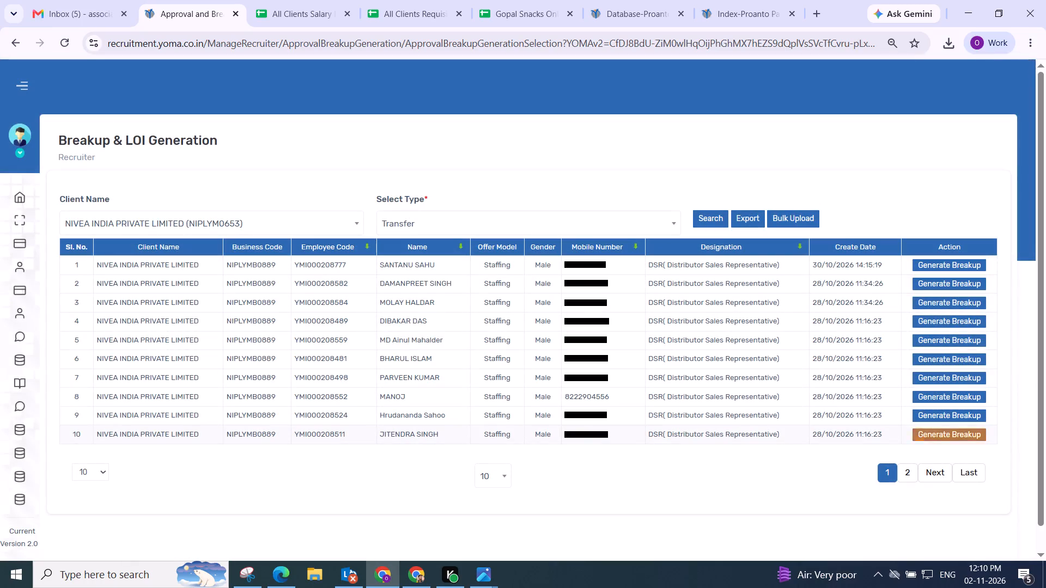
# Generate the salary of the NIVEA candidate now tenth in the list with Skilled (Basic as Minimum Wages), Percentage HRA, Bonus 8.33% and statutory location Patratu.
pyautogui.click(944, 434)
pyautogui.click(343, 177)
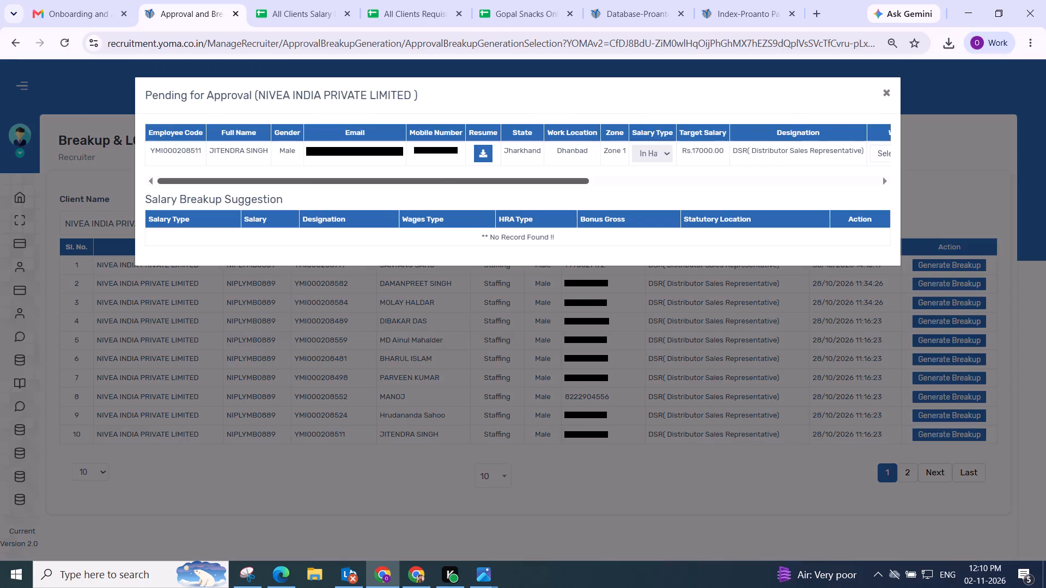
pyautogui.moveTo(343, 181); pyautogui.dragTo(1007, 180)
pyautogui.click(413, 155)
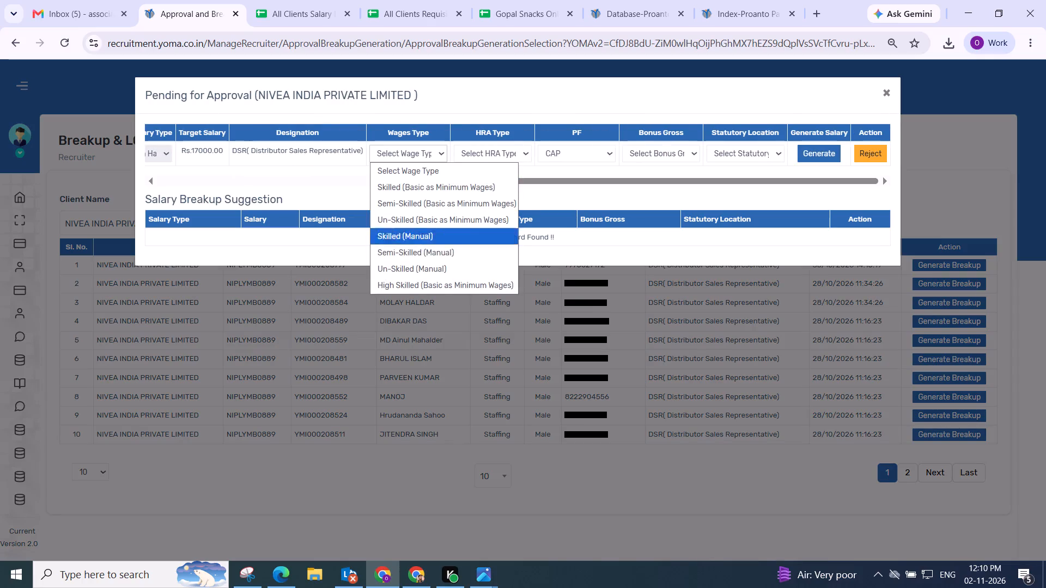
pyautogui.moveTo(434, 203); pyautogui.dragTo(440, 193)
pyautogui.moveTo(488, 146); pyautogui.dragTo(489, 156)
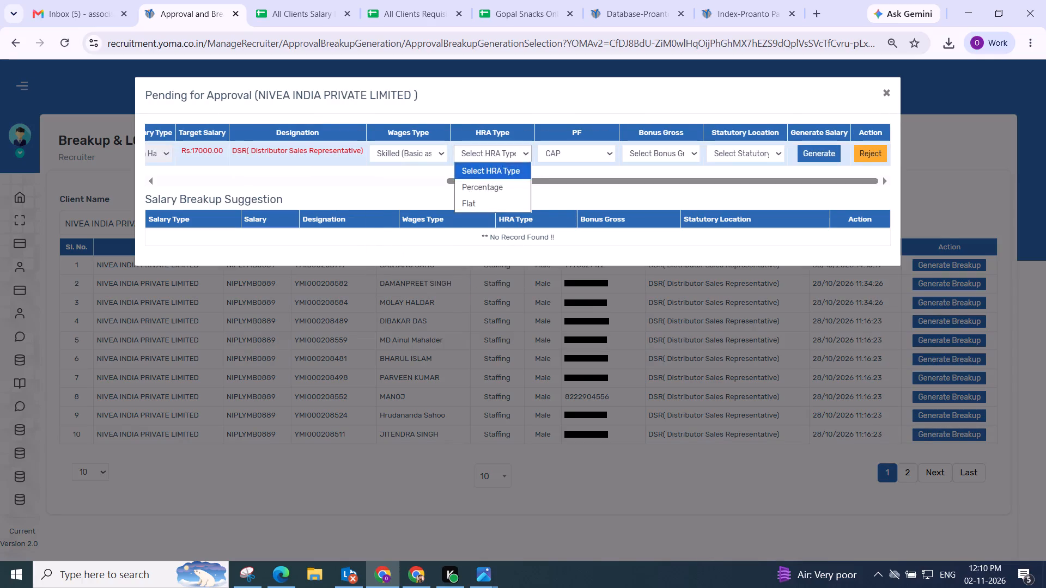
pyautogui.click(491, 194)
pyautogui.click(668, 155)
pyautogui.click(663, 187)
pyautogui.click(728, 155)
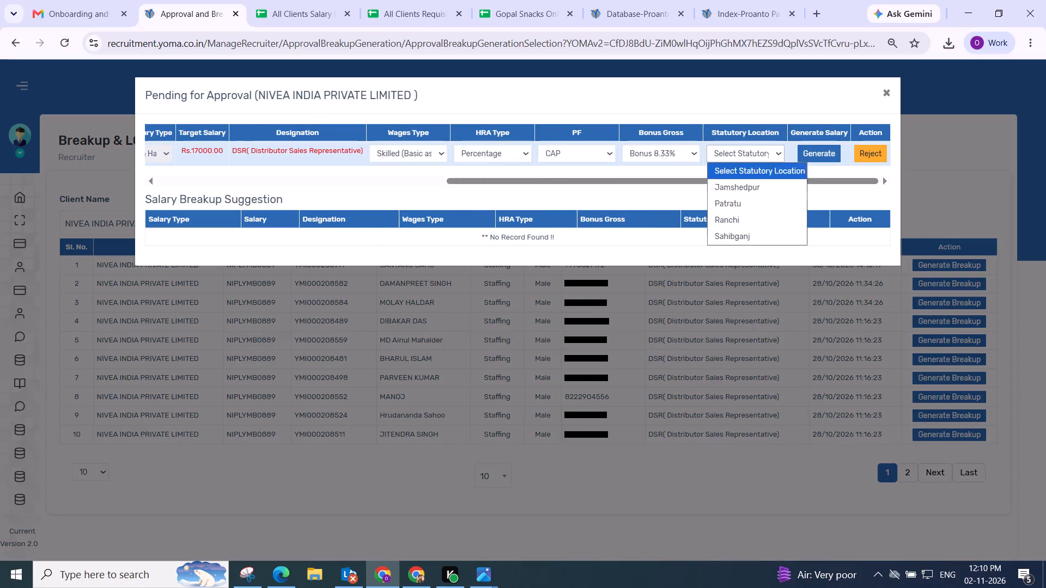
pyautogui.click(729, 200)
pyautogui.click(818, 157)
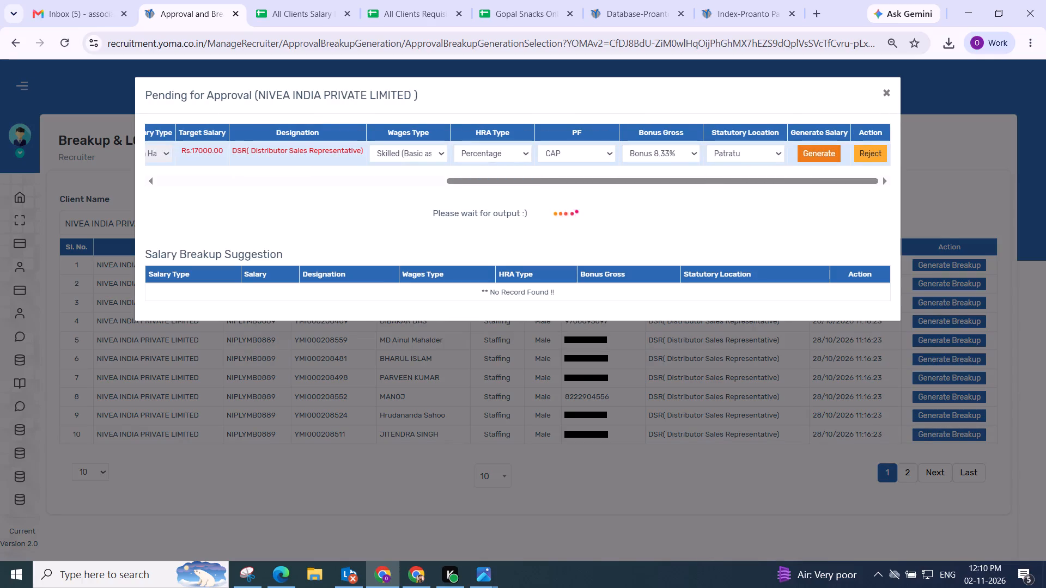
# Adjust the gross components automatically for the NIVEA candidate with statutory location Patratu.
pyautogui.scroll(-2, 499, 203)
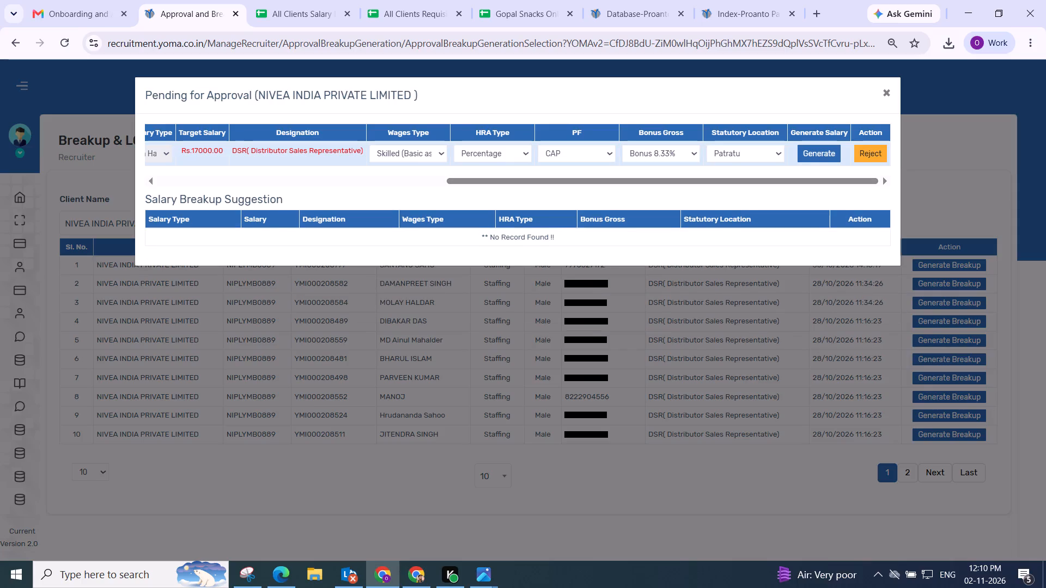
pyautogui.scroll(3, 506, 204)
pyautogui.scroll(-5, 507, 204)
pyautogui.scroll(3, 418, 207)
pyautogui.click(354, 215)
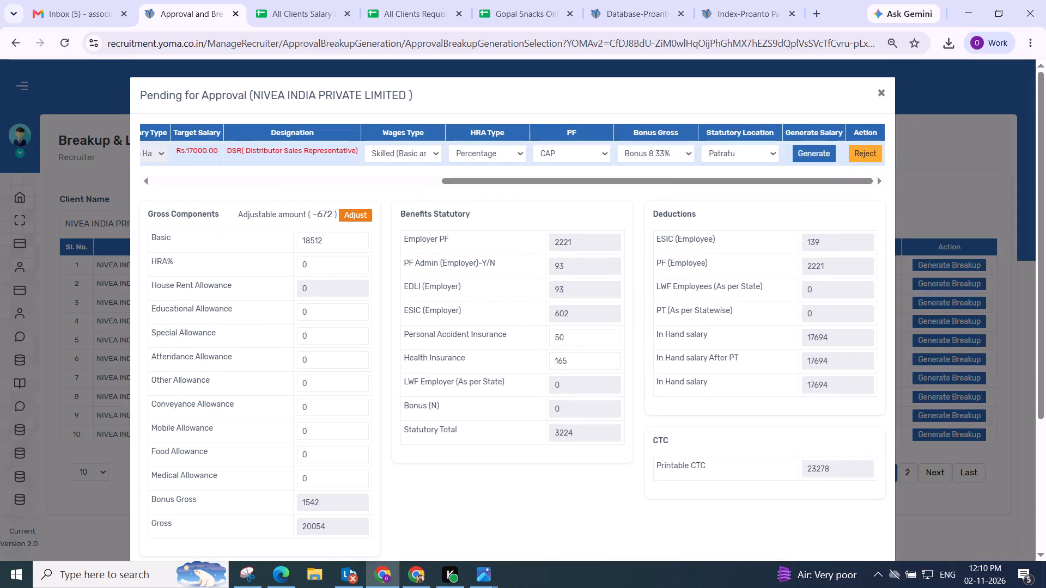
# Change the Patratu candidate's wages type to Semi-Skilled (Basic as Minimum Wages) and regenerate the salary.
pyautogui.scroll(3, 374, 211)
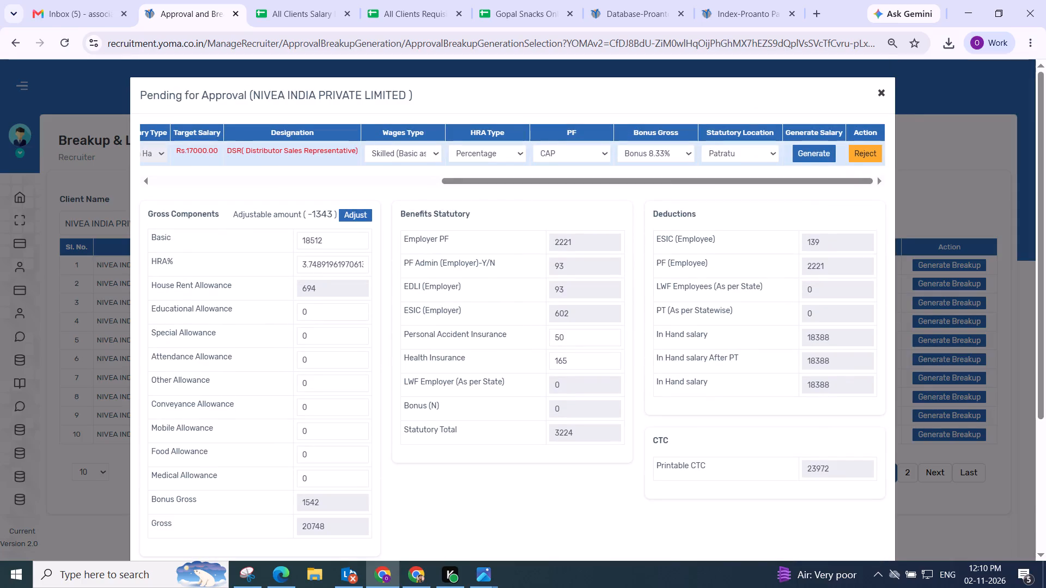
pyautogui.click(395, 151)
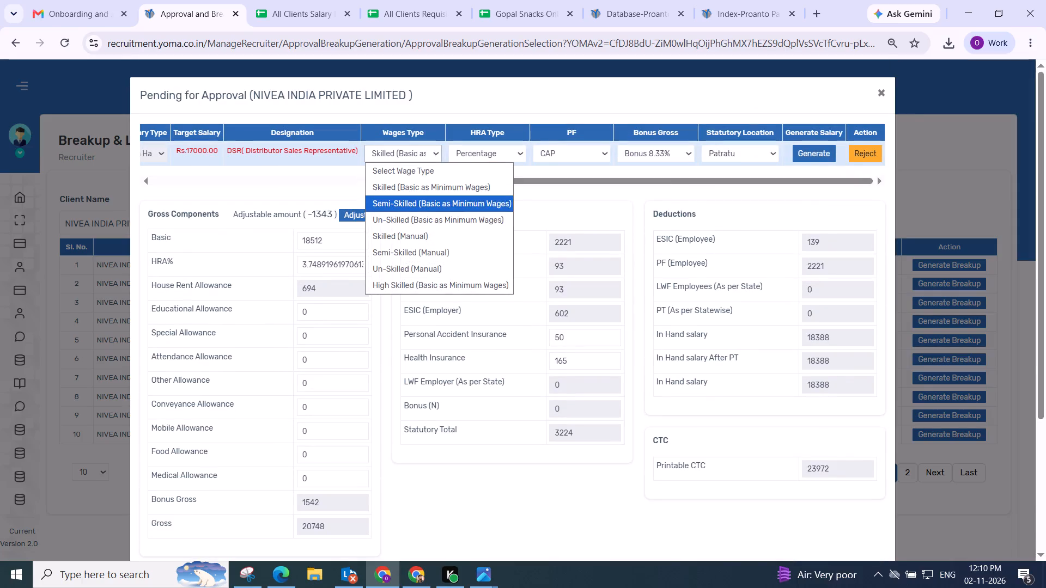
pyautogui.click(410, 203)
pyautogui.click(813, 154)
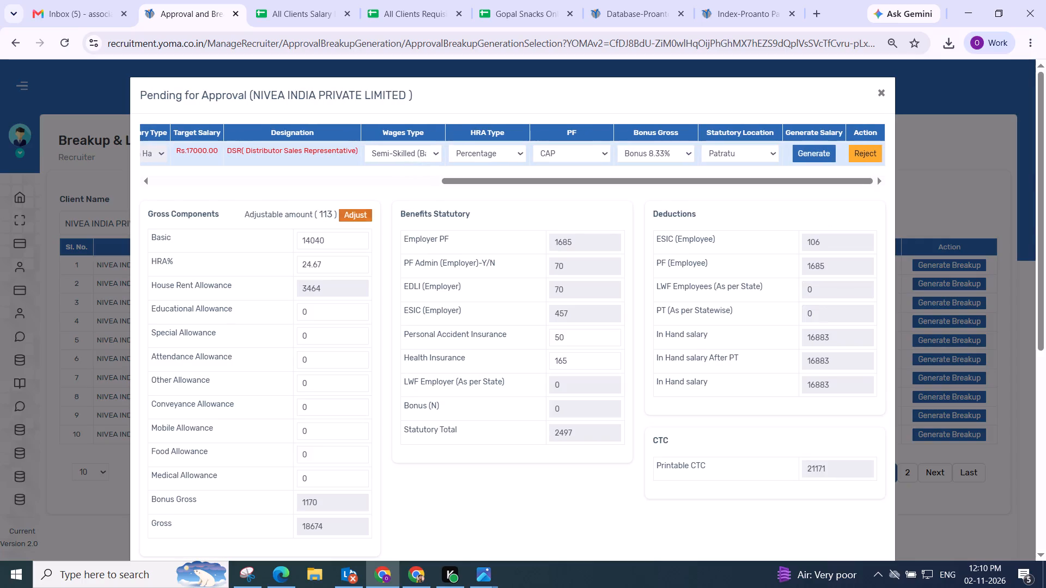
# Adjust the Patratu candidate's gross components automatically, and save the salary breakup.
pyautogui.click(358, 215)
pyautogui.scroll(-3, 376, 213)
pyautogui.click(865, 285)
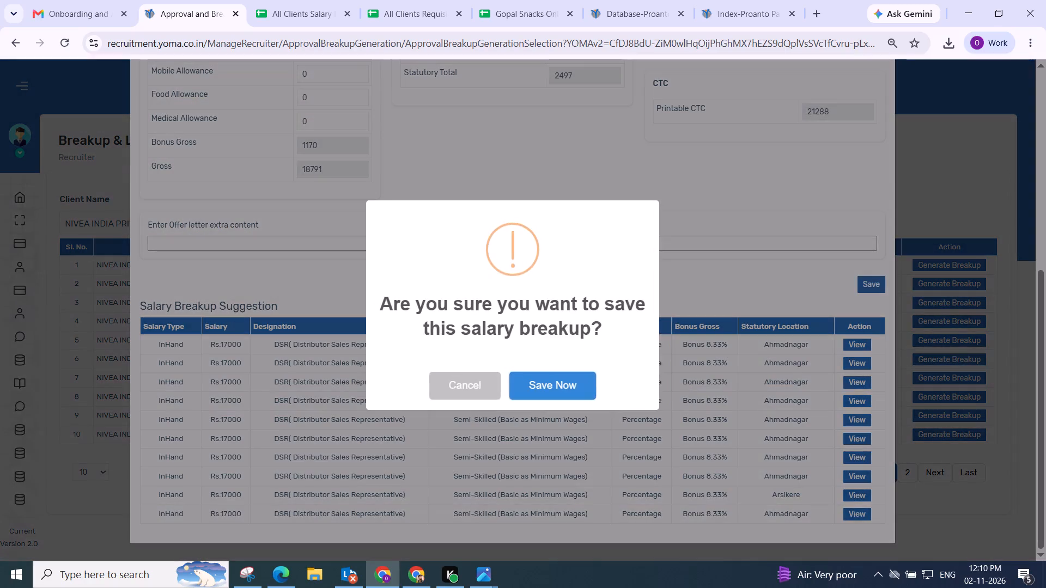
pyautogui.moveTo(542, 378); pyautogui.dragTo(542, 371)
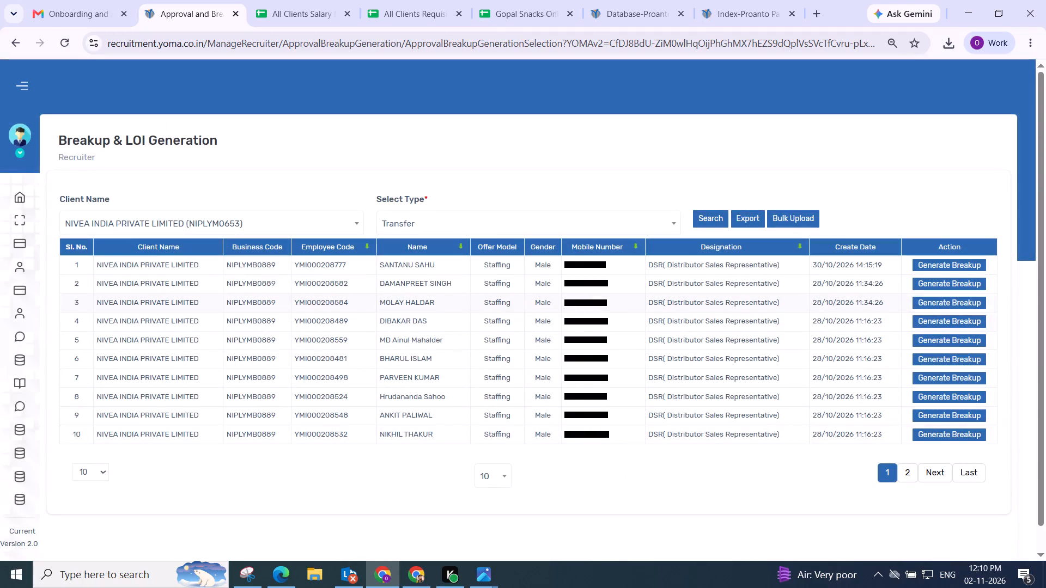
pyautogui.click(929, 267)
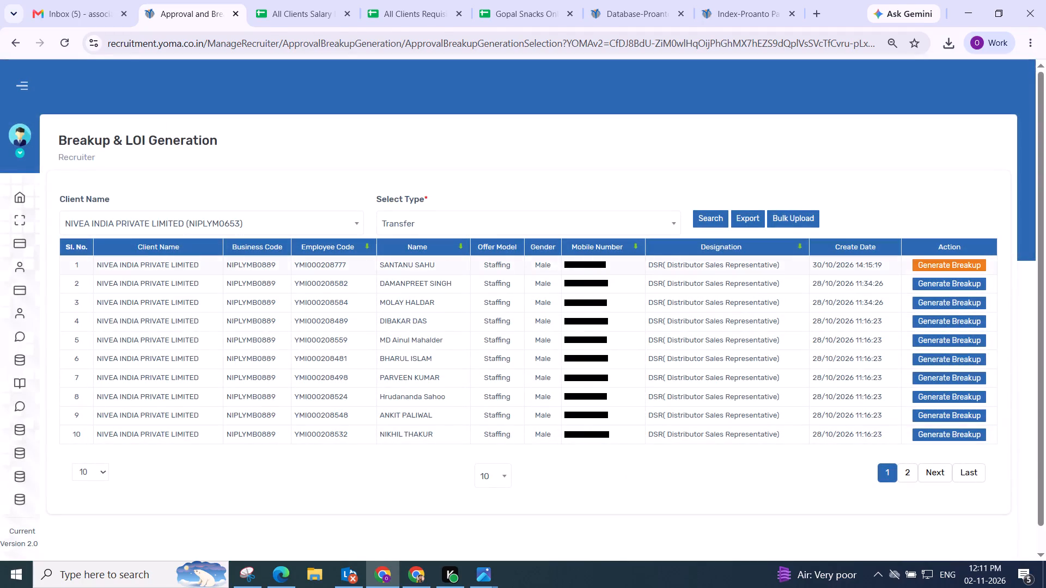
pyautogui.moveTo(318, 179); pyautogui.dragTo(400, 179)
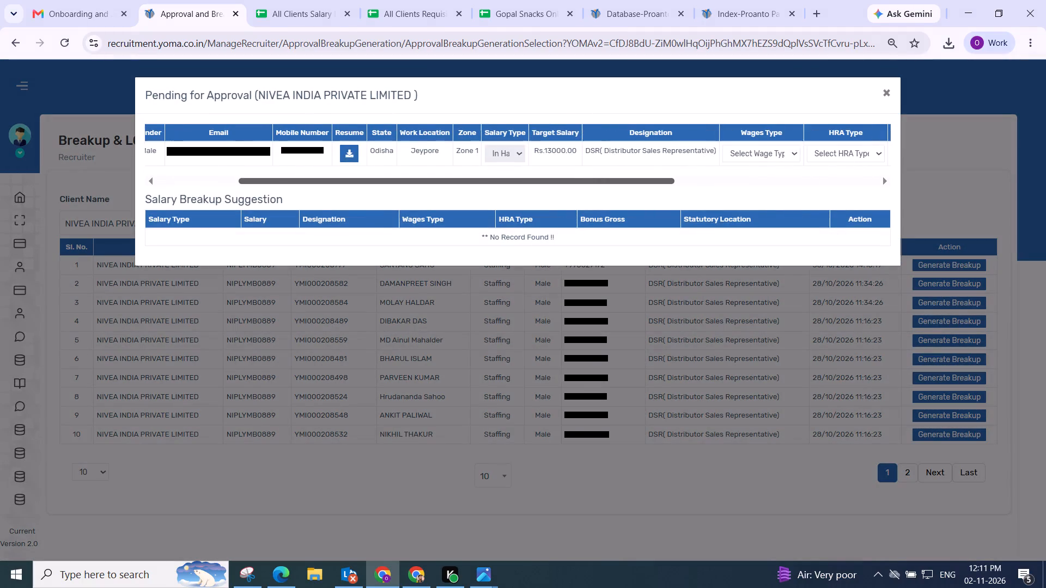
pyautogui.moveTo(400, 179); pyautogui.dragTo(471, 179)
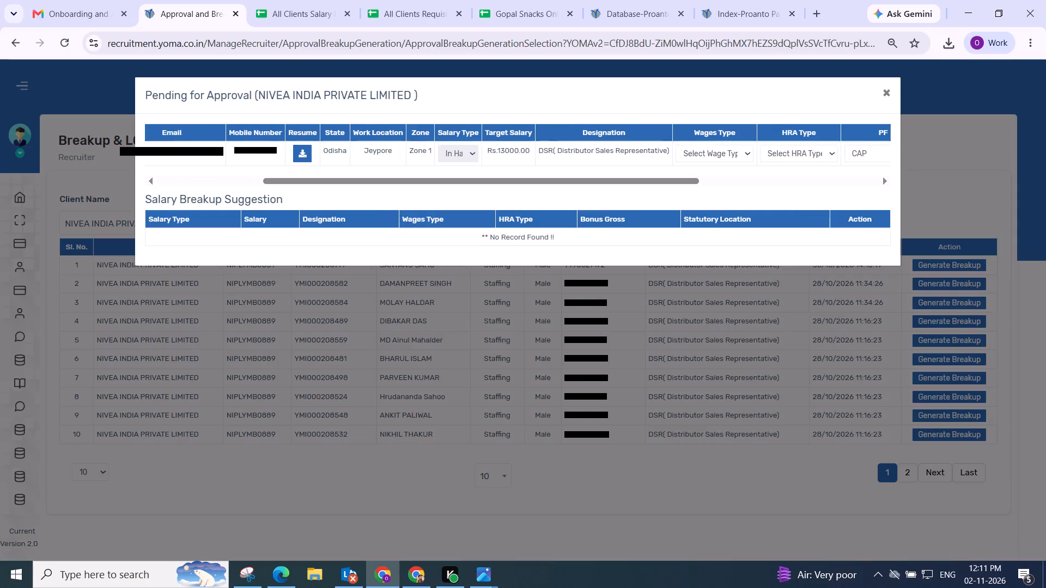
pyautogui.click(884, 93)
# Generate the tenth listed NIVEA candidate's salary with Semi-Skilled (Basic as Minimum Wages), Percentage HRA, Bonus 8.33% and statutory location Amritsar.
pyautogui.click(951, 434)
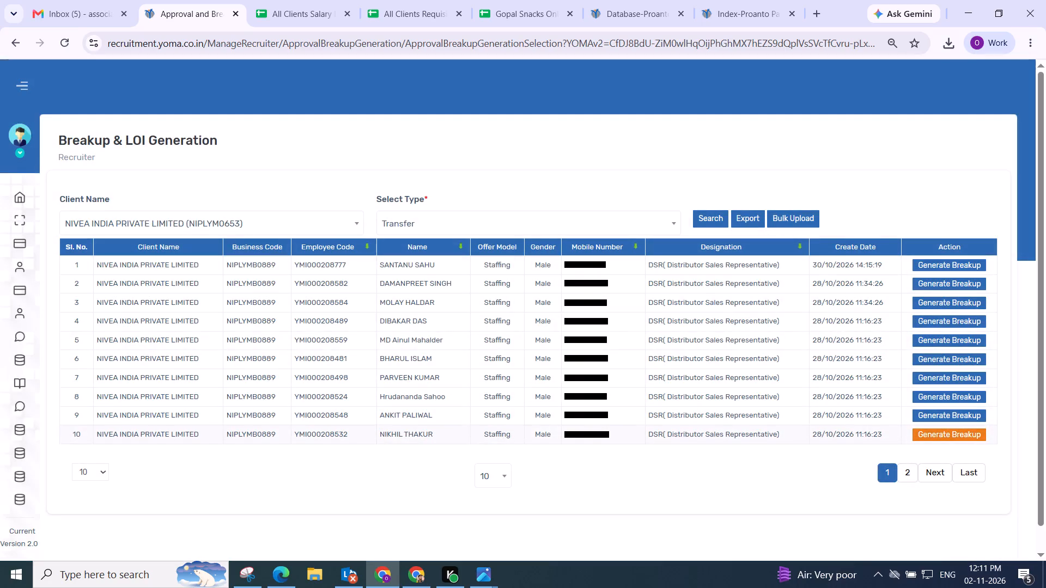
pyautogui.moveTo(283, 177); pyautogui.dragTo(747, 192)
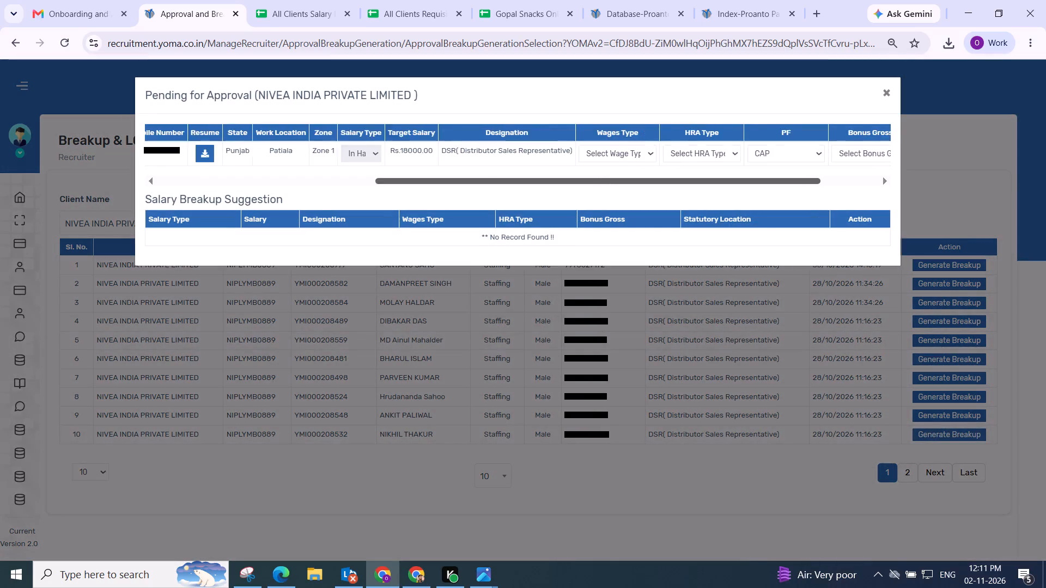
pyautogui.moveTo(747, 192); pyautogui.dragTo(755, 193)
pyautogui.click(418, 152)
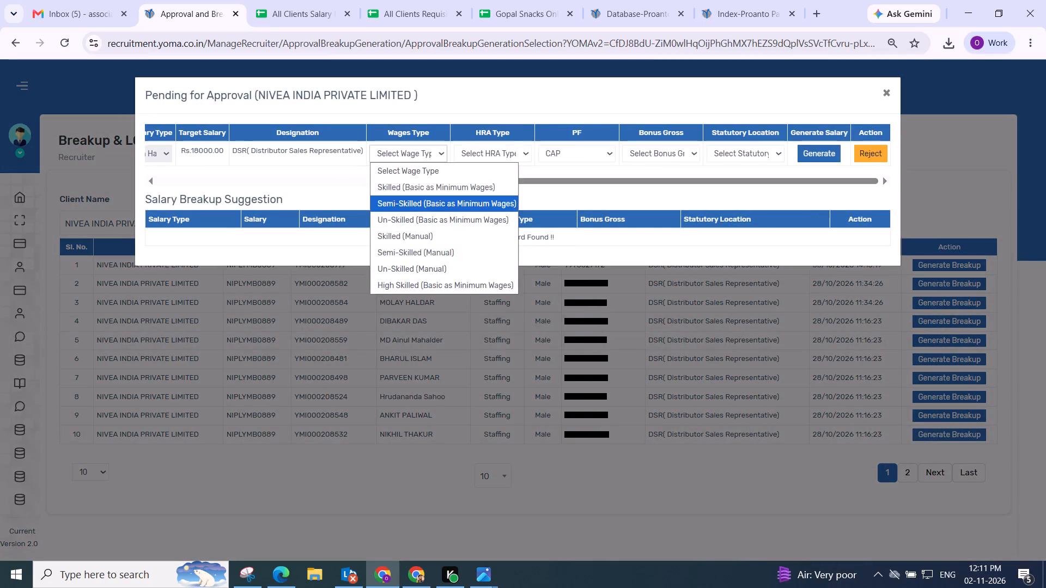
pyautogui.click(427, 199)
pyautogui.click(482, 159)
pyautogui.click(490, 182)
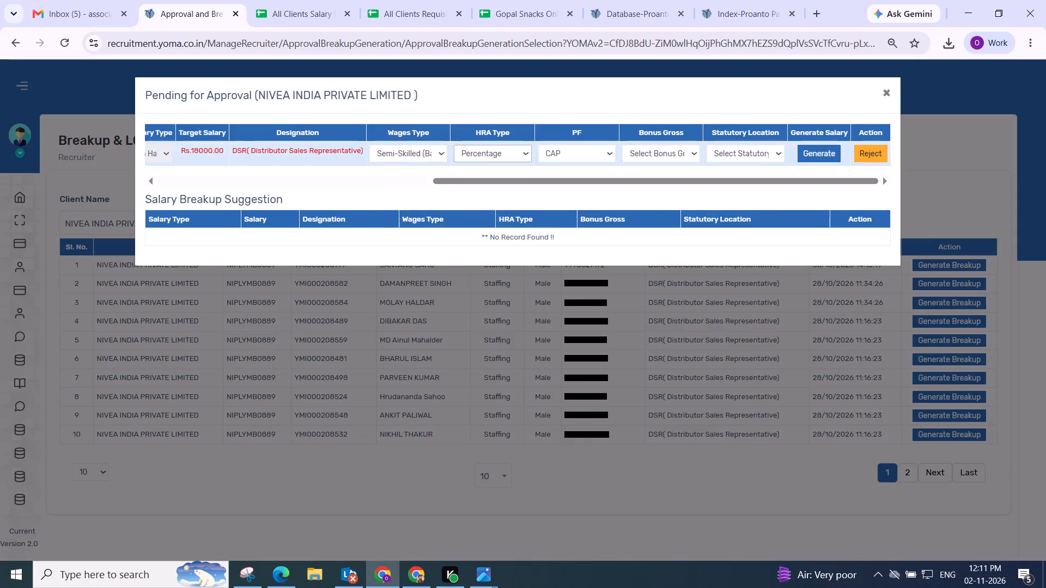
pyautogui.click(660, 150)
pyautogui.moveTo(647, 189); pyautogui.dragTo(653, 191)
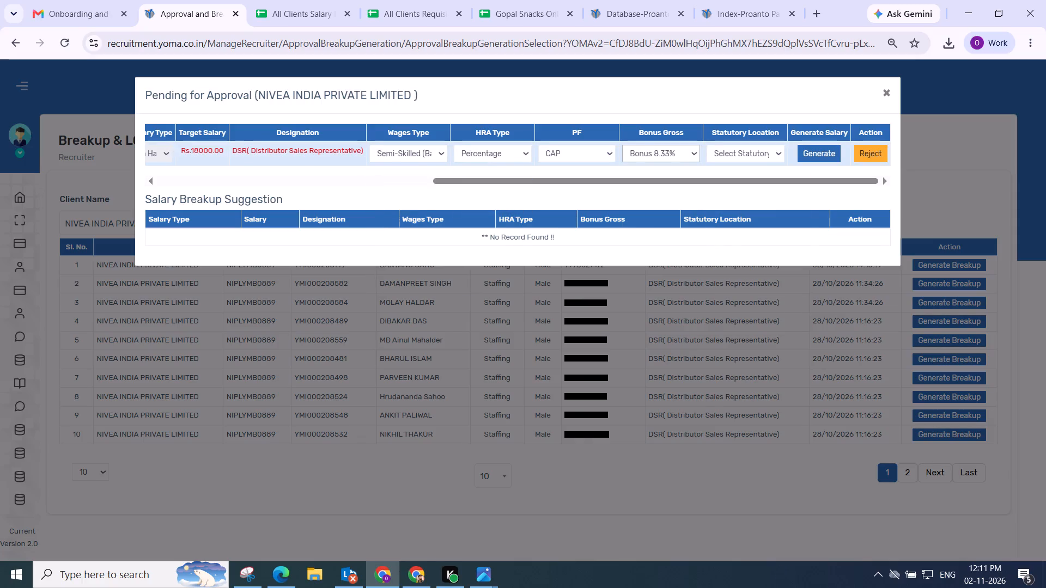
pyautogui.moveTo(755, 151); pyautogui.dragTo(750, 155)
pyautogui.click(733, 209)
pyautogui.click(812, 158)
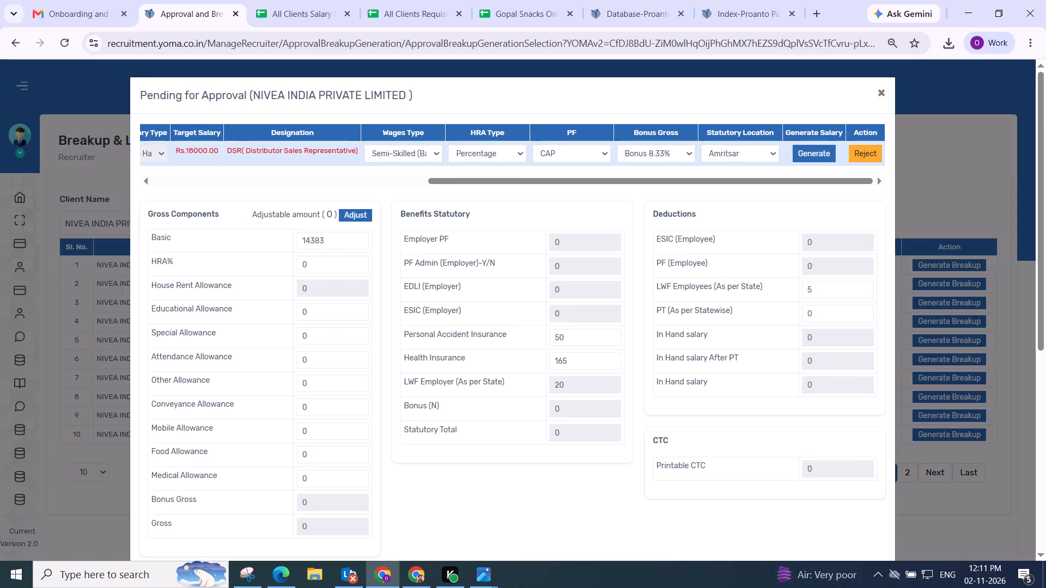
# Adjust the gross components automatically for the candidate with statutory location Amritsar, and save the salary breakup.
pyautogui.click(360, 216)
pyautogui.scroll(-3, 397, 301)
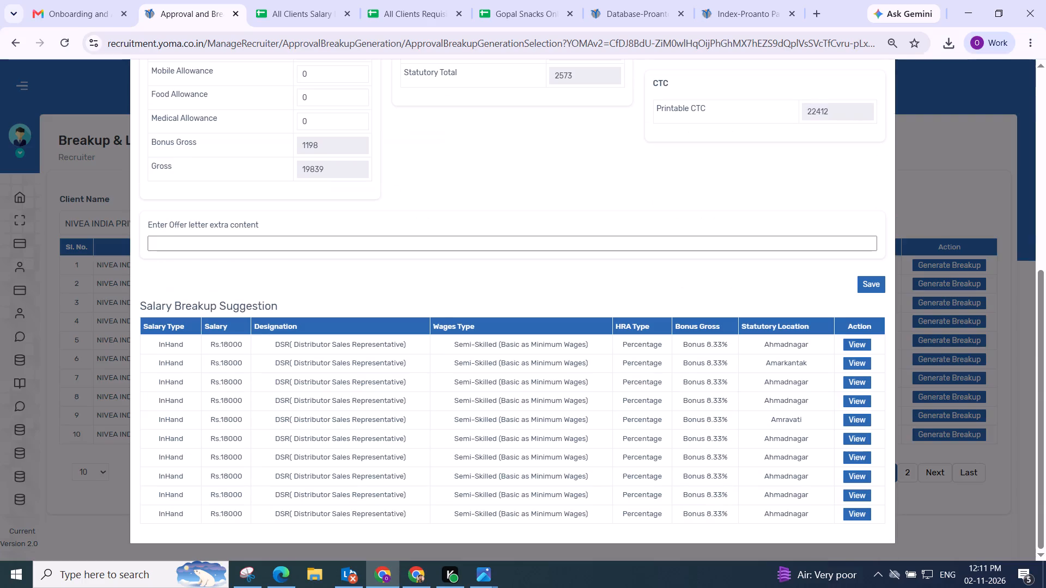
pyautogui.click(872, 284)
pyautogui.click(560, 390)
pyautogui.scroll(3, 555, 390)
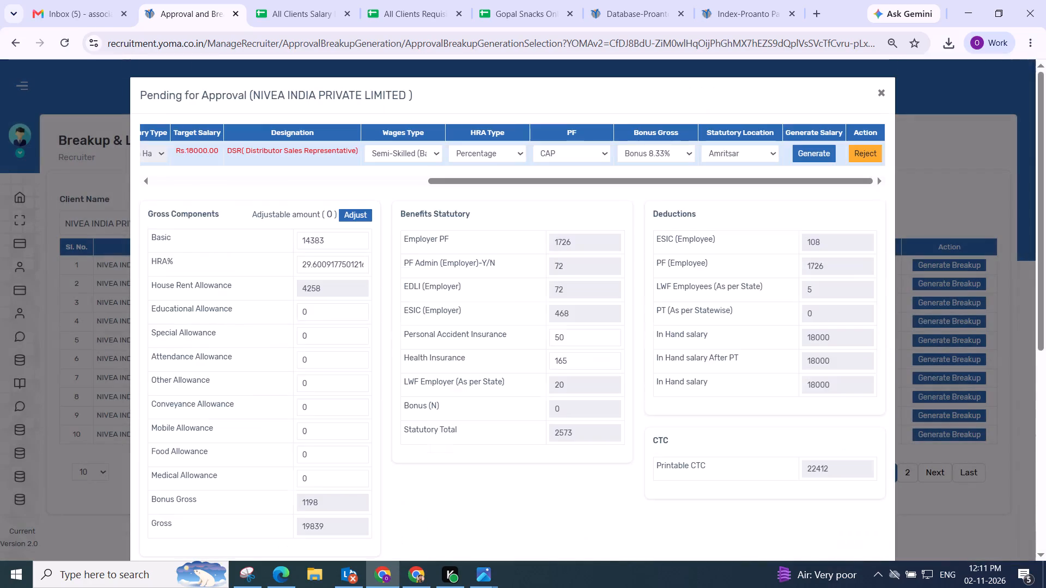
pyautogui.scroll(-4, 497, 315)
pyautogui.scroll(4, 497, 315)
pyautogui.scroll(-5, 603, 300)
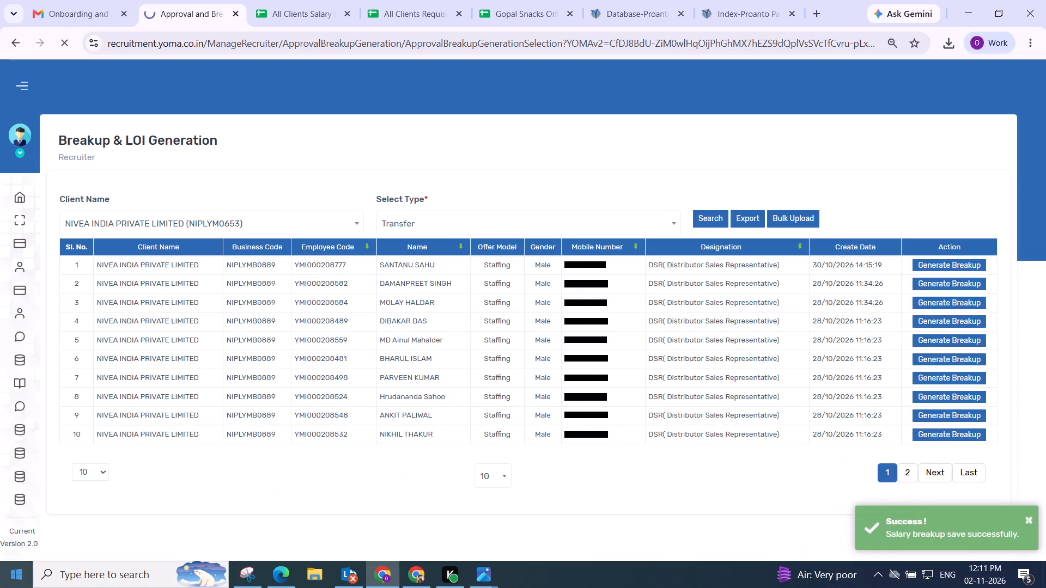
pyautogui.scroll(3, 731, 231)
# Generate the salary of the NIVEA candidate now tenth in the list with Semi-Skilled (Basic as Minimum Wages), Percentage HRA, Bonus 8.33% and statutory location Banswara.
pyautogui.scroll(-3, 792, 274)
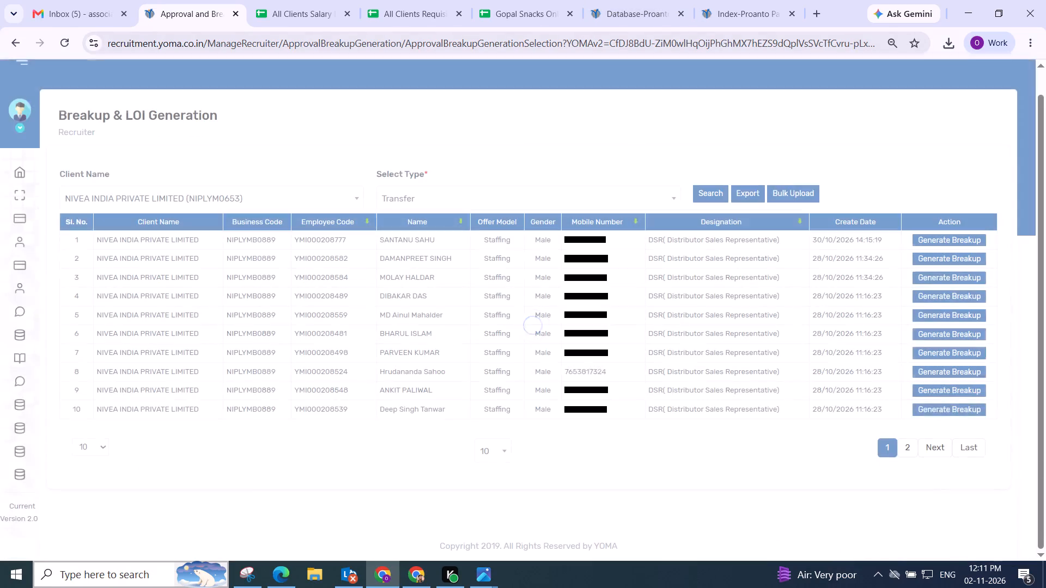
pyautogui.click(964, 408)
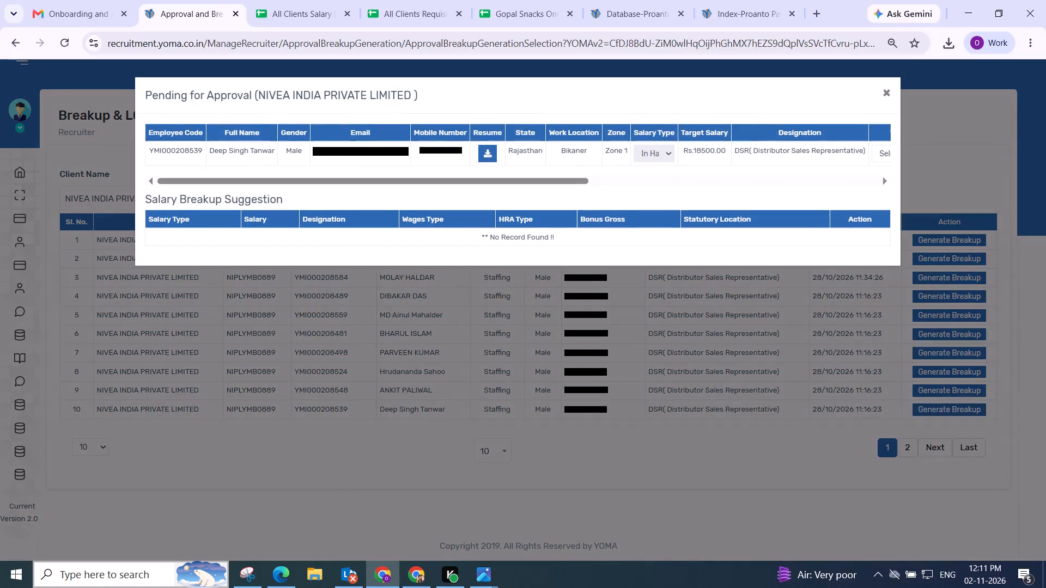
pyautogui.moveTo(347, 182); pyautogui.dragTo(1021, 182)
pyautogui.click(413, 152)
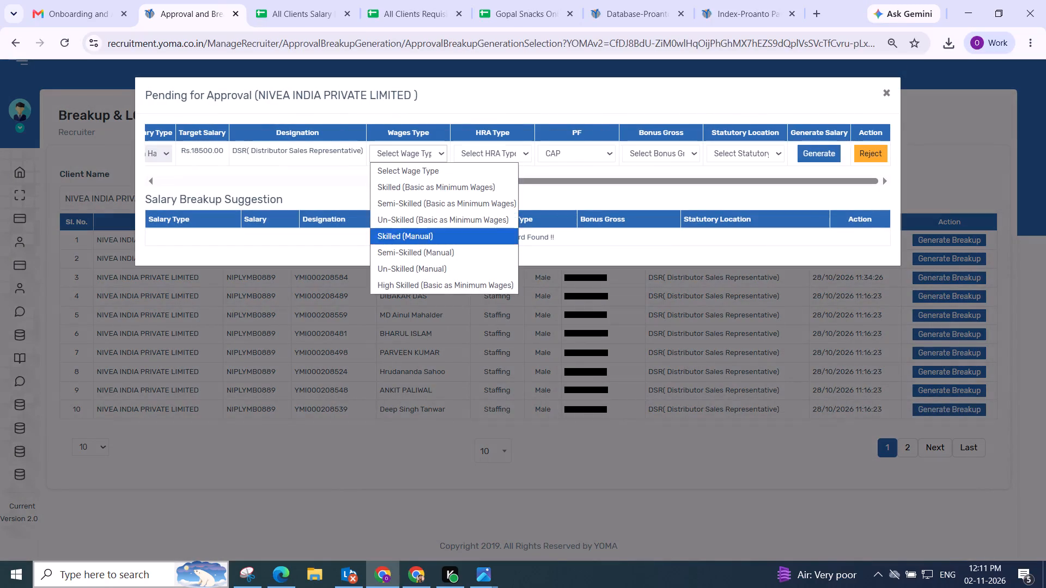
pyautogui.click(431, 201)
pyautogui.click(489, 152)
pyautogui.click(491, 186)
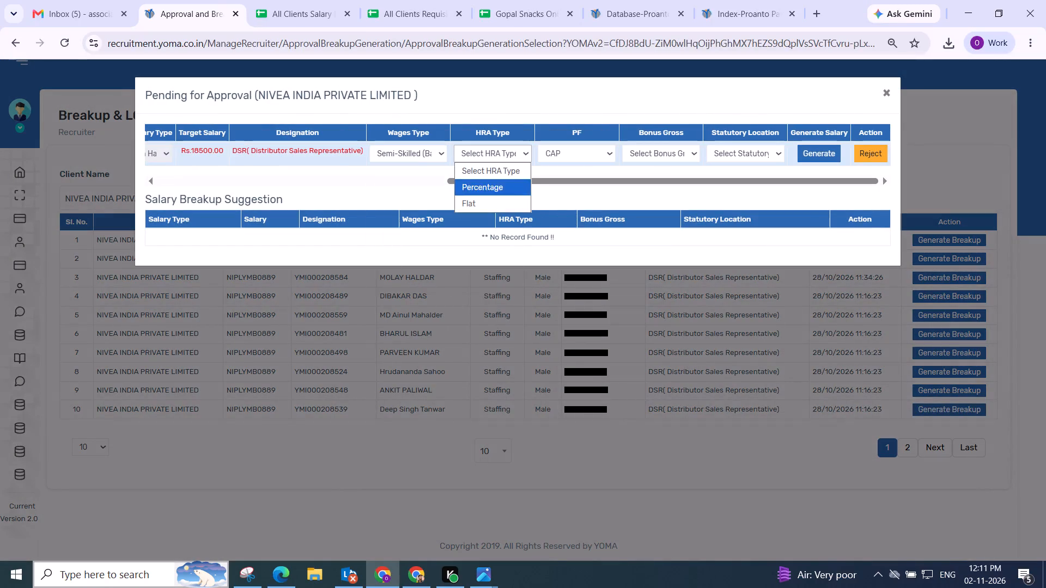
pyautogui.click(651, 157)
pyautogui.click(647, 187)
pyautogui.click(735, 156)
pyautogui.click(733, 215)
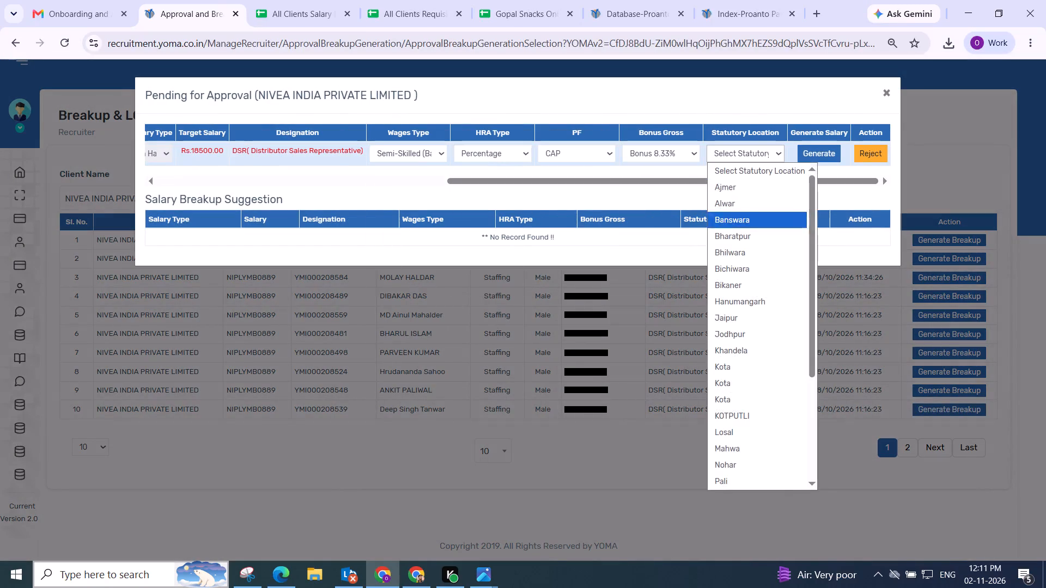
pyautogui.moveTo(800, 164); pyautogui.dragTo(810, 160)
pyautogui.click(823, 154)
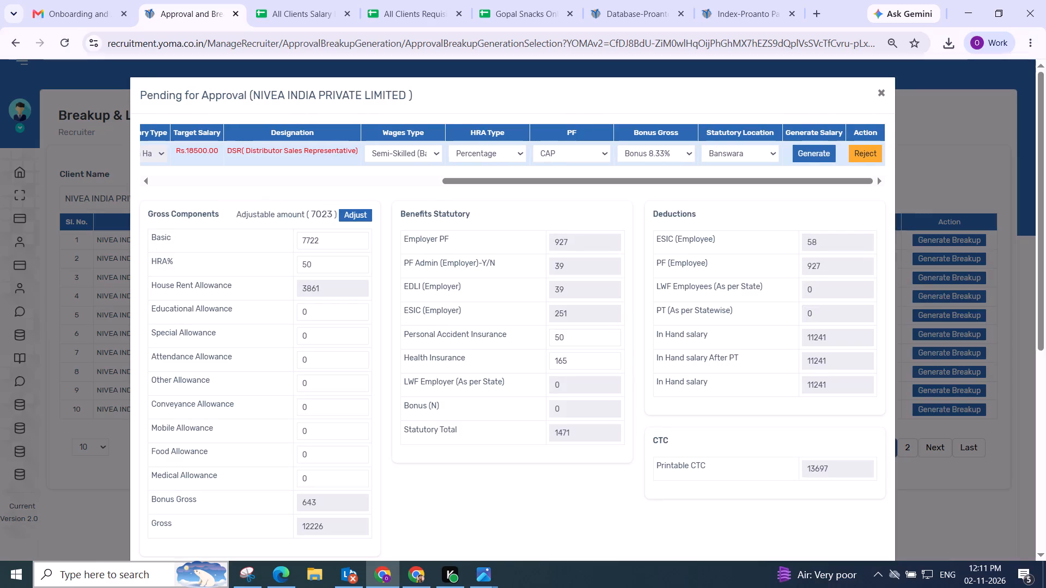
# Adjust the gross components automatically for the candidate with statutory location Banswara, and save the salary breakup.
pyautogui.click(359, 219)
pyautogui.scroll(-2, 359, 219)
pyautogui.moveTo(548, 188); pyautogui.dragTo(605, 194)
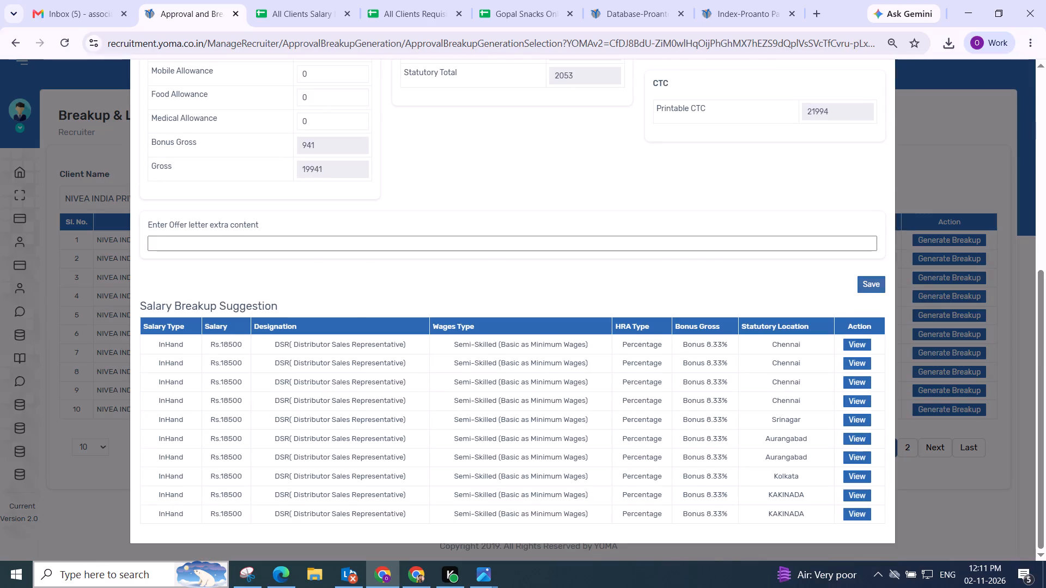
pyautogui.click(865, 279)
pyautogui.click(544, 384)
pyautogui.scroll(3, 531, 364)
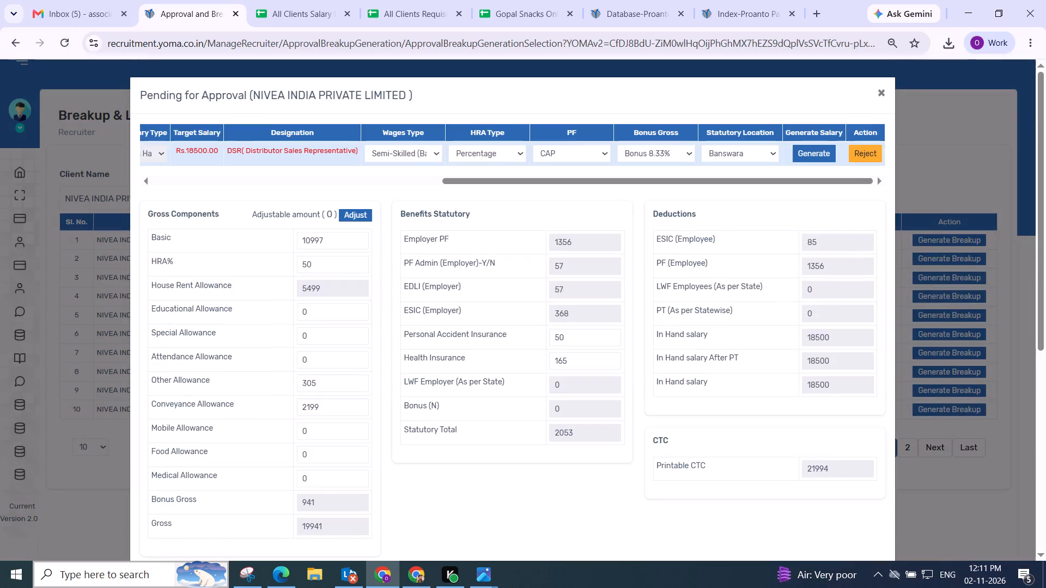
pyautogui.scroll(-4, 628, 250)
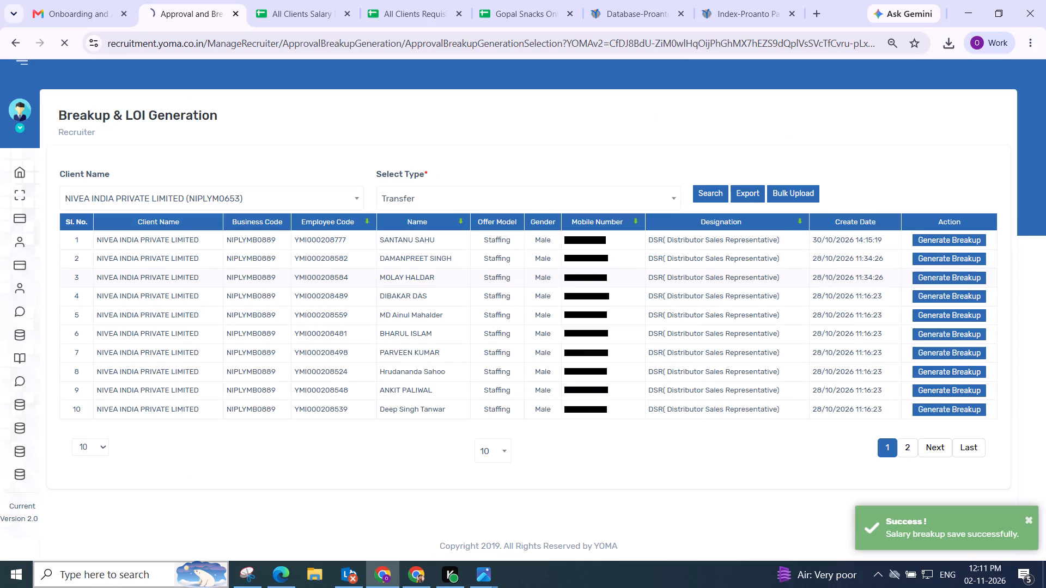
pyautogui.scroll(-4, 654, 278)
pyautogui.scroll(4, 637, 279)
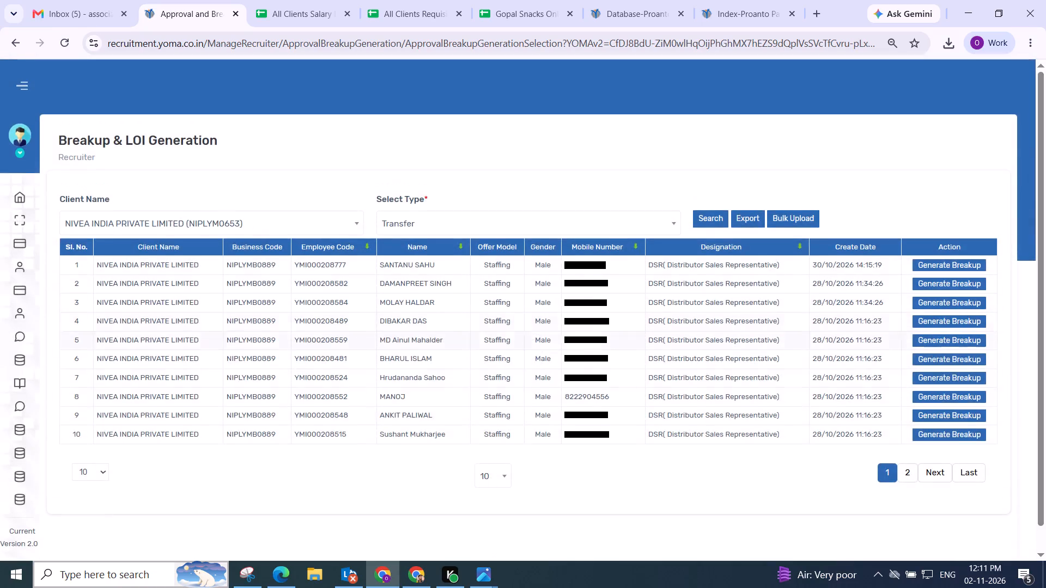
# Try to generate the tenth listed NIVEA candidate's salary with Semi-Skilled (Basic as Minimum Wages), Percentage HRA and statutory location Patratu.
pyautogui.scroll(-3, 926, 422)
pyautogui.click(940, 407)
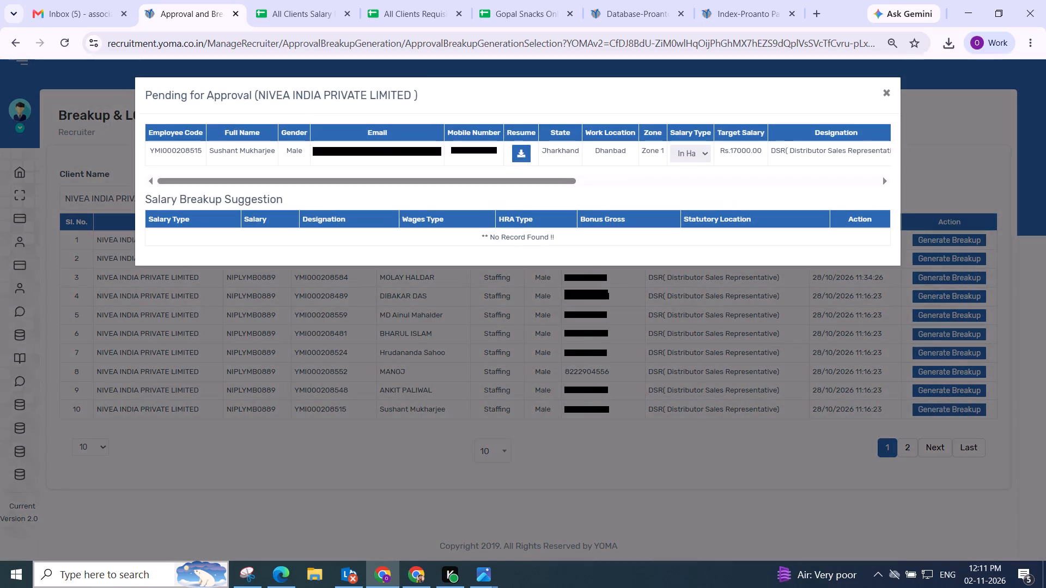
pyautogui.moveTo(217, 180); pyautogui.dragTo(935, 178)
pyautogui.click(391, 150)
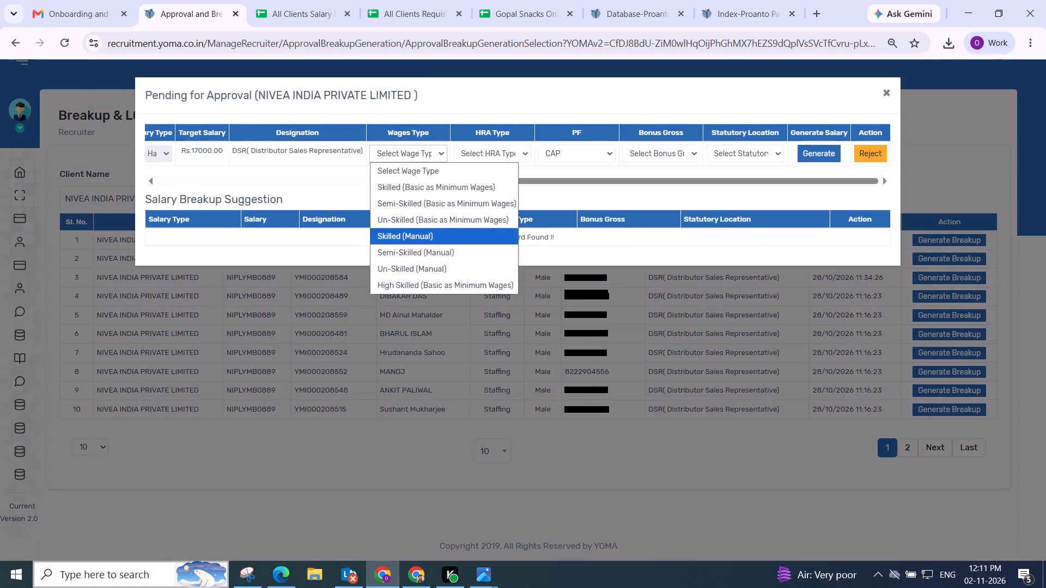
pyautogui.click(417, 204)
pyautogui.click(476, 151)
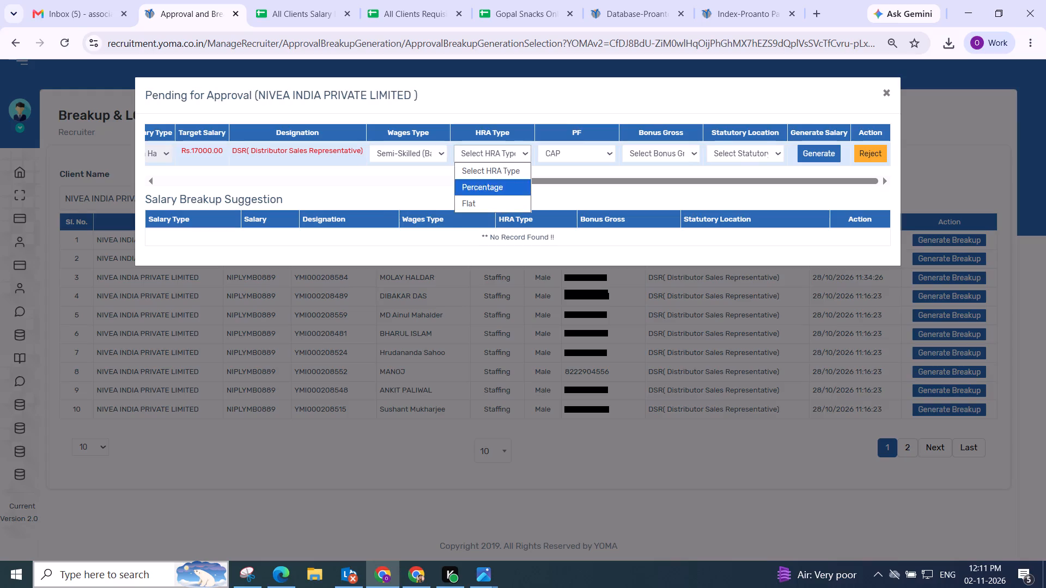
pyautogui.click(478, 186)
pyautogui.click(649, 155)
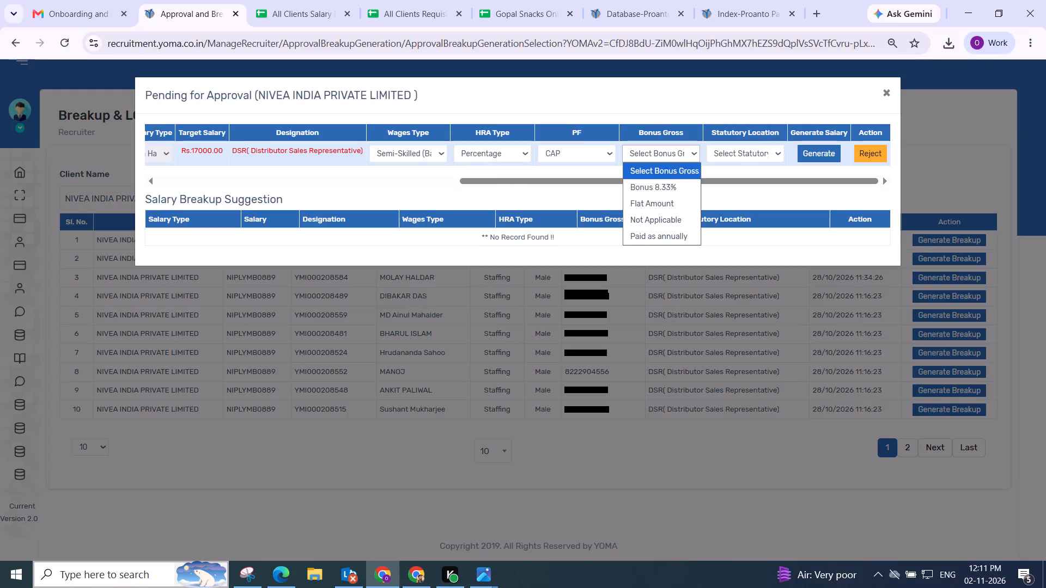
pyautogui.moveTo(654, 186); pyautogui.dragTo(666, 179)
pyautogui.click(727, 152)
pyautogui.click(745, 206)
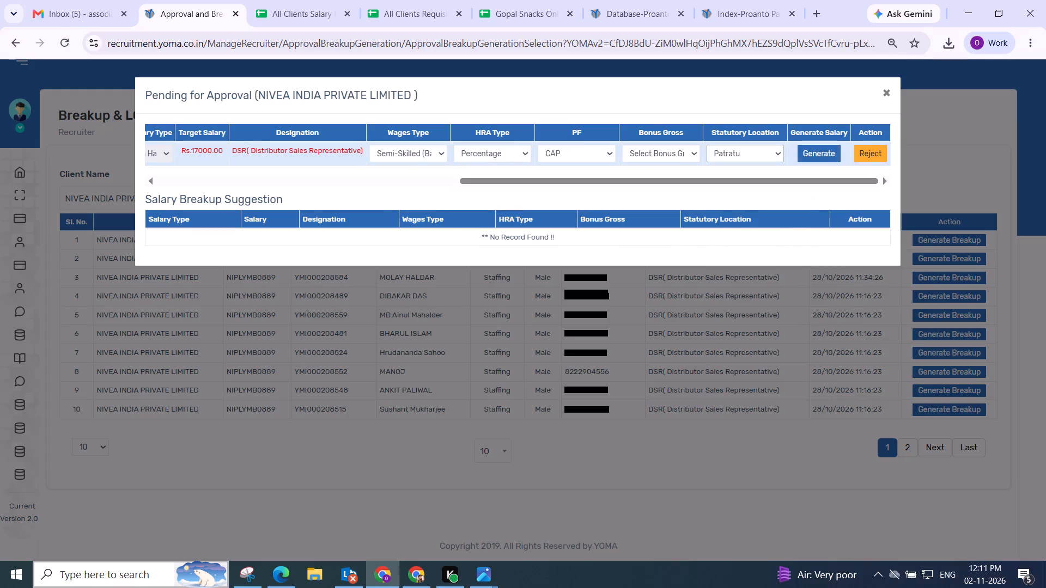
pyautogui.click(820, 151)
pyautogui.click(813, 151)
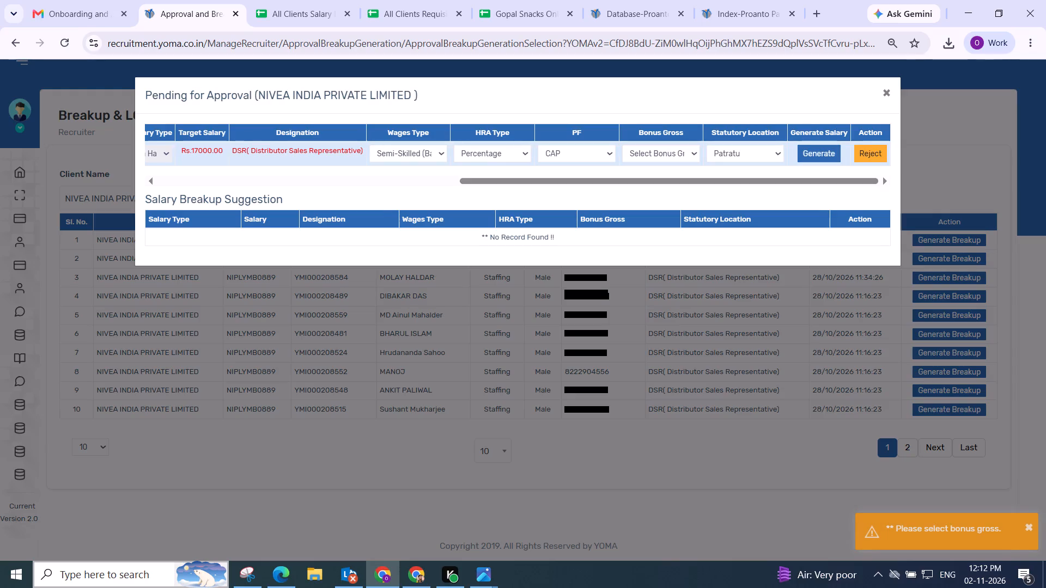
# Reselect the Semi-Skilled minimum wages type and Percentage HRA, choose Bonus 8.33%, and generate the salary for the candidate with statutory location Patratu.
pyautogui.click(414, 152)
pyautogui.click(419, 204)
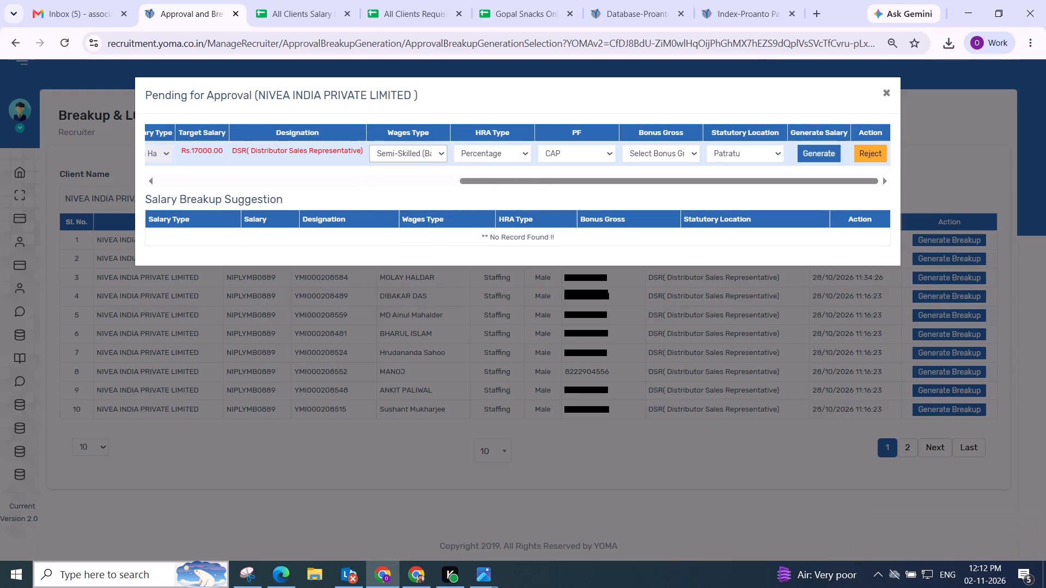
pyautogui.click(494, 152)
pyautogui.click(490, 185)
pyautogui.moveTo(637, 150); pyautogui.dragTo(641, 155)
pyautogui.moveTo(646, 187); pyautogui.dragTo(653, 182)
pyautogui.click(816, 150)
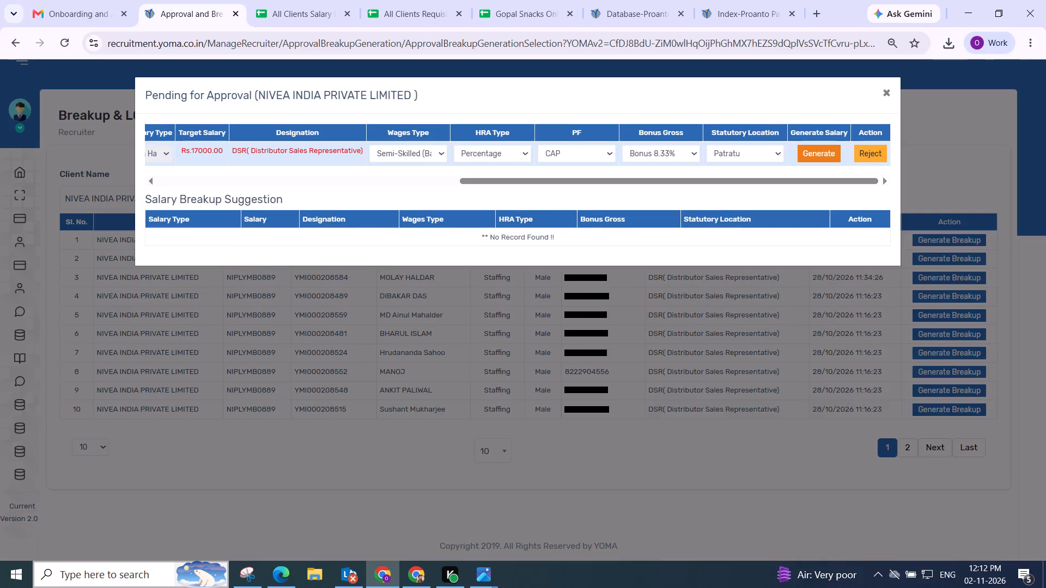
# Adjust the gross components automatically for the candidate with statutory location Patratu, and save the salary breakup.
pyautogui.click(360, 214)
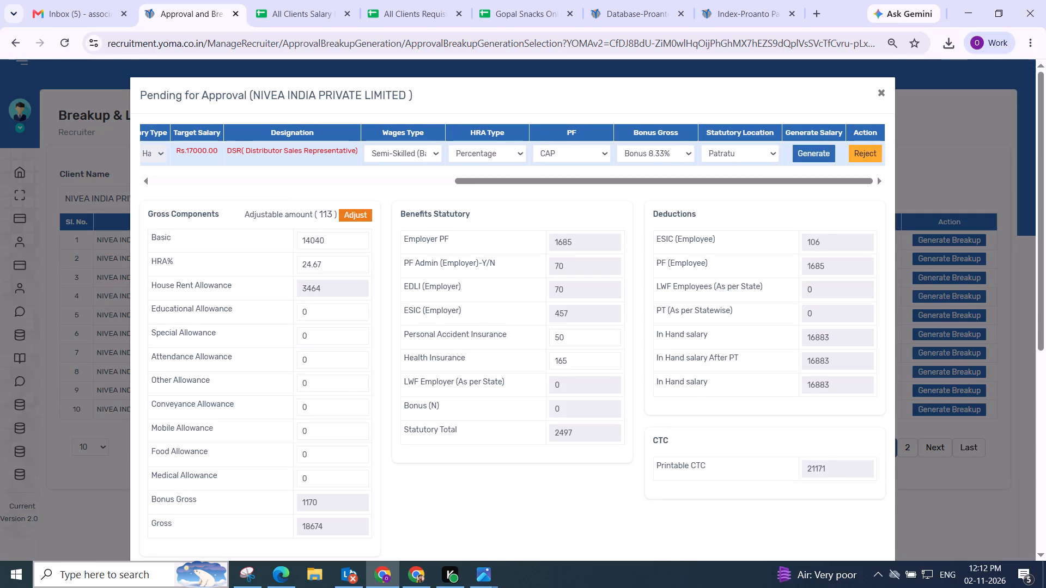
pyautogui.scroll(-2, 357, 216)
pyautogui.moveTo(497, 167); pyautogui.dragTo(537, 180)
pyautogui.click(878, 281)
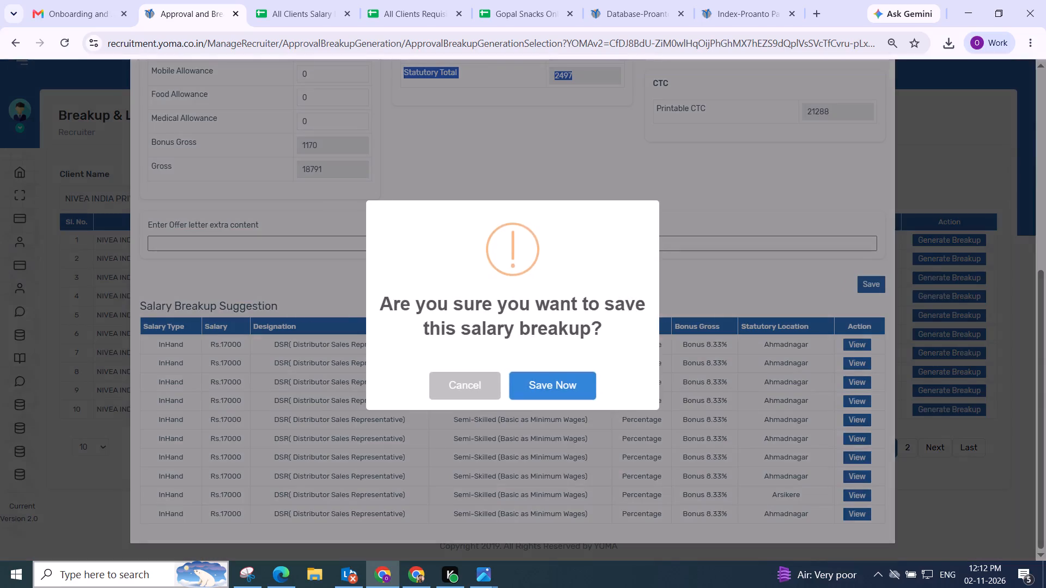
pyautogui.click(549, 387)
pyautogui.scroll(3, 548, 378)
pyautogui.click(385, 240)
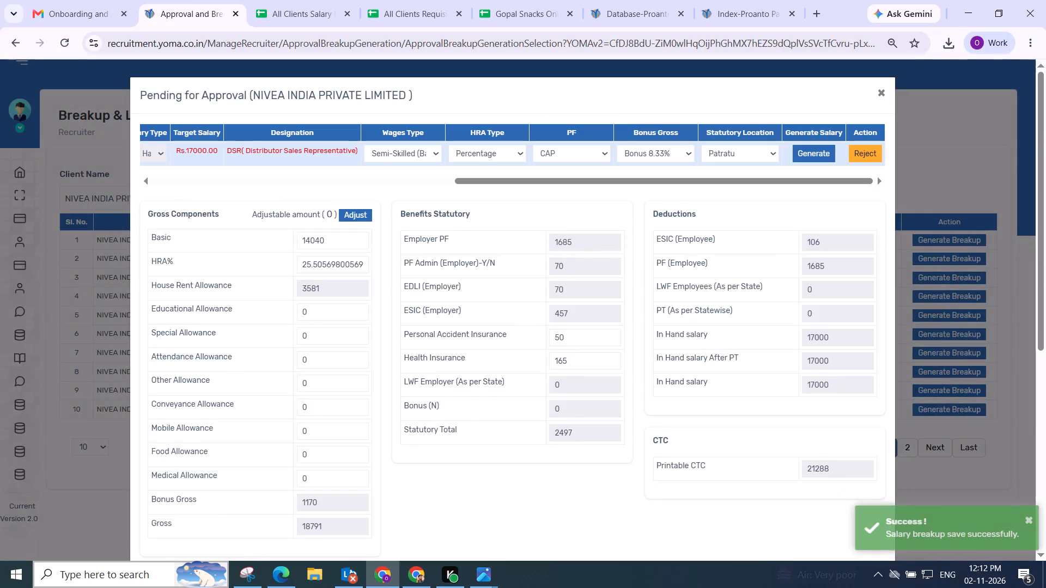
# Generate the salary of the NIVEA candidate now tenth in the list with Semi-Skilled (Basic as Minimum Wages), Bonus 8.33% and statutory location Fatehabad.
pyautogui.scroll(-4, 409, 227)
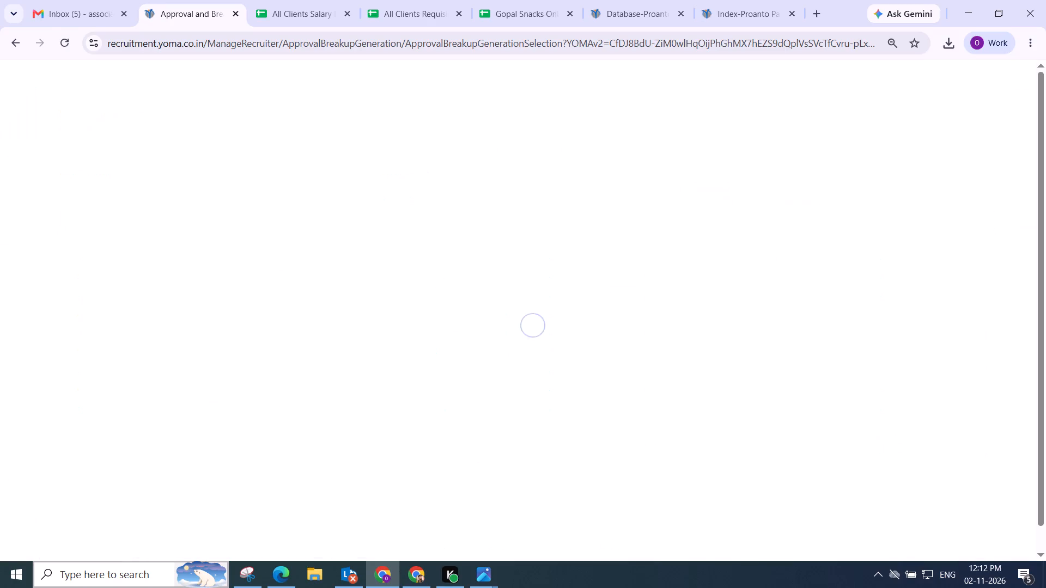
pyautogui.scroll(-5, 490, 223)
pyautogui.scroll(5, 505, 241)
pyautogui.scroll(-4, 902, 284)
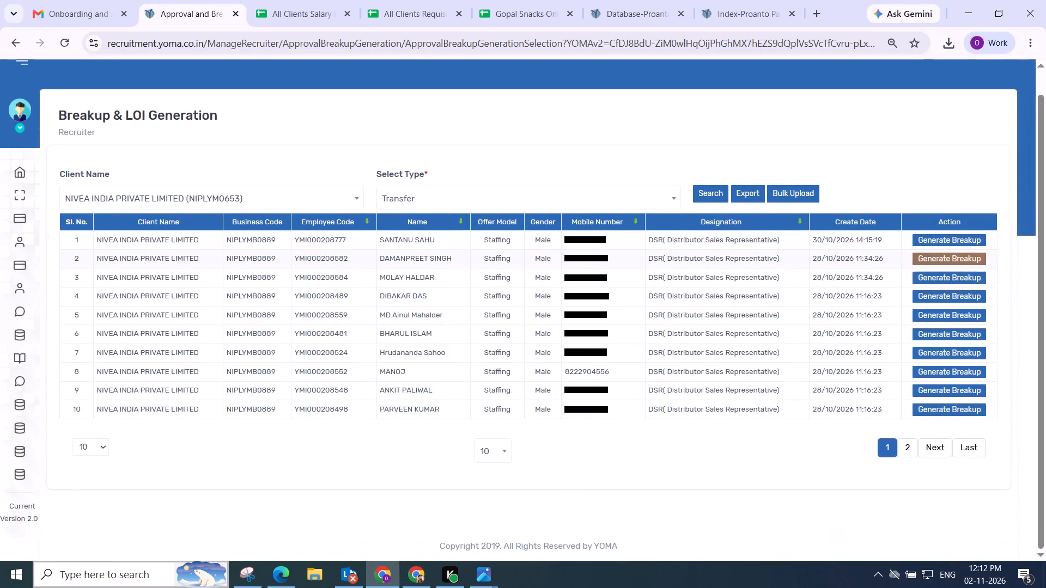
pyautogui.click(952, 408)
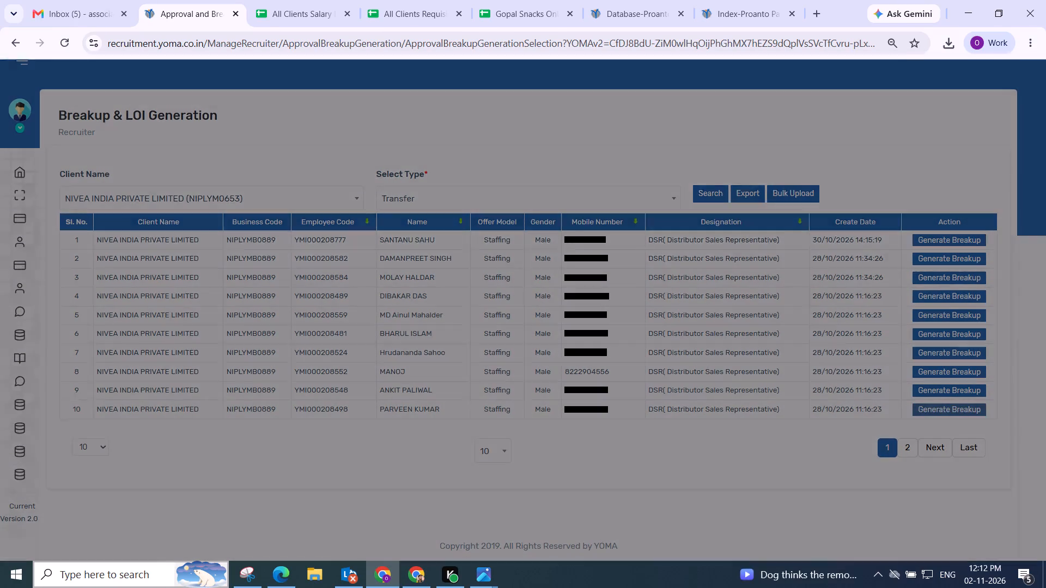
pyautogui.moveTo(242, 177); pyautogui.dragTo(923, 170)
pyautogui.click(433, 151)
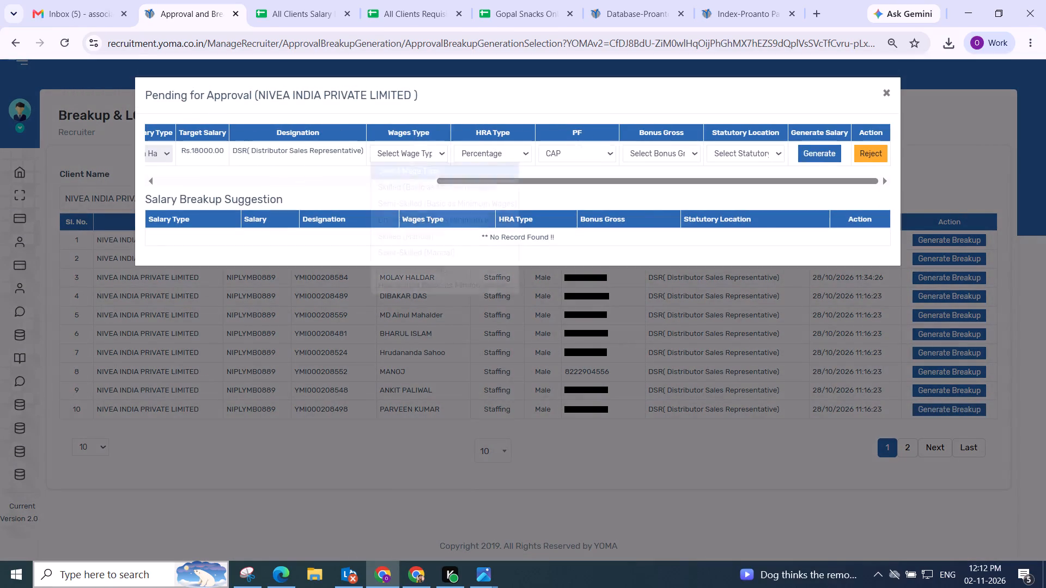
pyautogui.click(437, 199)
pyautogui.click(422, 158)
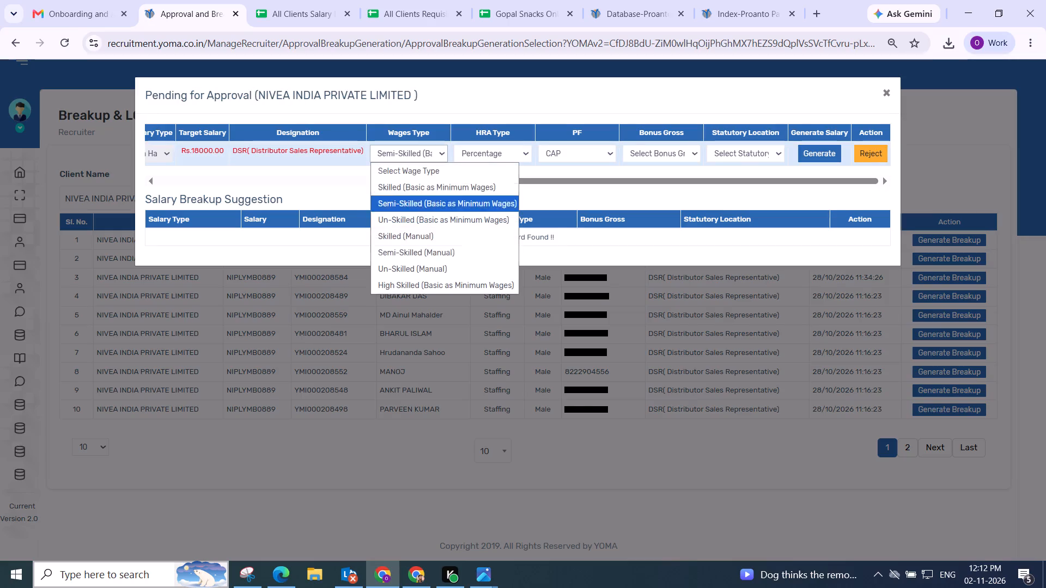
pyautogui.click(438, 202)
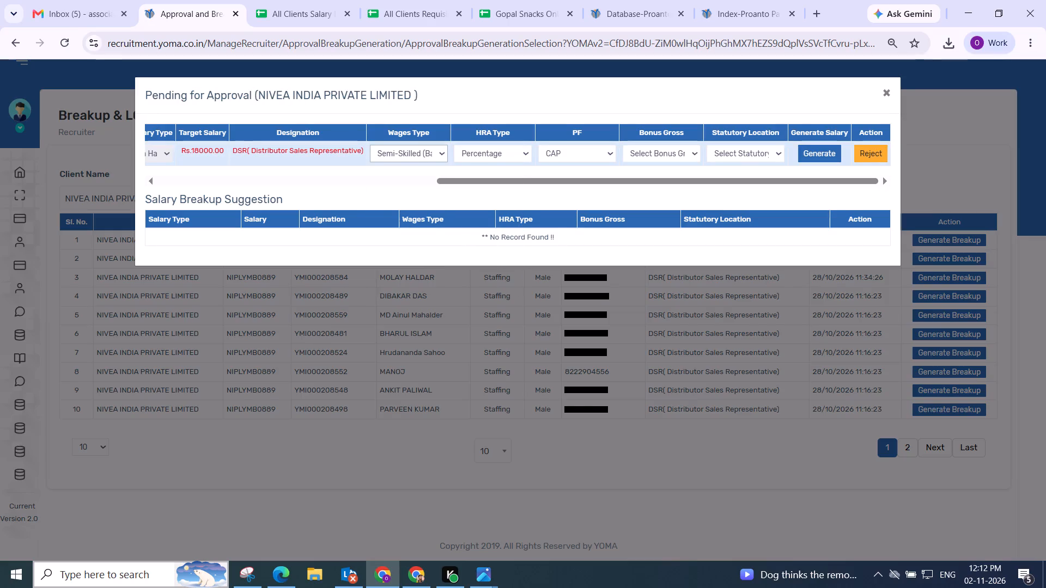
pyautogui.click(648, 150)
pyautogui.moveTo(648, 181); pyautogui.dragTo(655, 179)
pyautogui.click(748, 152)
pyautogui.click(737, 206)
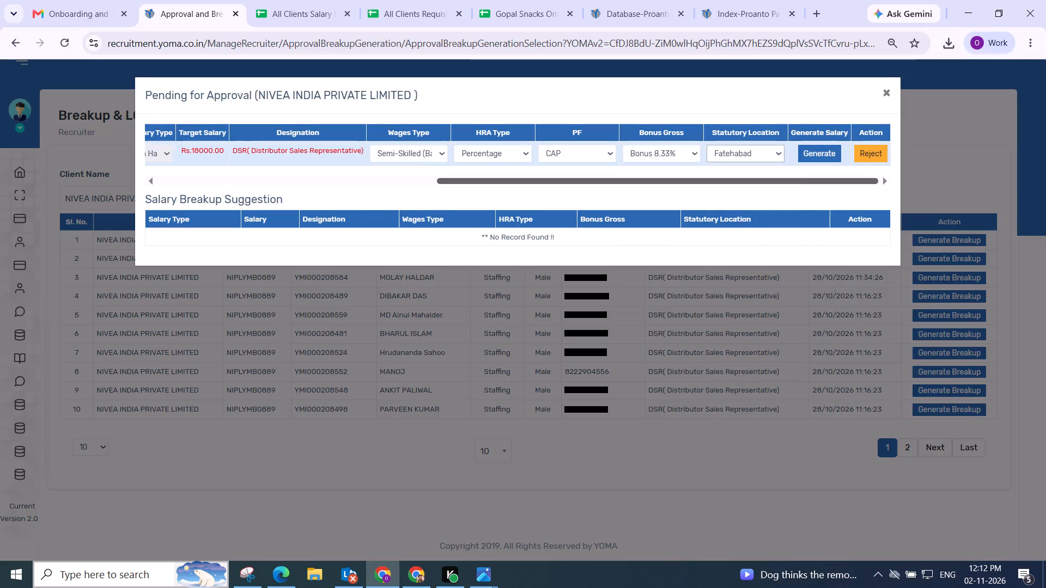
pyautogui.click(805, 158)
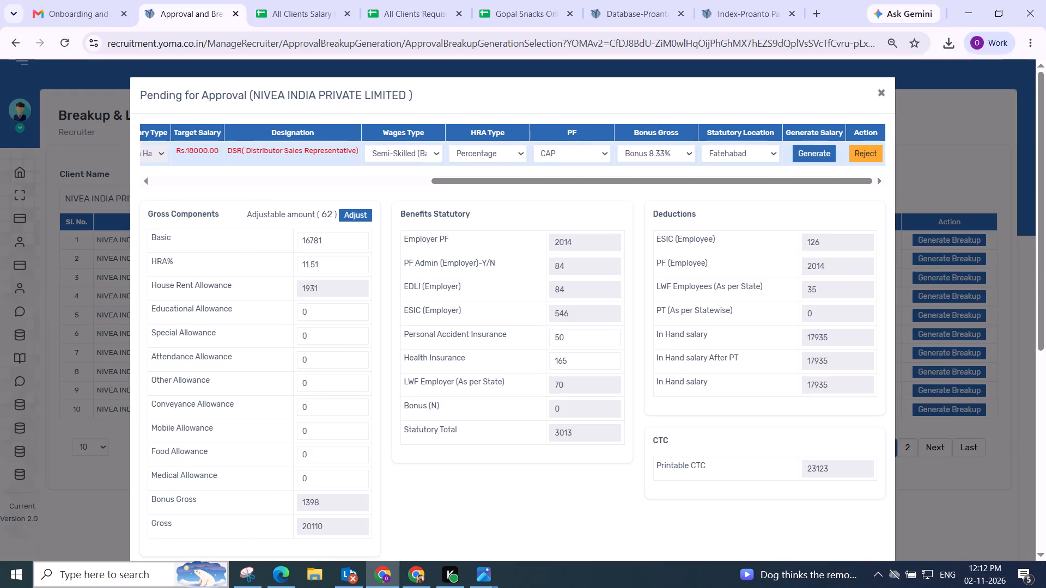
# Adjust the gross components automatically for the candidate with statutory location Fatehabad, and save the salary breakup.
pyautogui.click(361, 212)
pyautogui.scroll(-2, 361, 212)
pyautogui.click(868, 284)
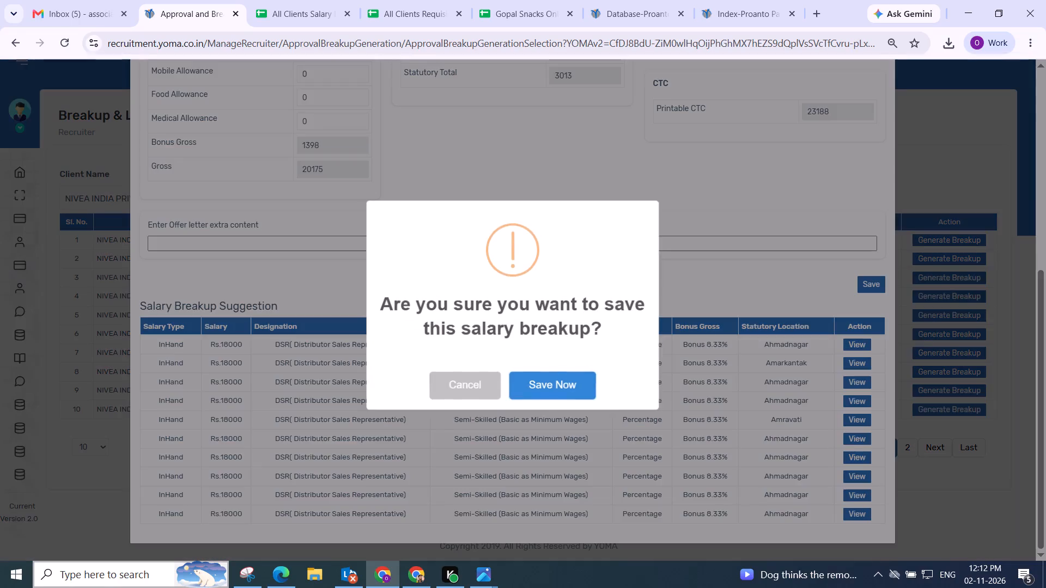
pyautogui.click(544, 395)
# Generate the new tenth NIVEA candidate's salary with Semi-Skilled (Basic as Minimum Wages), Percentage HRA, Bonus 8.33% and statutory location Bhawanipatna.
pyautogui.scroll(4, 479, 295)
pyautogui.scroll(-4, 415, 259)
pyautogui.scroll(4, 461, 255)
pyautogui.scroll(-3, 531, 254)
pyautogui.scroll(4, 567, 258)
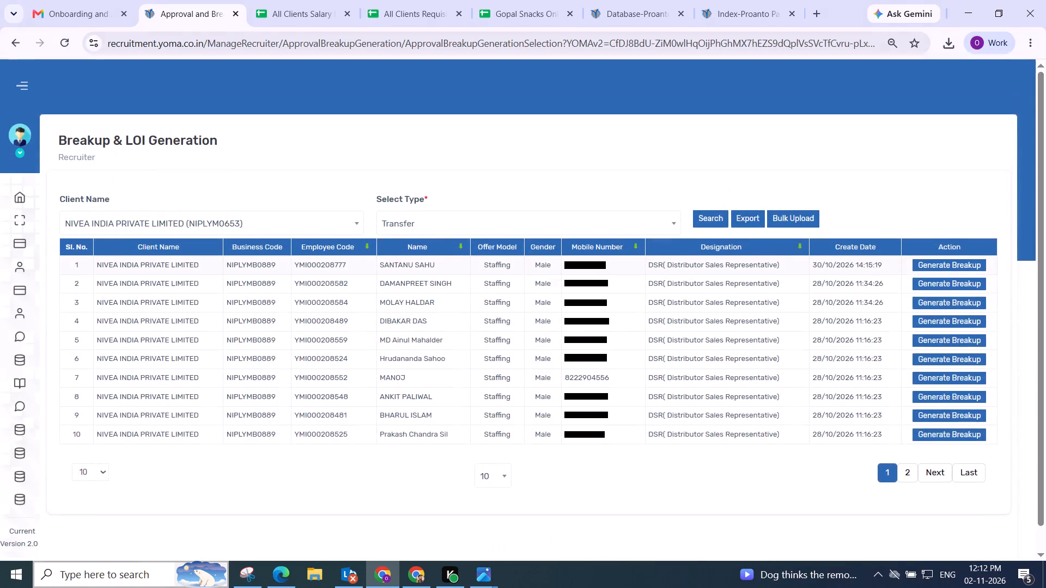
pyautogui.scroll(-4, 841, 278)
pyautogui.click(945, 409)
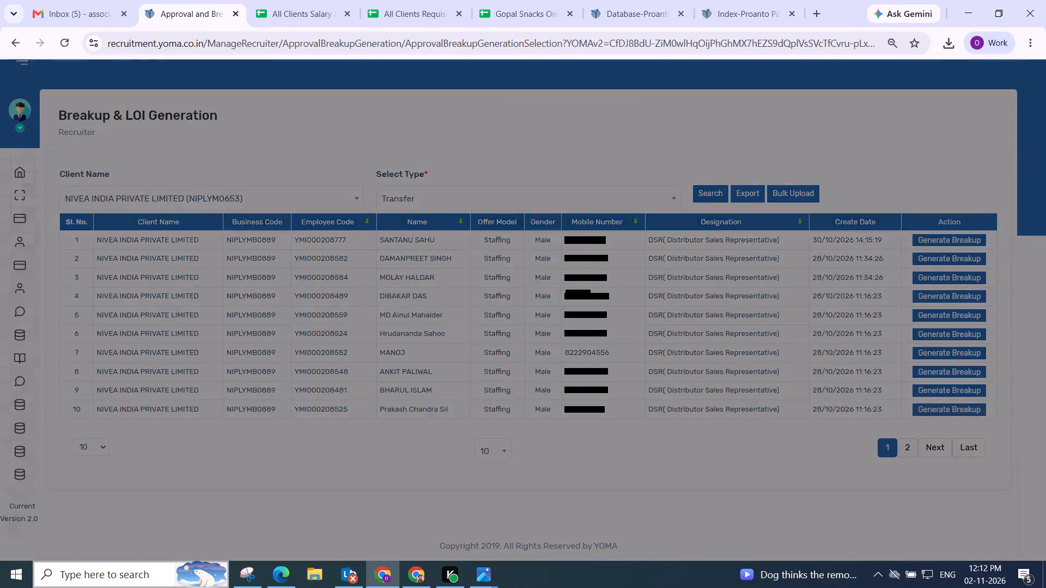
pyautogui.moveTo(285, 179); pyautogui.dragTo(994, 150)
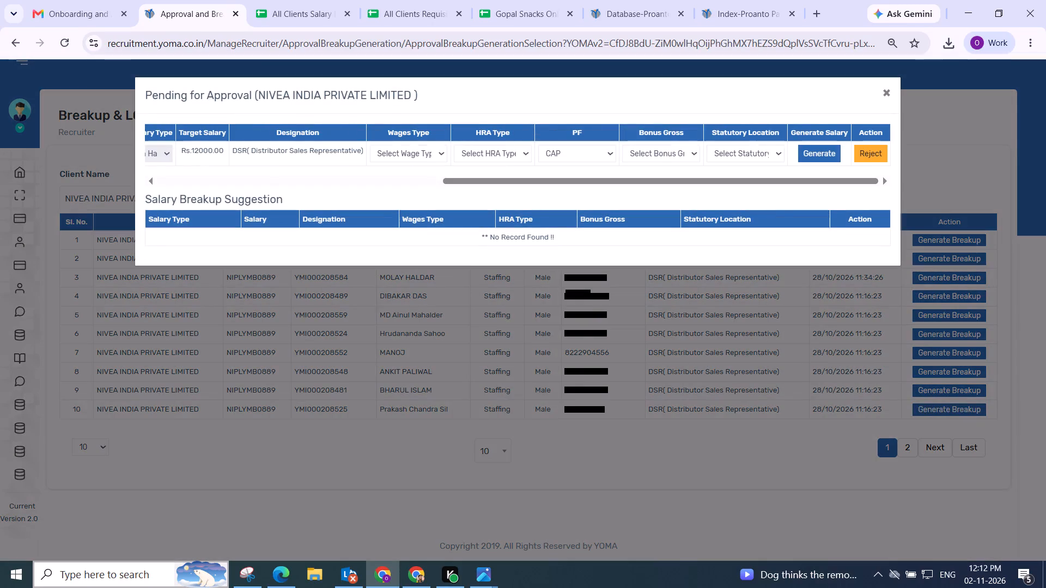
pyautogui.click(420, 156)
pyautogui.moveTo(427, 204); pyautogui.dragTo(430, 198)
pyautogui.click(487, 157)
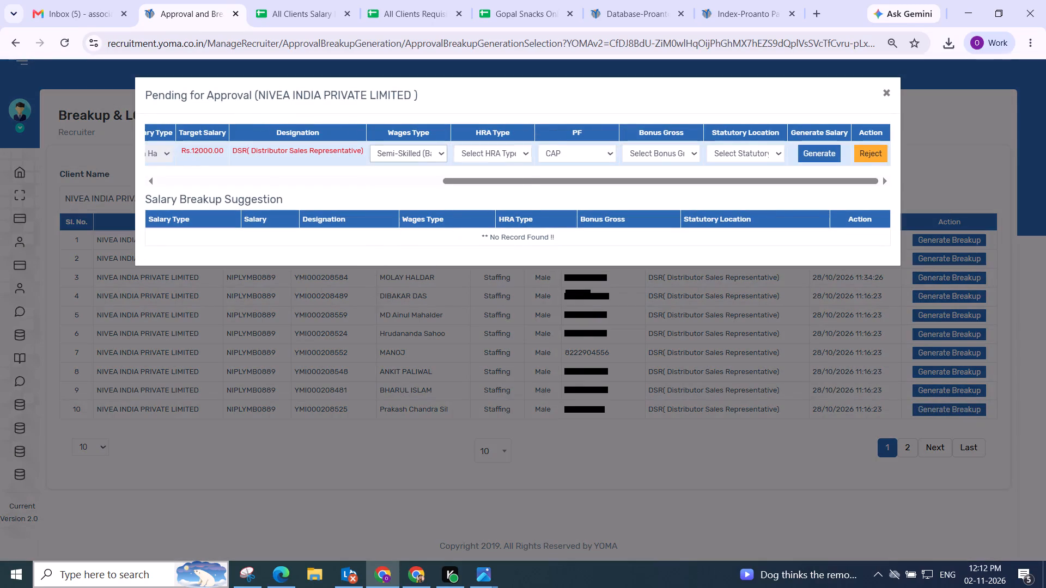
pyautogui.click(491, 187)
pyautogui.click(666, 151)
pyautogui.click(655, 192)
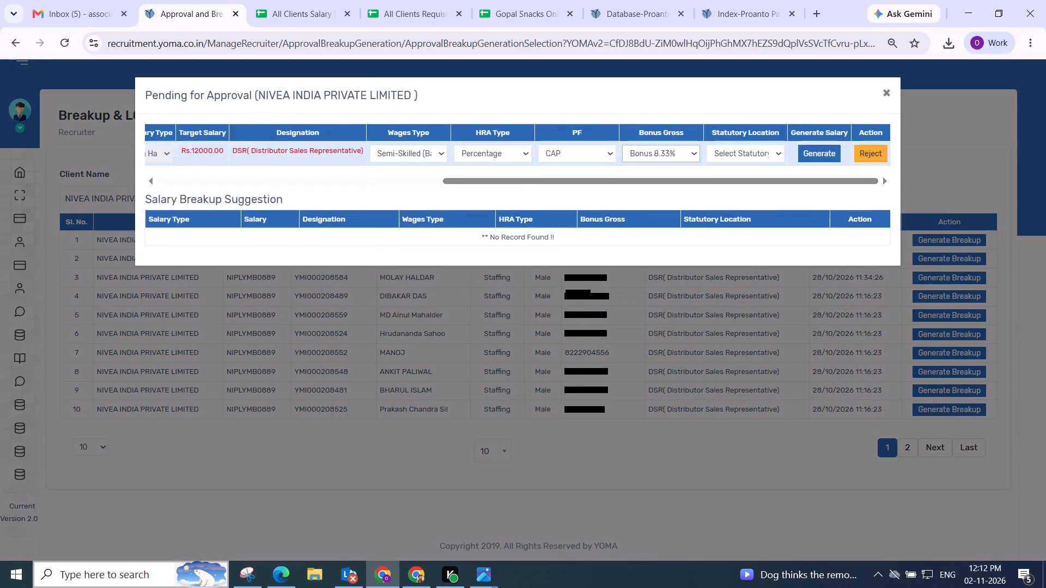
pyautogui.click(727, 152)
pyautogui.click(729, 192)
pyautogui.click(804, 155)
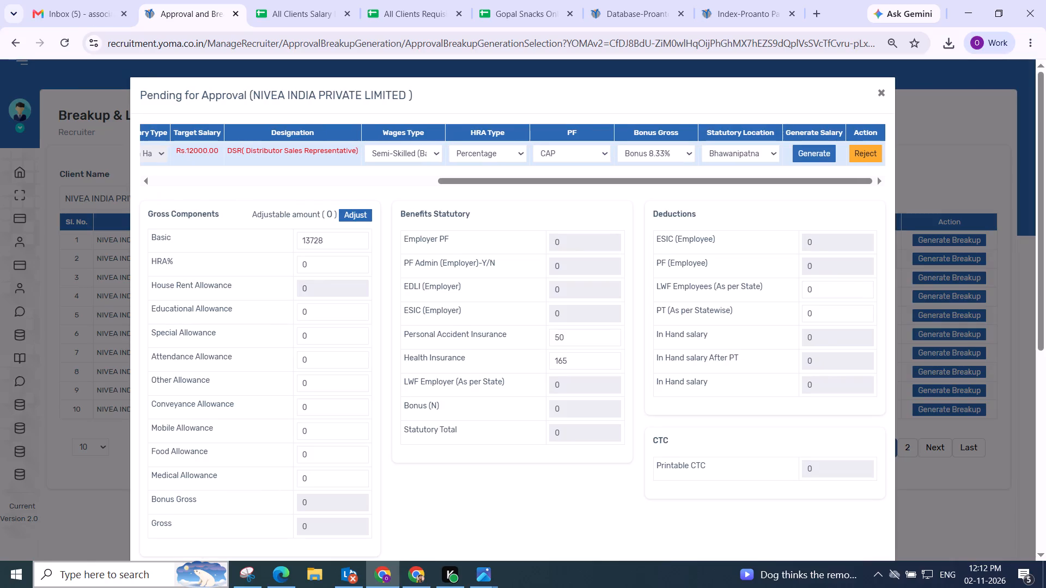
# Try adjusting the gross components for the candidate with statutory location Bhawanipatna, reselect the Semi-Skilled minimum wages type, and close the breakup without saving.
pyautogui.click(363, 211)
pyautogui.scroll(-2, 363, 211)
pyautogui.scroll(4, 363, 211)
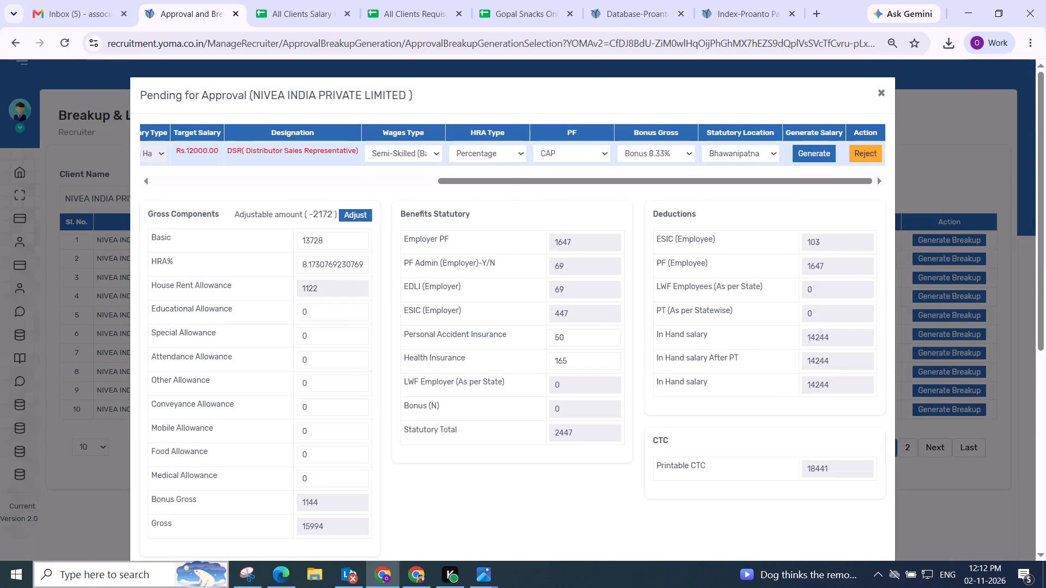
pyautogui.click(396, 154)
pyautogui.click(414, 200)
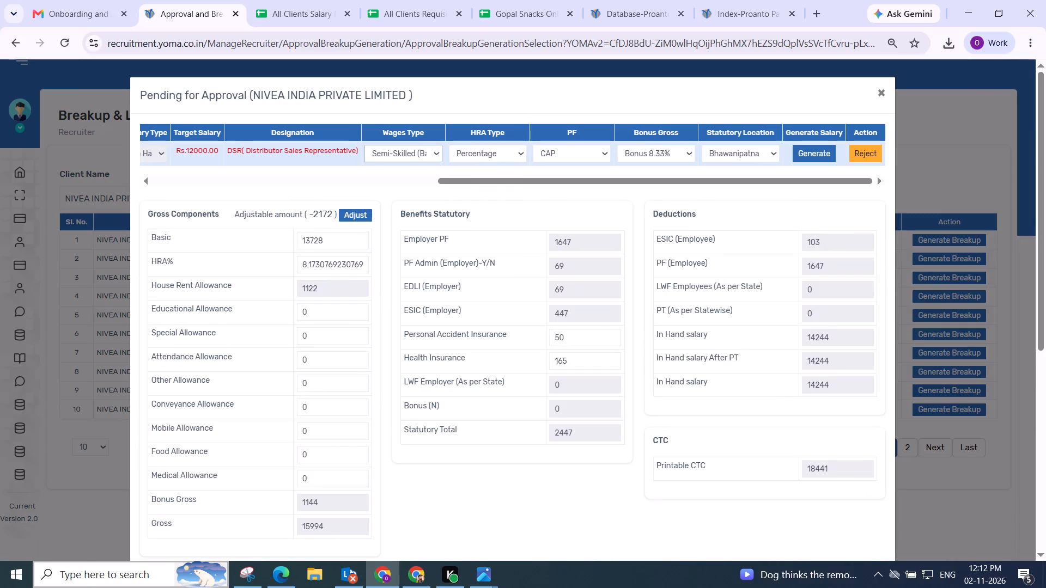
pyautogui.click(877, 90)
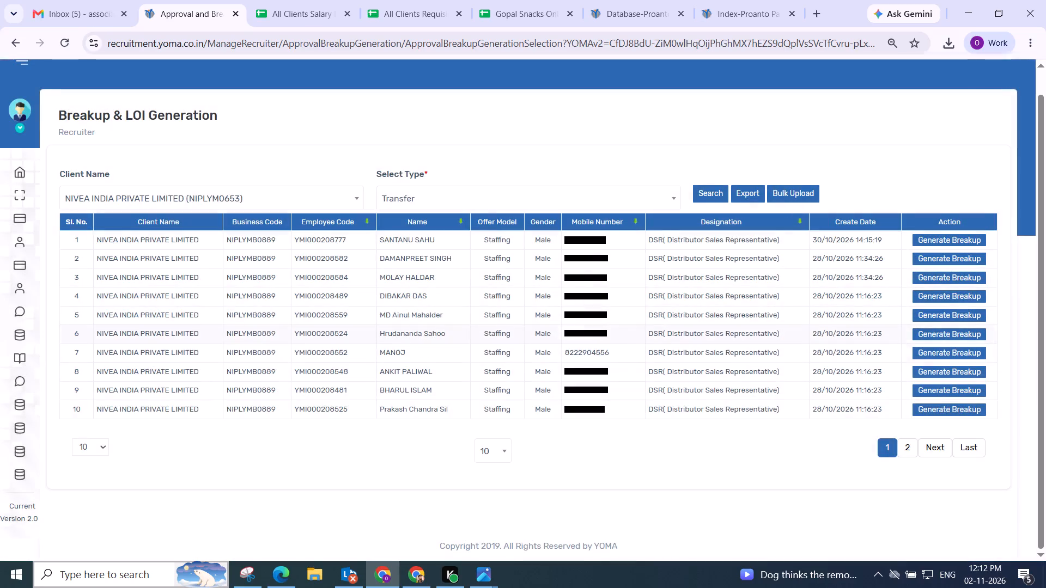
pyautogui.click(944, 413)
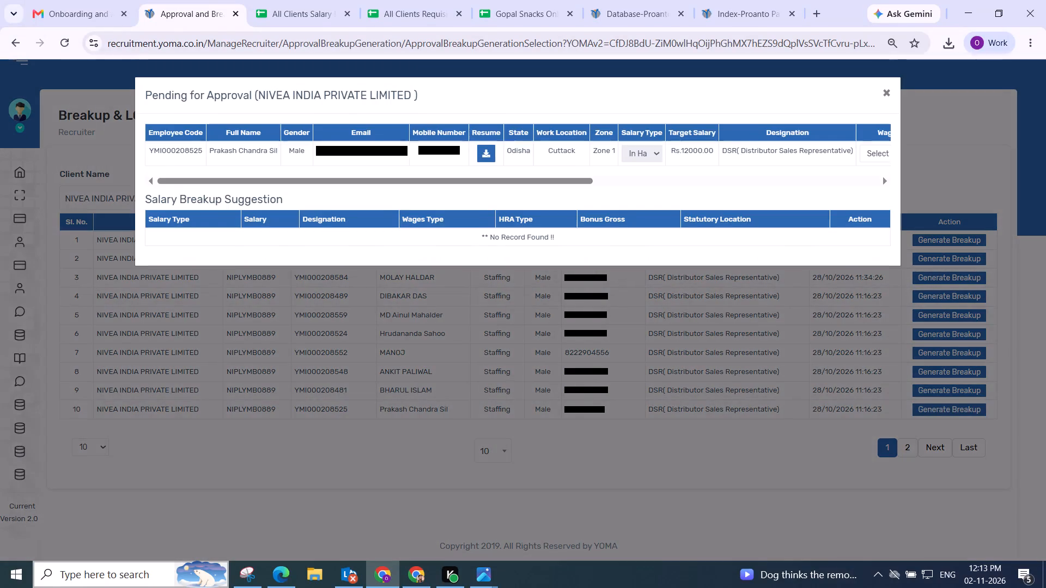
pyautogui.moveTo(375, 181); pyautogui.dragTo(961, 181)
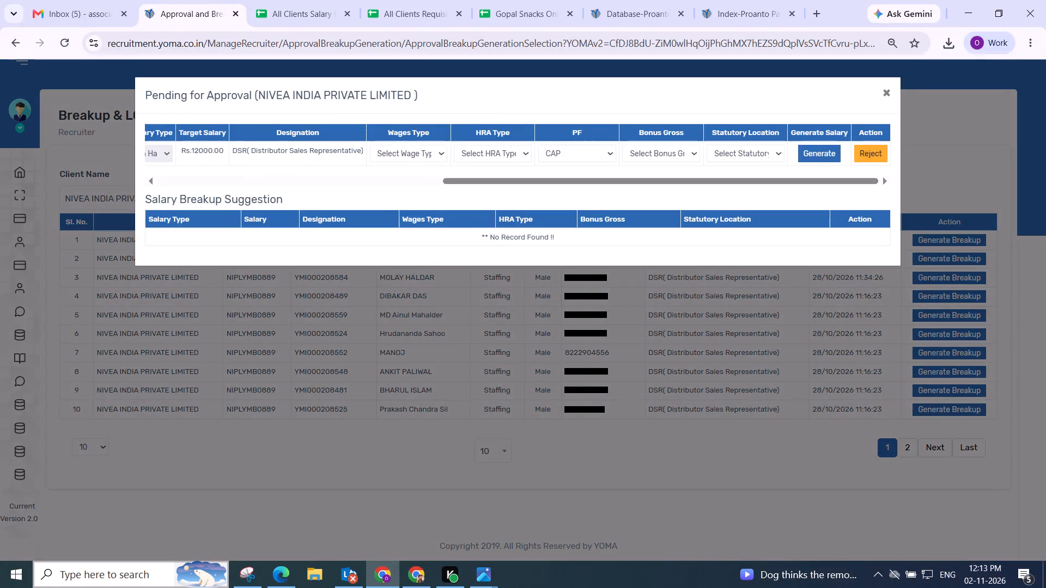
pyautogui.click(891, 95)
# Generate the ninth NIVEA candidate's salary with Semi-Skilled (Basic as Minimum Wages), Percentage HRA, Bonus 8.33% and statutory location Bishalgarh.
pyautogui.click(949, 389)
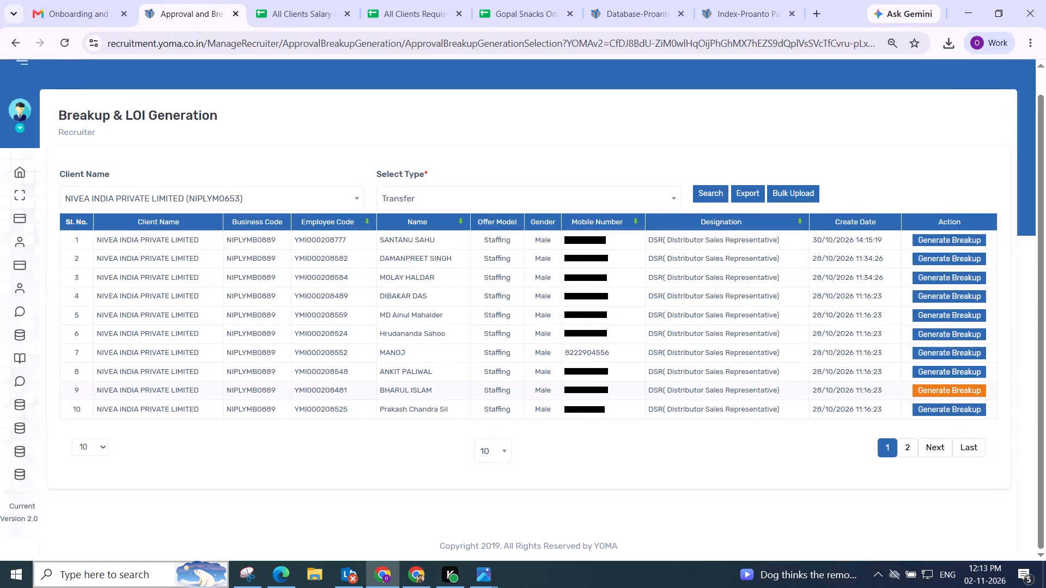
pyautogui.moveTo(343, 188); pyautogui.dragTo(349, 187)
pyautogui.moveTo(351, 177); pyautogui.dragTo(356, 175)
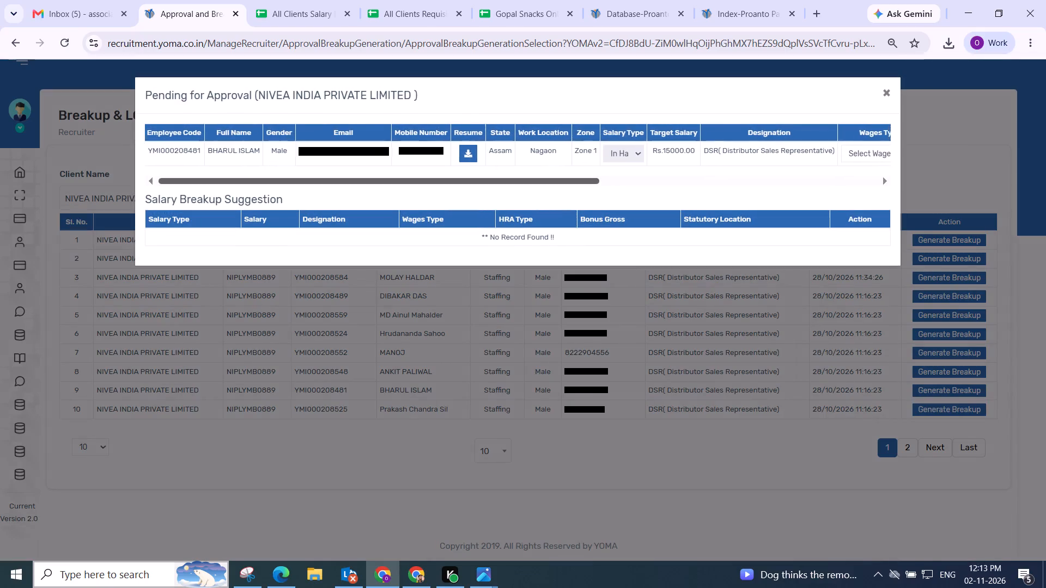
pyautogui.moveTo(356, 175); pyautogui.dragTo(832, 198)
pyautogui.click(409, 155)
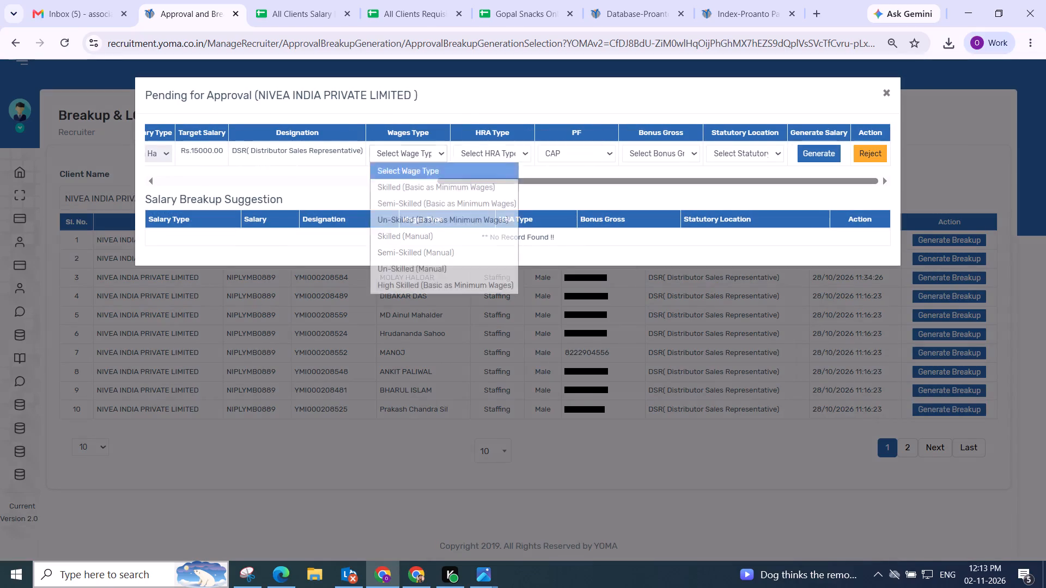
pyautogui.click(436, 207)
pyautogui.click(489, 154)
pyautogui.click(496, 181)
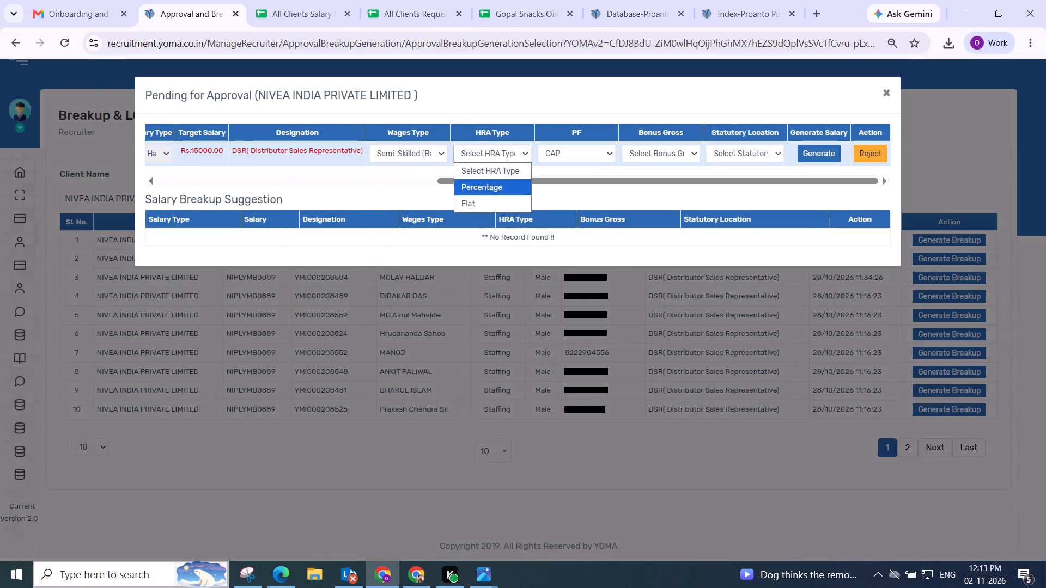
pyautogui.click(653, 152)
pyautogui.moveTo(656, 183); pyautogui.dragTo(661, 180)
pyautogui.click(741, 161)
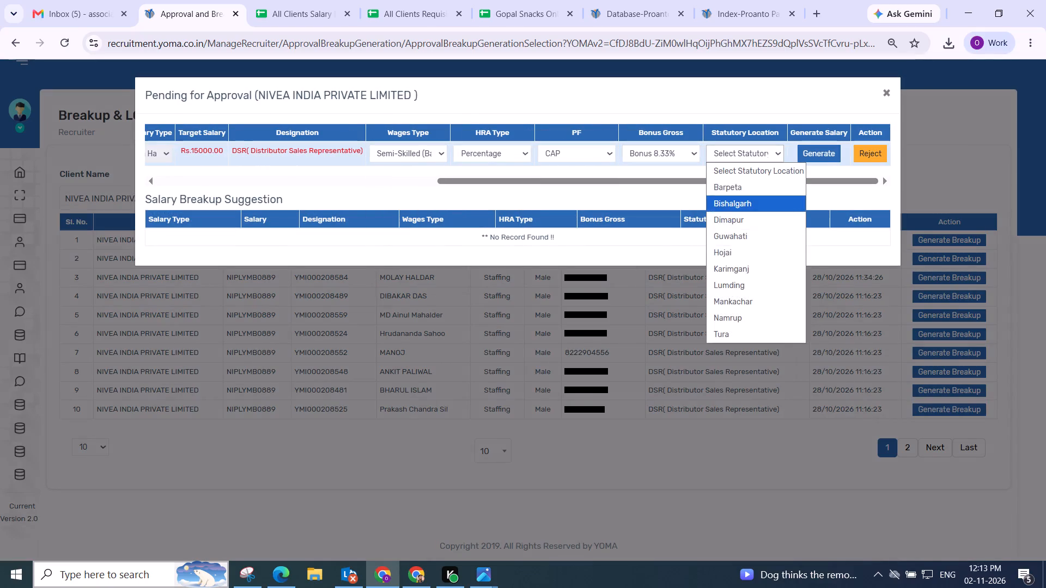
pyautogui.click(738, 211)
pyautogui.click(818, 152)
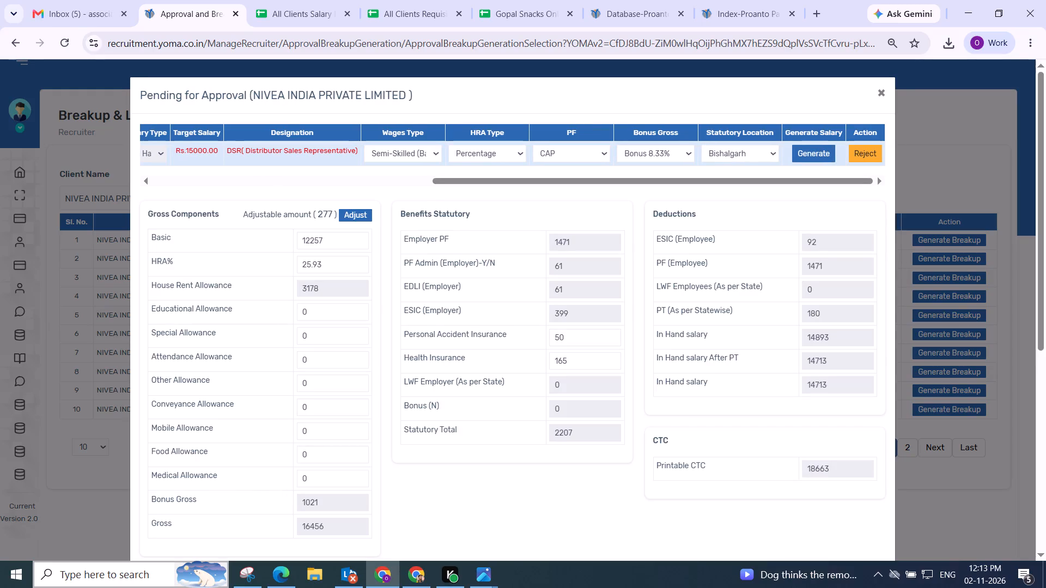
# Adjust the gross components automatically for the candidate with statutory location Bishalgarh, and save the salary breakup.
pyautogui.click(348, 213)
pyautogui.scroll(-2, 350, 215)
pyautogui.moveTo(537, 170); pyautogui.dragTo(550, 169)
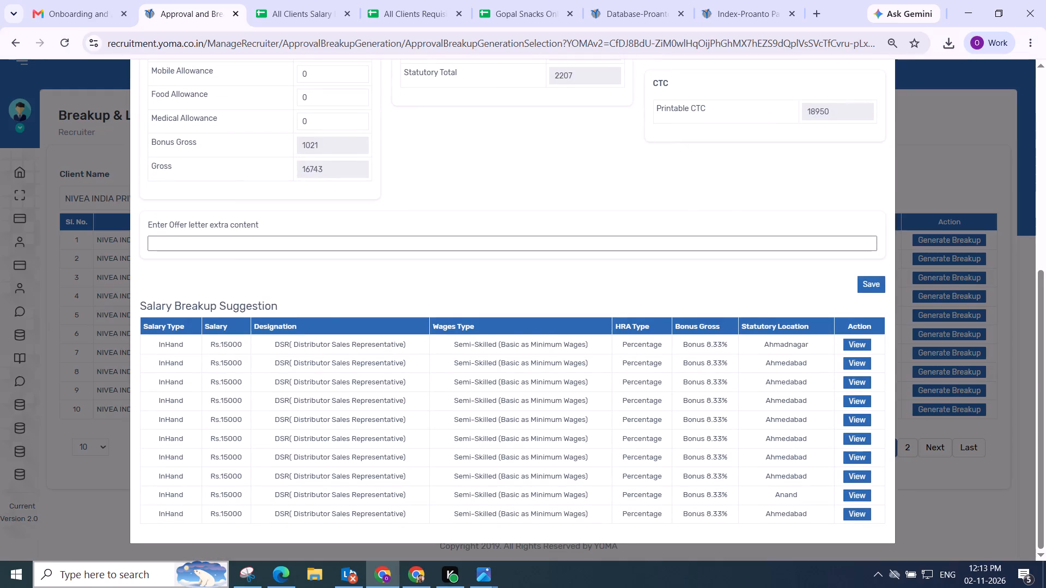
pyautogui.click(861, 285)
pyautogui.click(547, 387)
pyautogui.scroll(3, 521, 302)
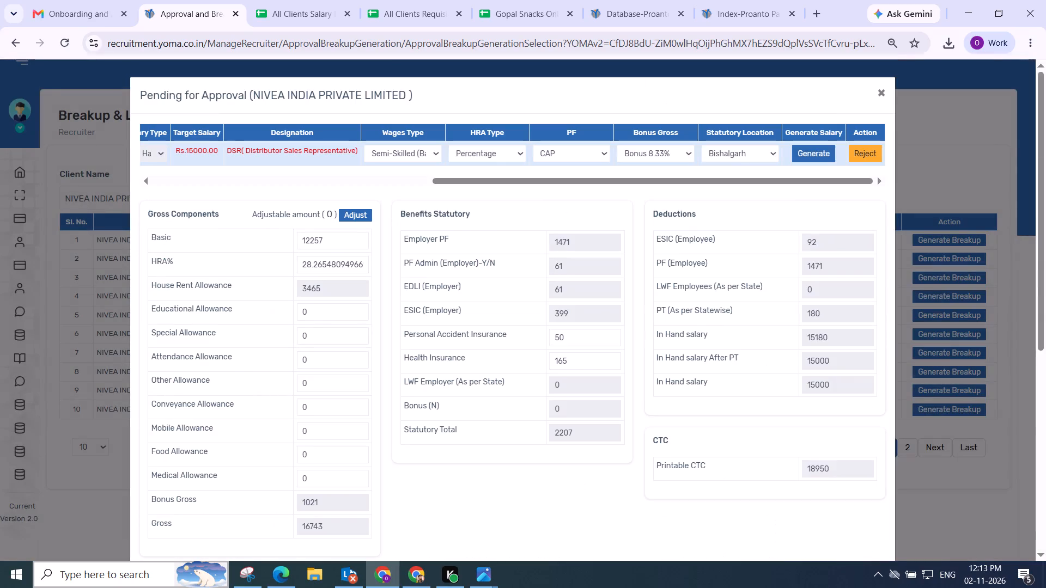
pyautogui.scroll(2, 662, 283)
pyautogui.scroll(-5, 663, 285)
pyautogui.scroll(5, 663, 285)
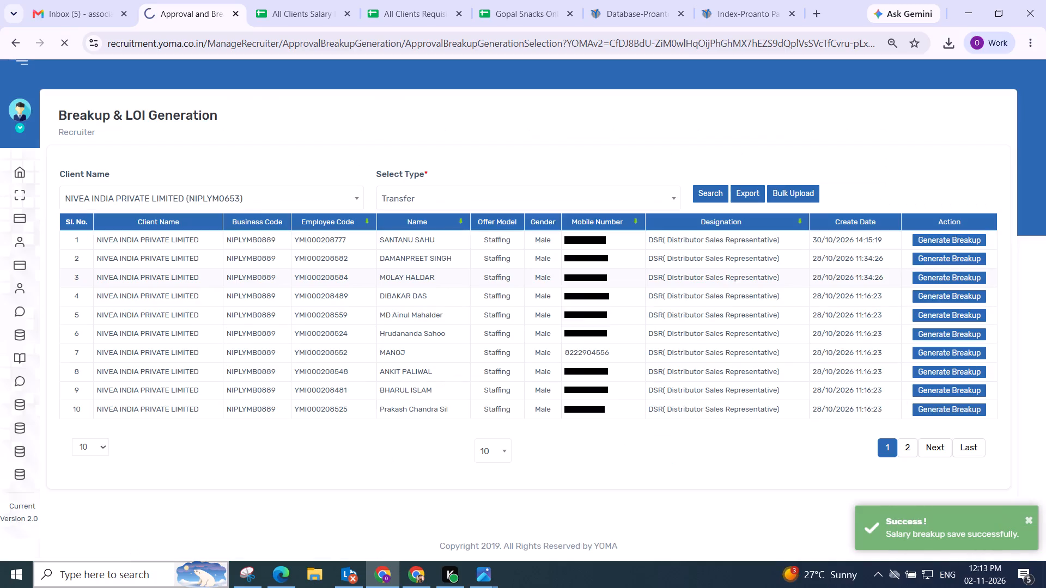
pyautogui.scroll(4, 774, 289)
pyautogui.scroll(-3, 856, 323)
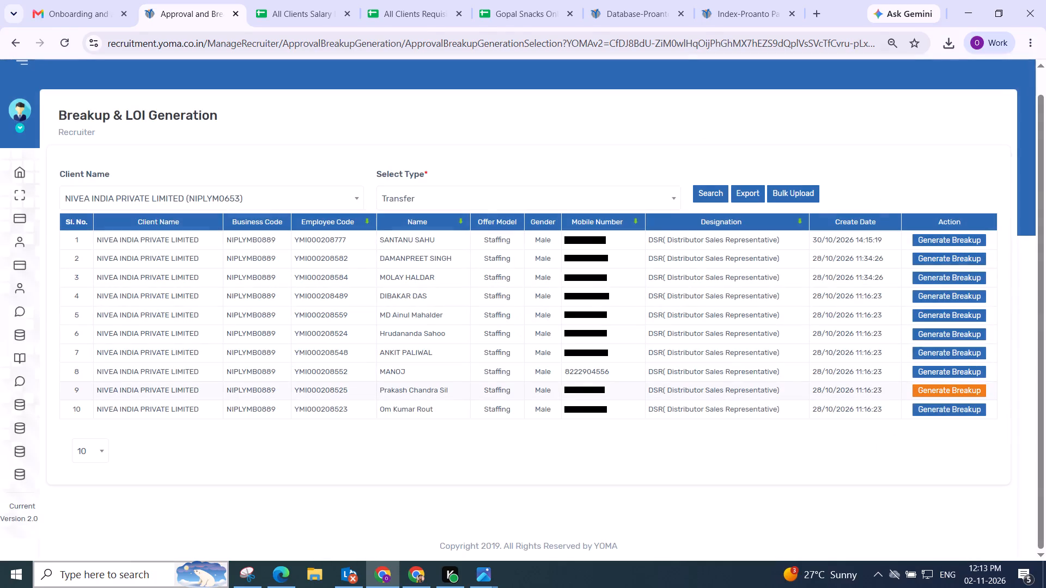
# Generate the sixth NIVEA candidate's salary with Semi-Skilled (Basic as Minimum Wages), Percentage HRA, Bonus 8.33% and statutory location Bhawanipatna.
pyautogui.click(942, 334)
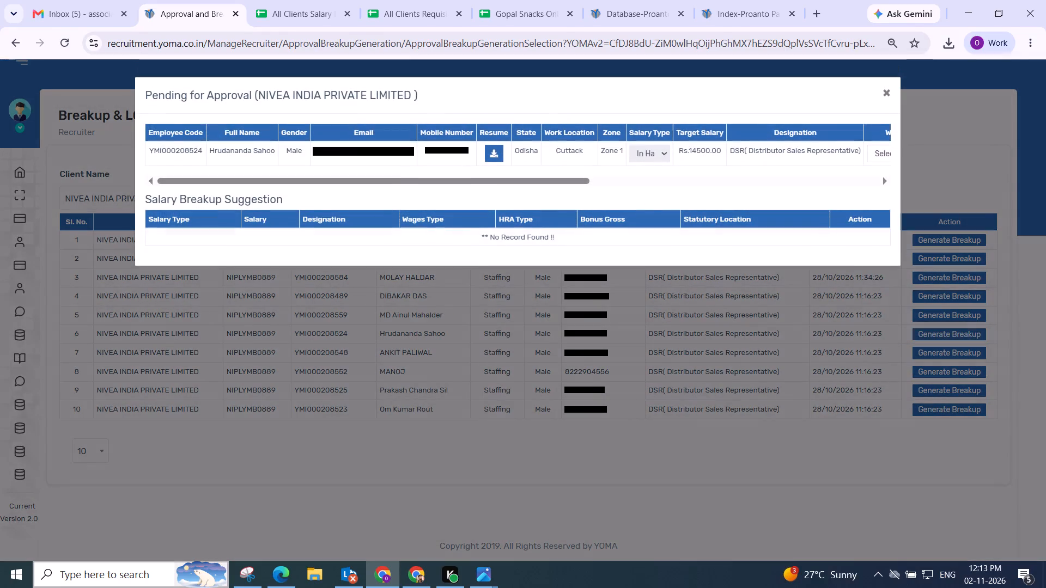
pyautogui.moveTo(360, 177); pyautogui.dragTo(1045, 169)
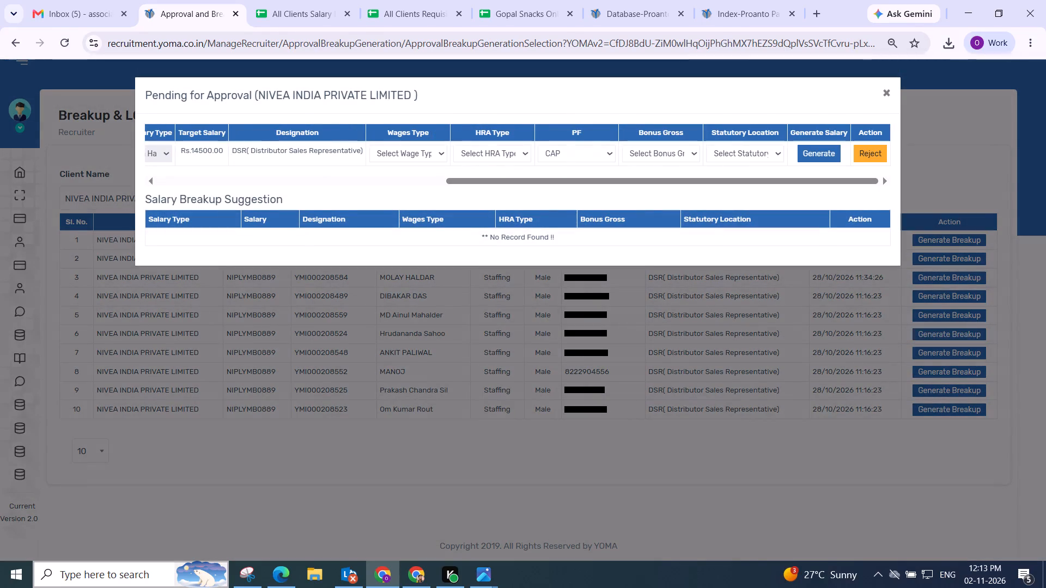
pyautogui.click(408, 150)
pyautogui.click(411, 205)
pyautogui.click(495, 157)
pyautogui.click(492, 193)
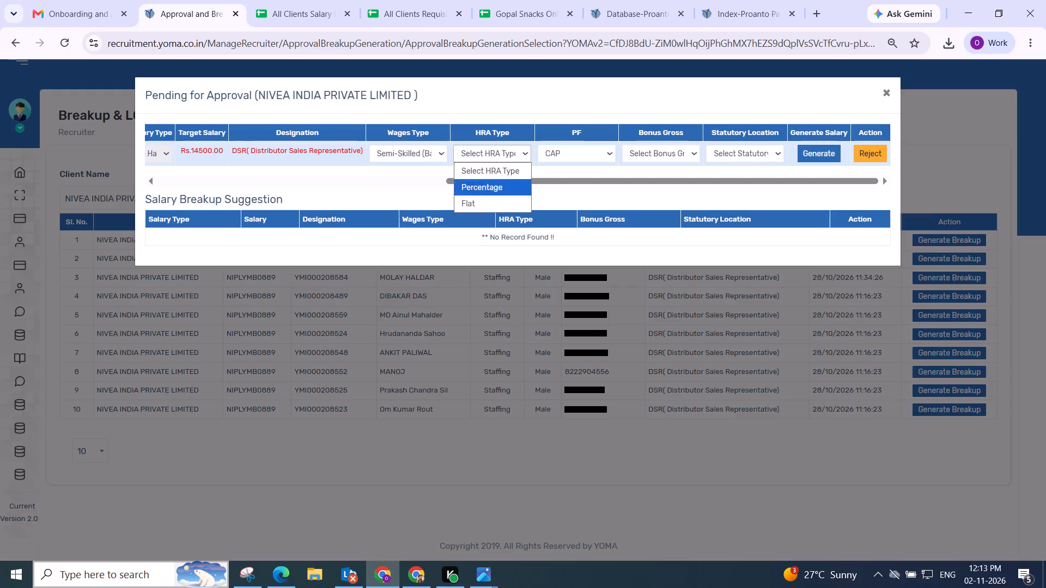
pyautogui.click(676, 147)
pyautogui.click(659, 186)
pyautogui.click(733, 155)
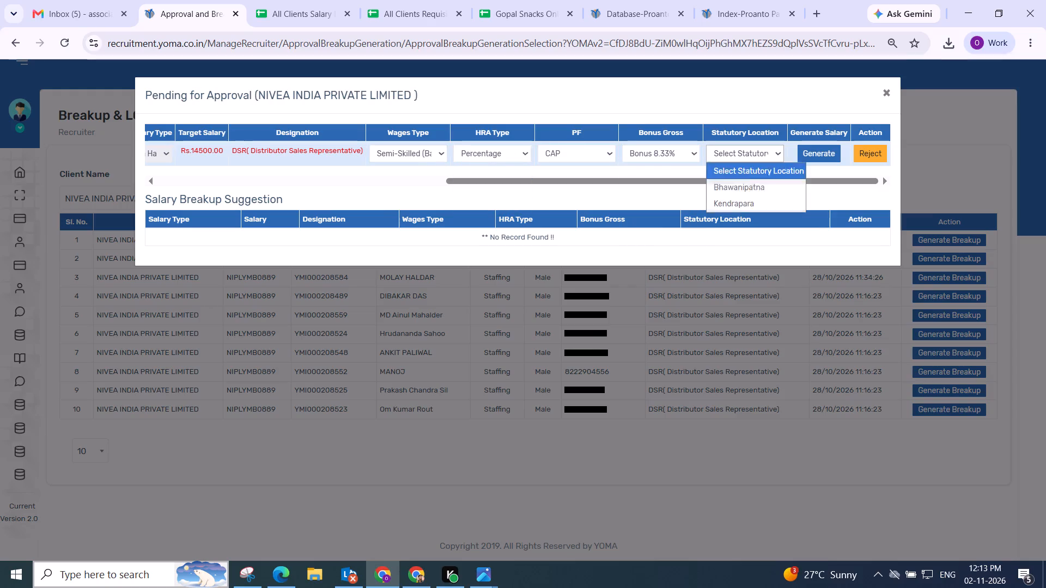
pyautogui.click(734, 196)
pyautogui.click(823, 154)
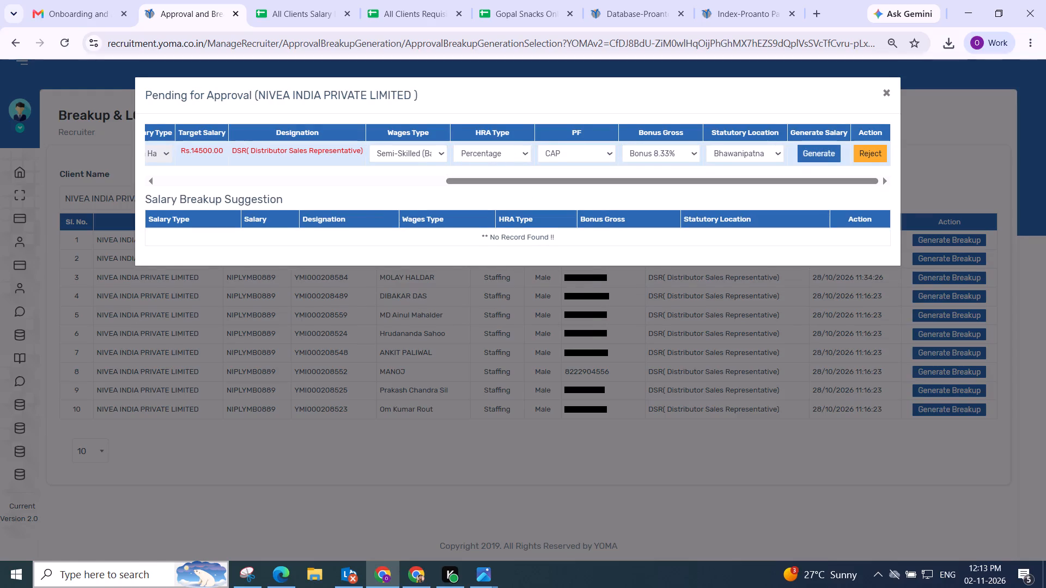
# Adjust the gross components automatically for the candidate with statutory location Bhawanipatna, and save the salary breakup.
pyautogui.click(364, 215)
pyautogui.scroll(-3, 371, 216)
pyautogui.moveTo(708, 175); pyautogui.dragTo(737, 187)
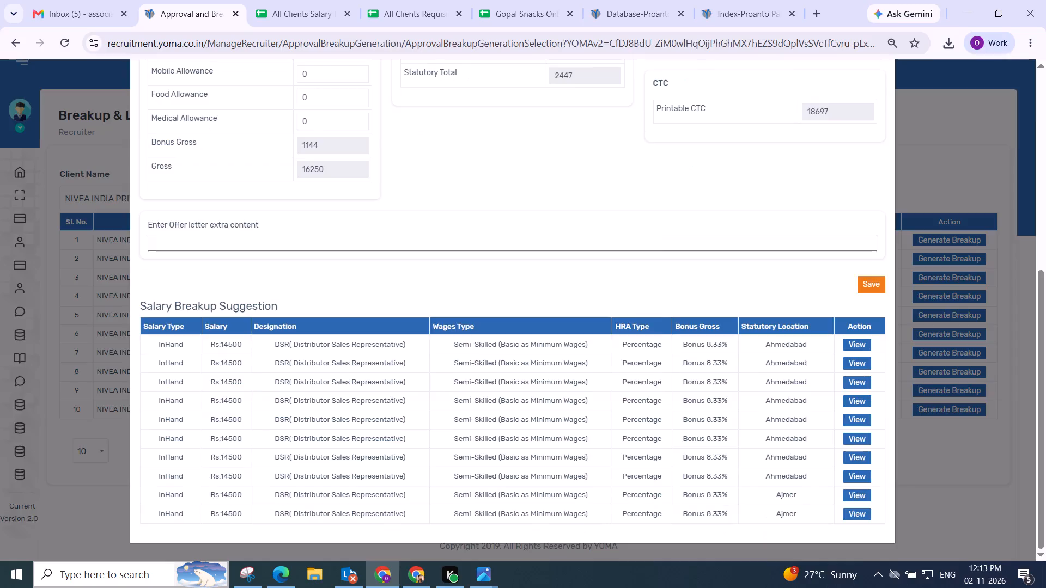
pyautogui.click(868, 284)
pyautogui.click(536, 395)
pyautogui.scroll(3, 492, 266)
pyautogui.scroll(-3, 640, 75)
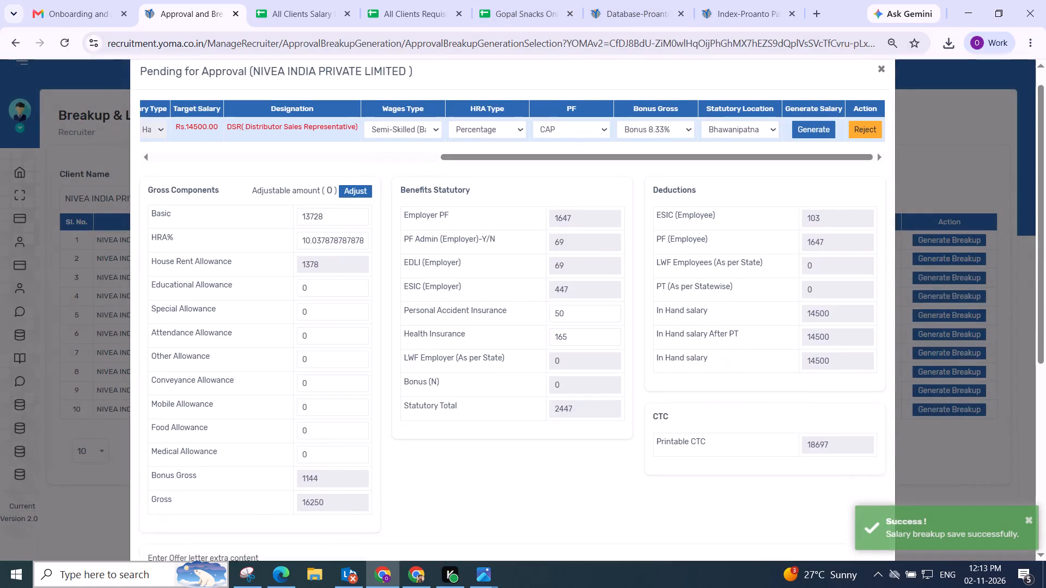
pyautogui.scroll(4, 656, 117)
pyautogui.scroll(-3, 944, 298)
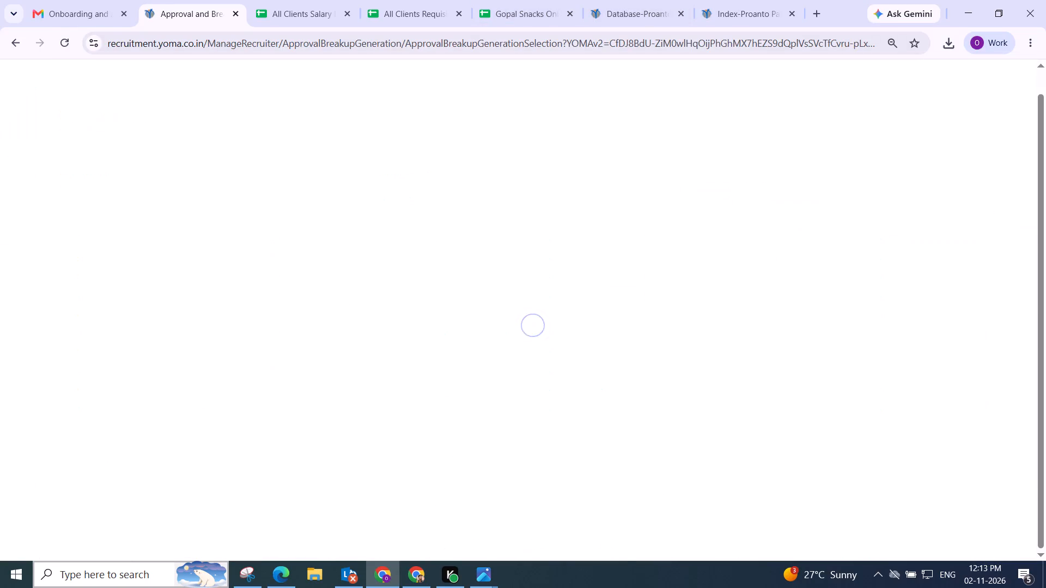
pyautogui.scroll(4, 944, 298)
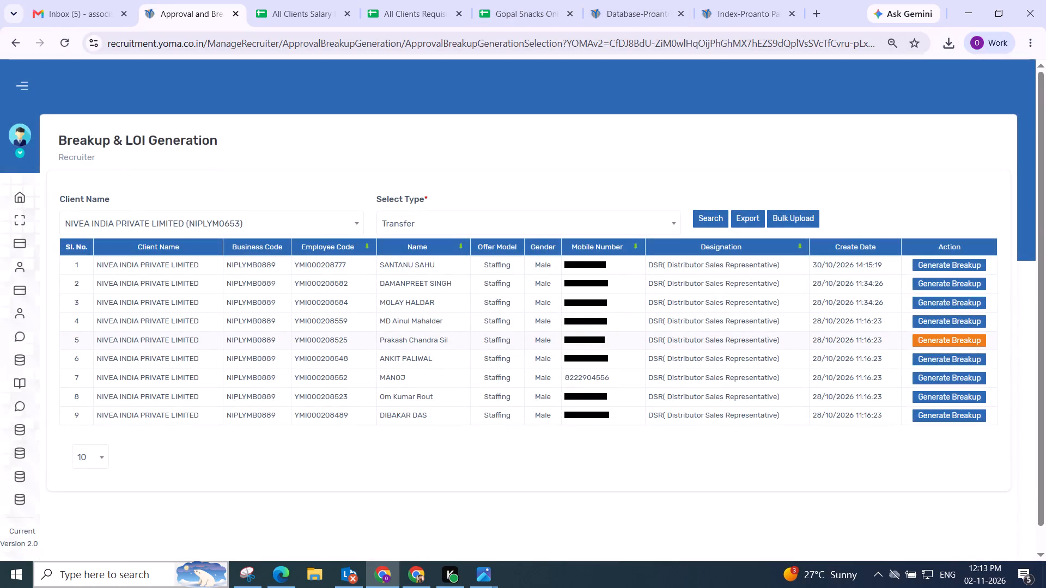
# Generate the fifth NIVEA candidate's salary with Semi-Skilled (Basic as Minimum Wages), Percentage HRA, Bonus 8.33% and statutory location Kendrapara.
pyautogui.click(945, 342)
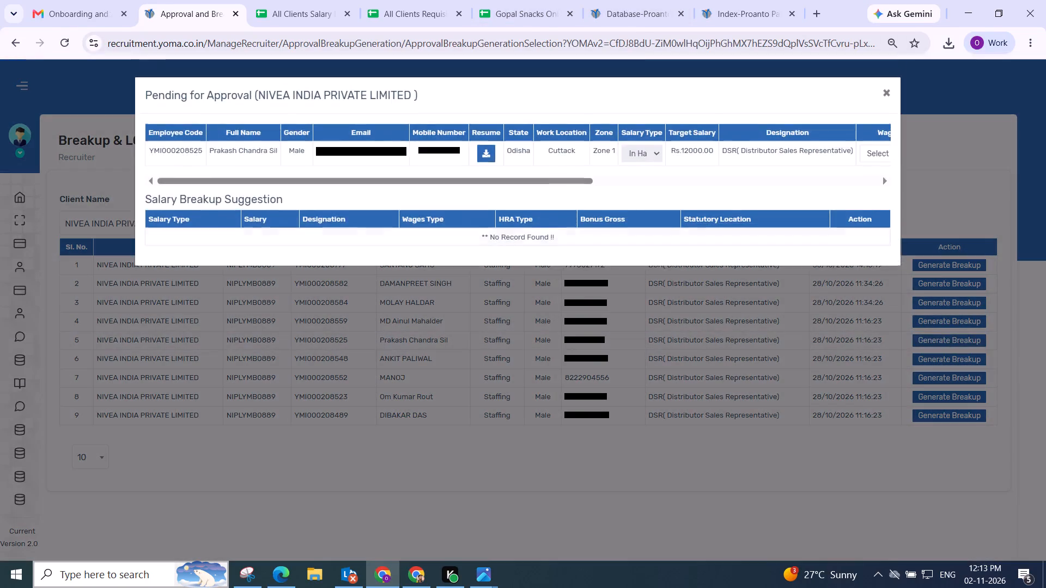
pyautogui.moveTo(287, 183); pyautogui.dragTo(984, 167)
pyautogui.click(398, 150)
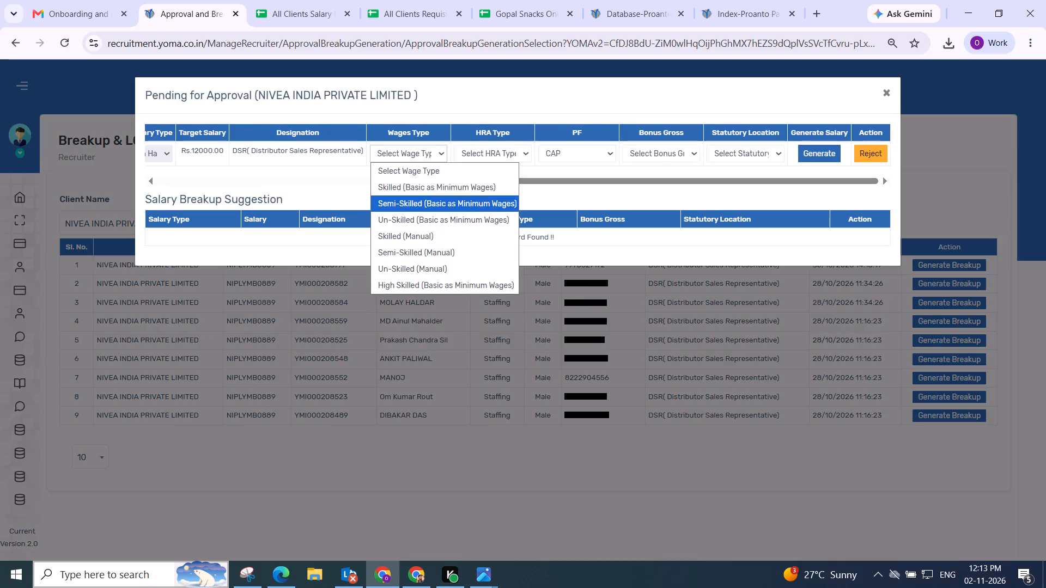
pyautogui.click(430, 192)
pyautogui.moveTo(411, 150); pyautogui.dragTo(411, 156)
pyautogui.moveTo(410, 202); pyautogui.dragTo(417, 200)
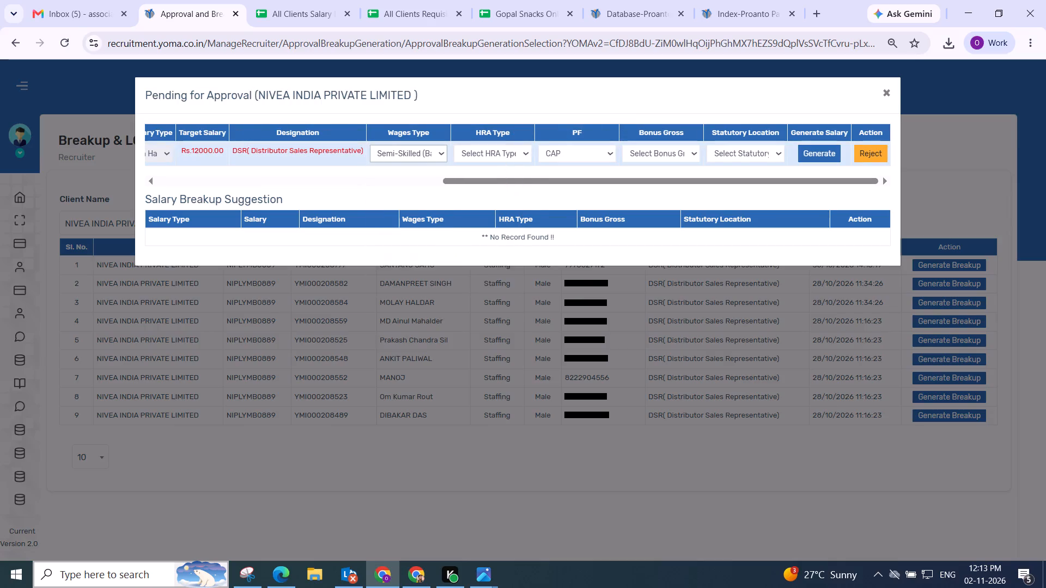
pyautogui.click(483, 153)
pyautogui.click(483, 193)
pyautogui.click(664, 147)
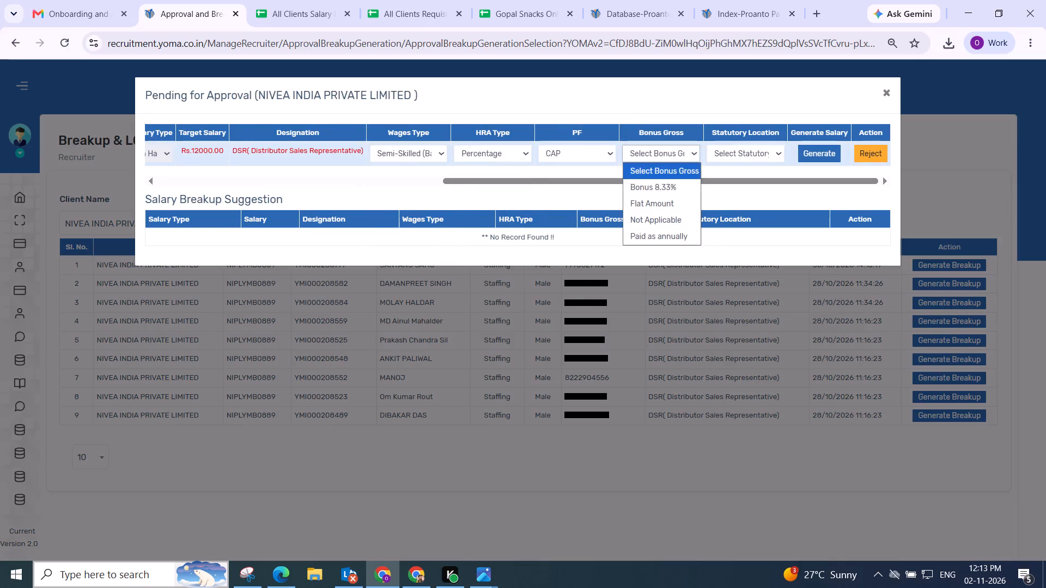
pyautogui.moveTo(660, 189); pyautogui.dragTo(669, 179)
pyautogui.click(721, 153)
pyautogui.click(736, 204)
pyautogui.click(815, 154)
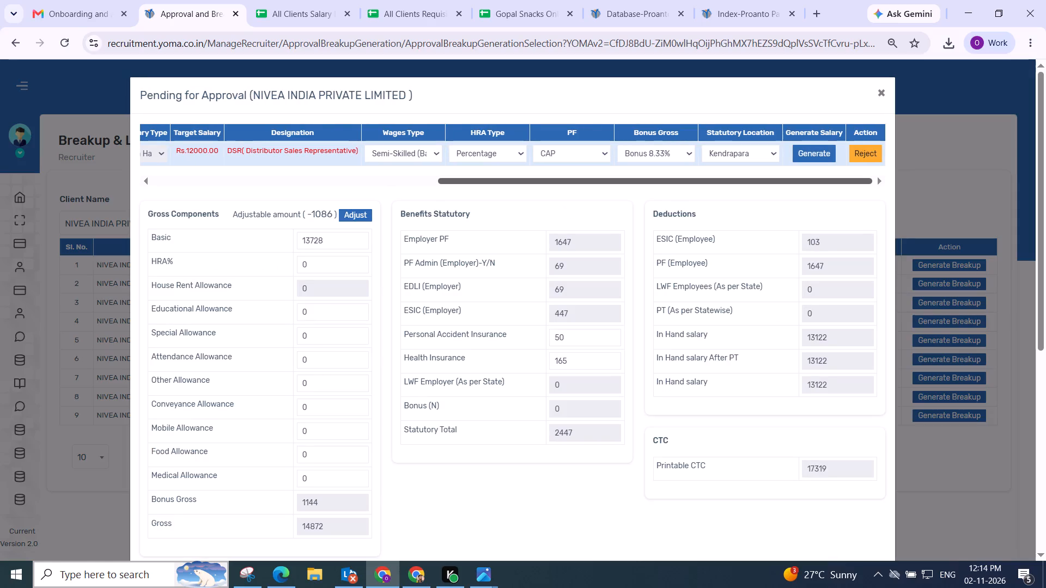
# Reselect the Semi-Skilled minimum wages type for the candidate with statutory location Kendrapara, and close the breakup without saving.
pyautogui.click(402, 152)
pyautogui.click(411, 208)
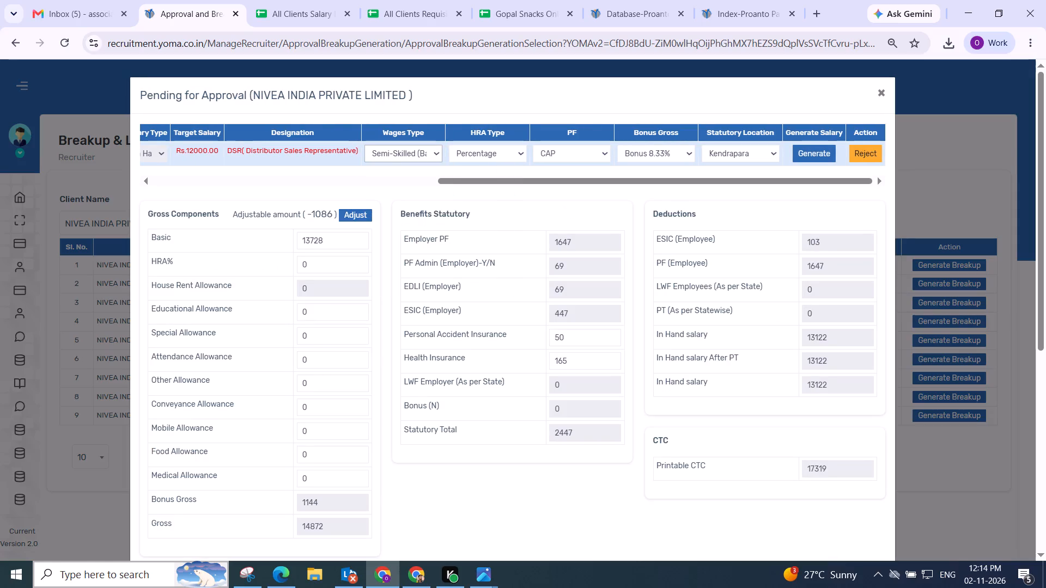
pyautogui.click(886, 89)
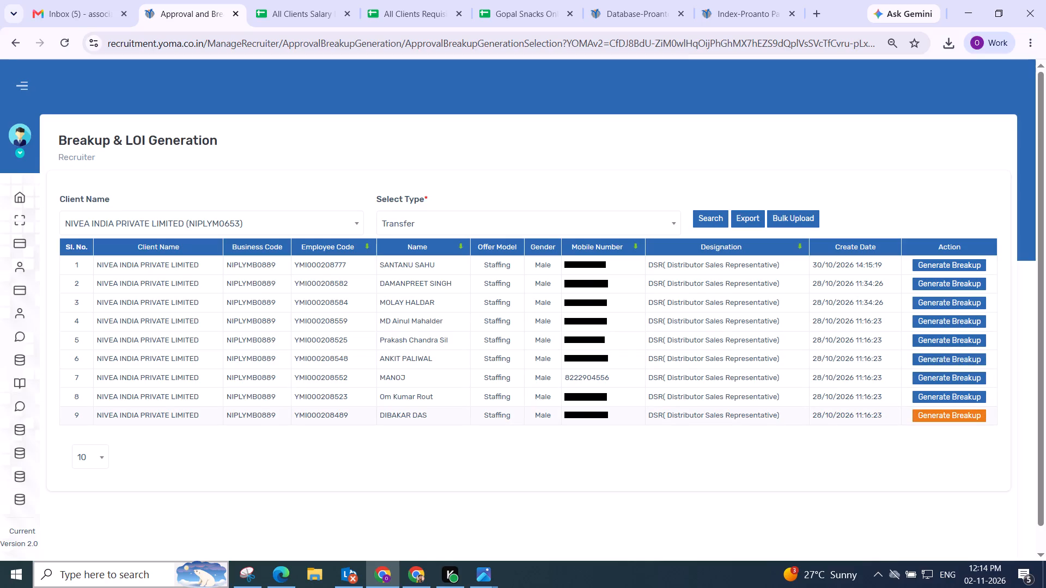
# Generate the salary of the NIVEA candidate now ninth with Semi-Skilled (Basic as Minimum Wages), Percentage HRA, Bonus 8.33% and statutory location Dimapur.
pyautogui.click(935, 414)
pyautogui.moveTo(361, 179); pyautogui.dragTo(763, 173)
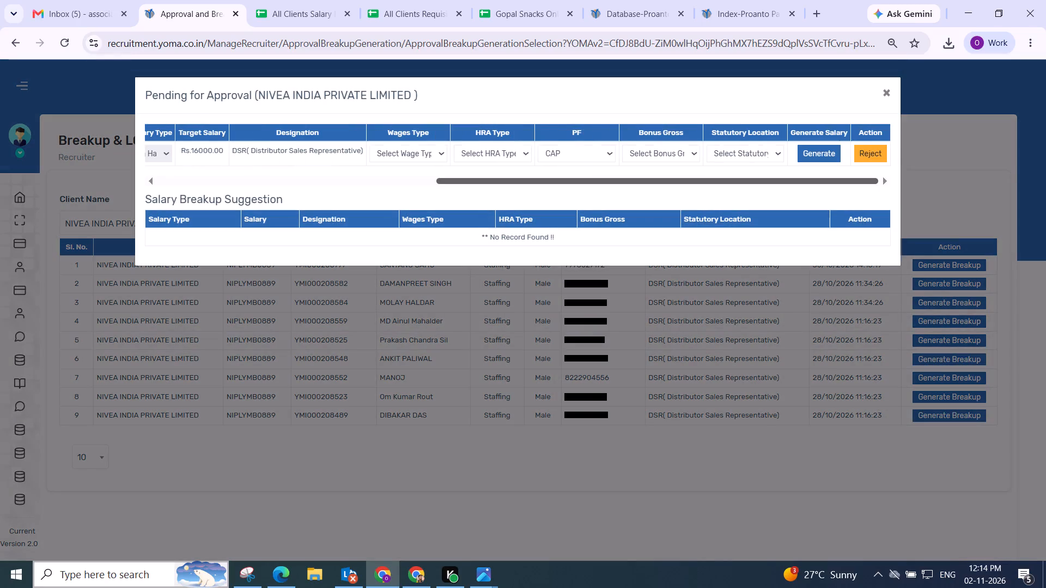
pyautogui.moveTo(763, 173); pyautogui.dragTo(804, 169)
pyautogui.click(415, 151)
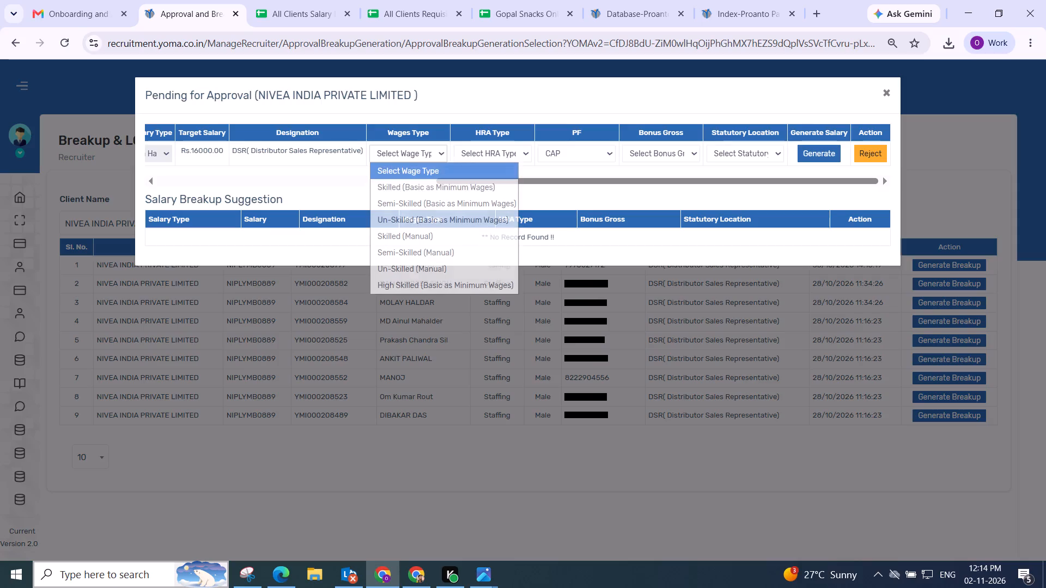
pyautogui.moveTo(422, 209); pyautogui.dragTo(437, 199)
pyautogui.click(507, 155)
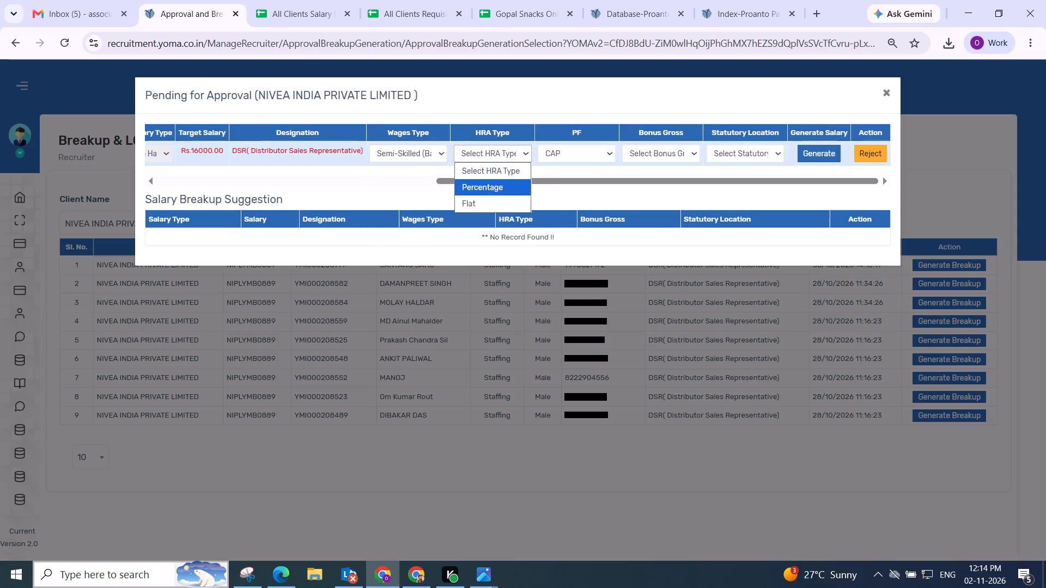
pyautogui.click(510, 182)
pyautogui.click(655, 154)
pyautogui.moveTo(660, 186); pyautogui.dragTo(668, 185)
pyautogui.click(735, 157)
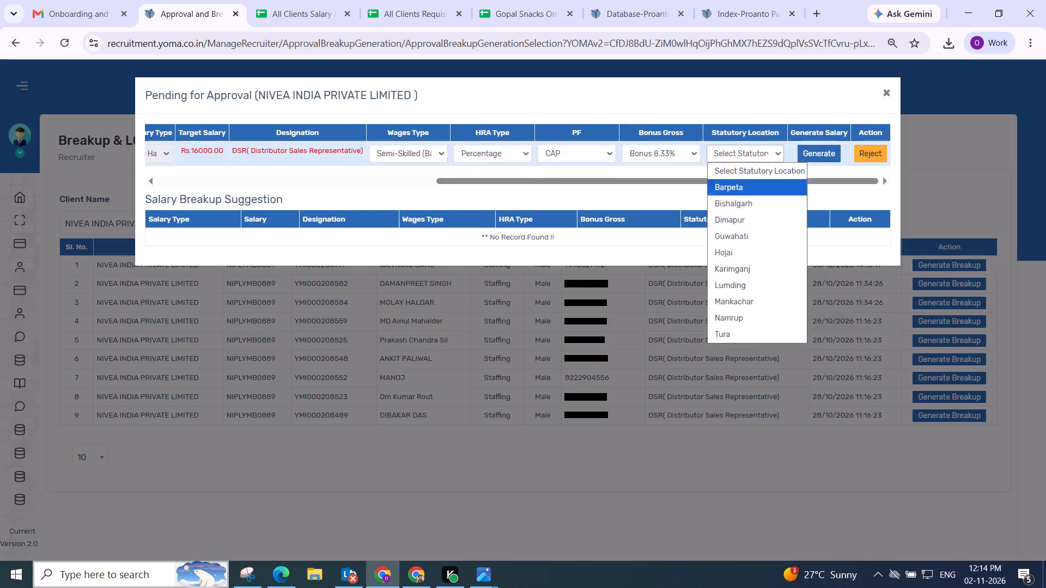
pyautogui.click(725, 223)
pyautogui.click(813, 164)
pyautogui.click(817, 154)
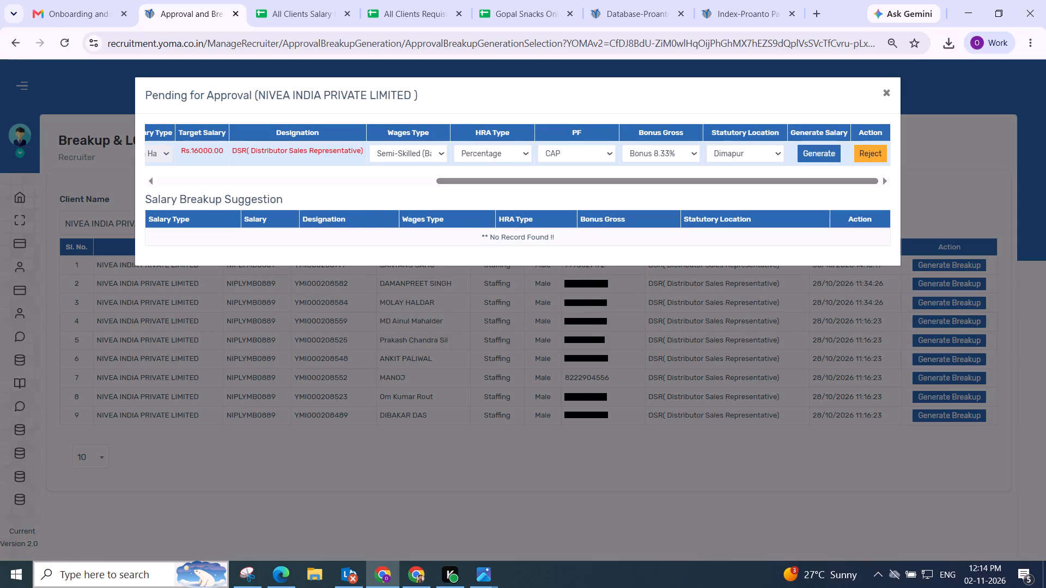
# Adjust the gross components automatically for the candidate with statutory location Dimapur, and save the salary breakup.
pyautogui.click(358, 212)
pyautogui.scroll(-2, 362, 216)
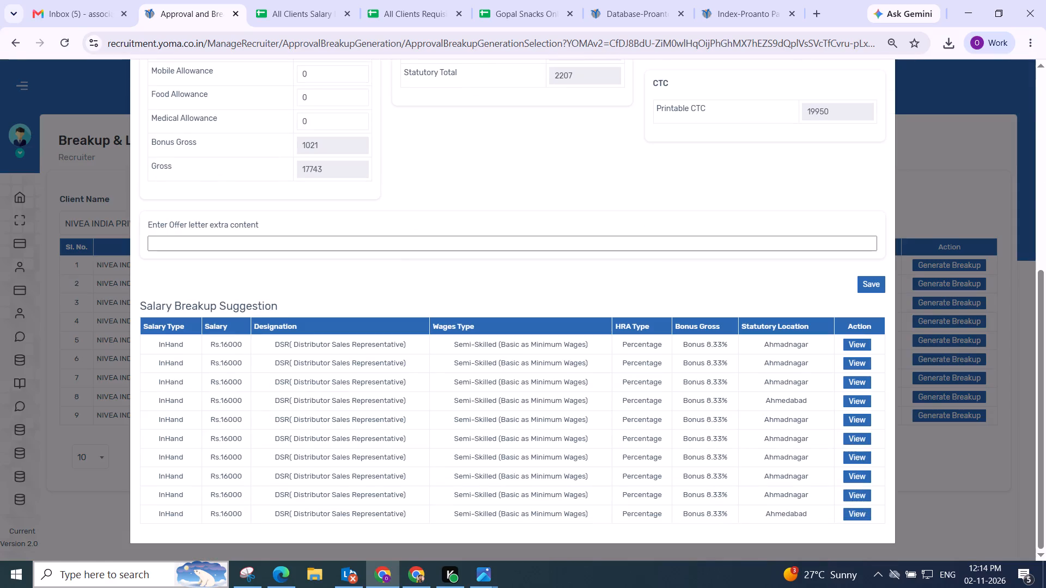
pyautogui.moveTo(642, 191); pyautogui.dragTo(668, 191)
pyautogui.click(862, 286)
pyautogui.click(556, 388)
pyautogui.scroll(3, 550, 371)
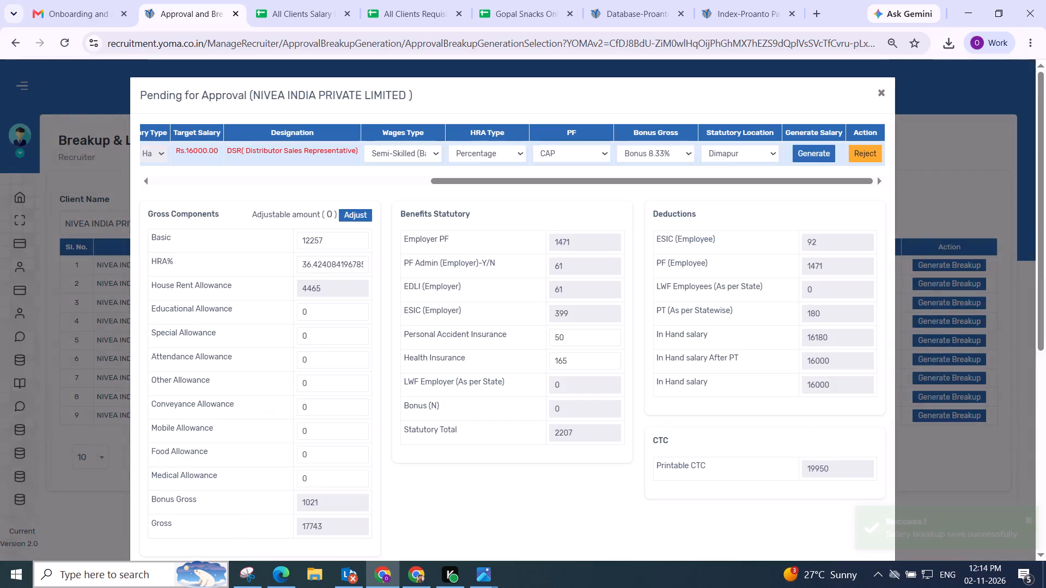
pyautogui.scroll(-3, 648, 204)
pyautogui.scroll(4, 648, 204)
pyautogui.scroll(-5, 648, 204)
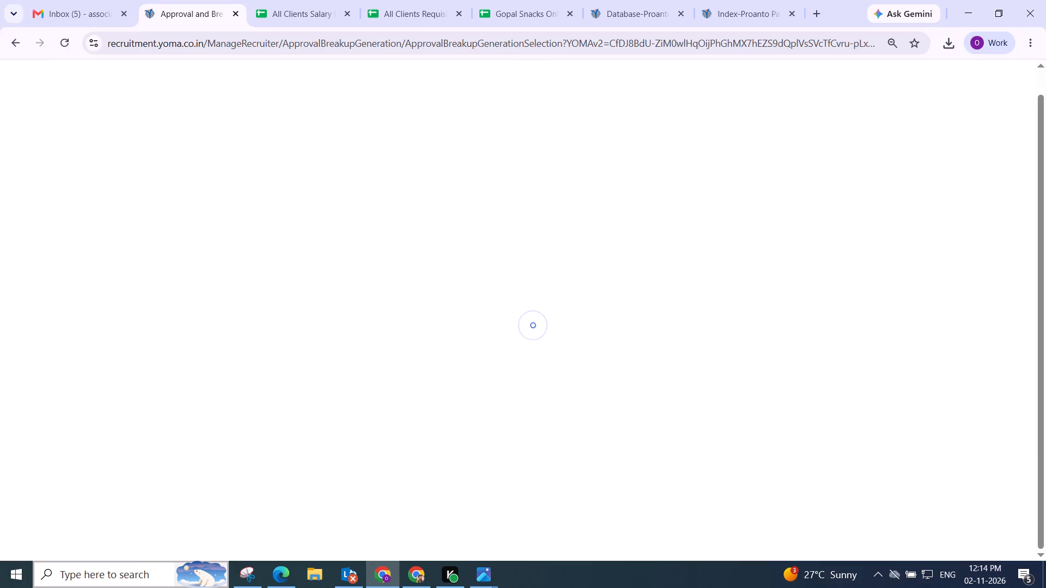
# Generate the seventh NIVEA candidate's salary with Semi-Skilled (Basic as Minimum Wages), Percentage HRA, Bonus 8.33% and statutory location Kendrapara.
pyautogui.scroll(-5, 708, 272)
pyautogui.click(943, 350)
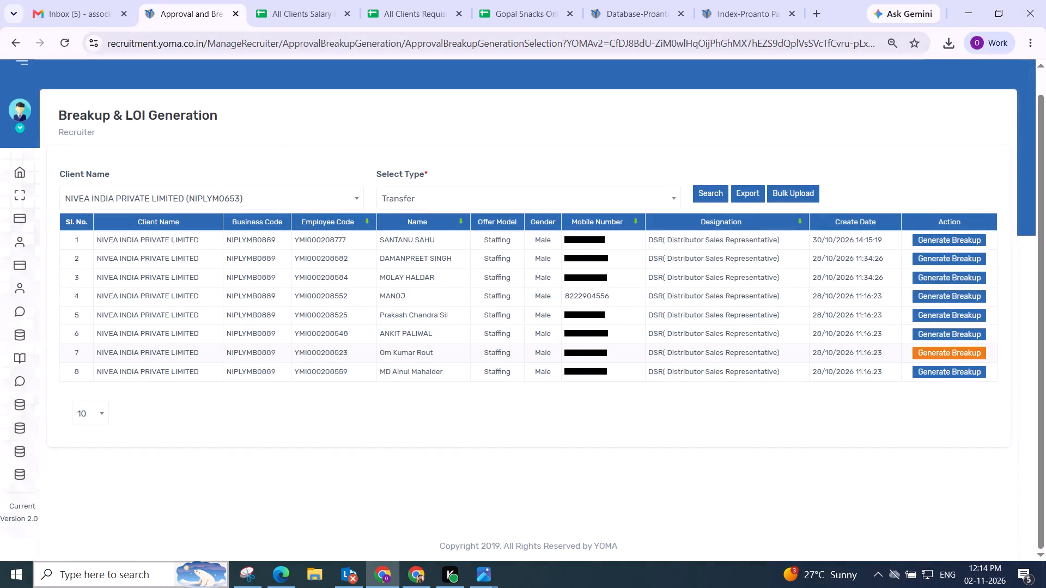
pyautogui.moveTo(352, 180); pyautogui.dragTo(594, 176)
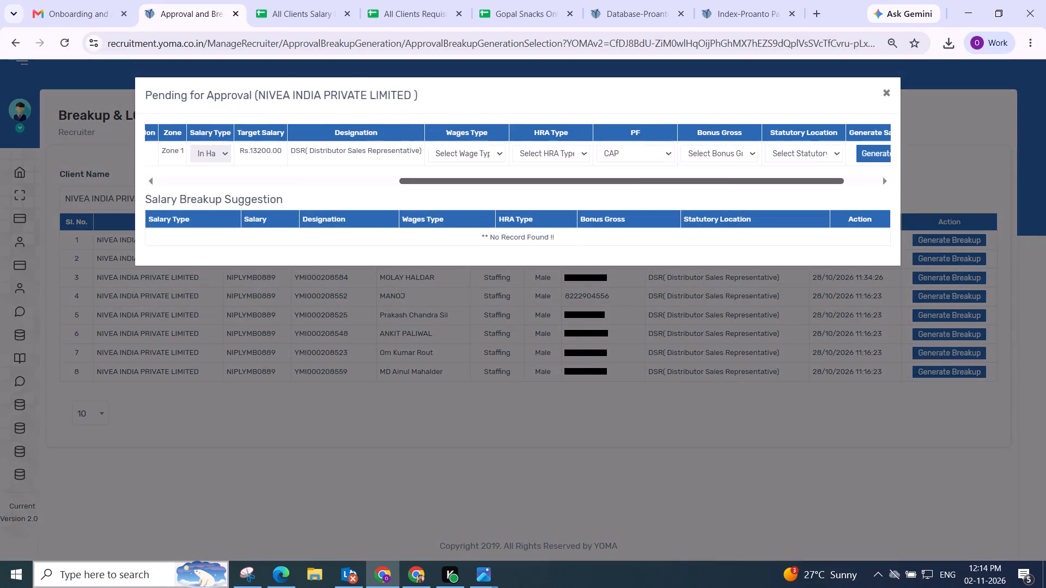
pyautogui.moveTo(594, 176); pyautogui.dragTo(711, 188)
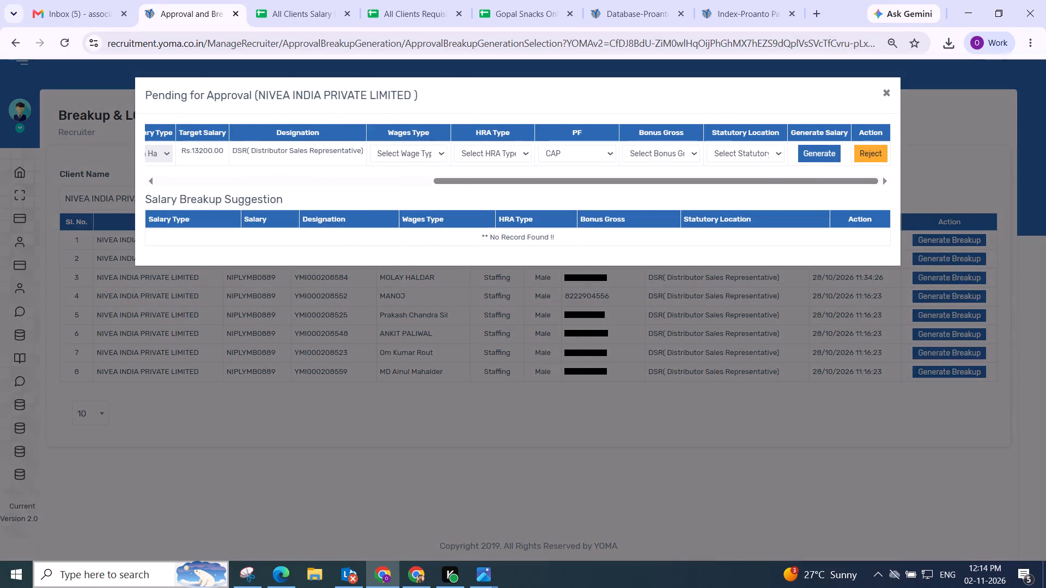
pyautogui.click(381, 146)
pyautogui.click(405, 198)
pyautogui.click(484, 153)
pyautogui.click(486, 186)
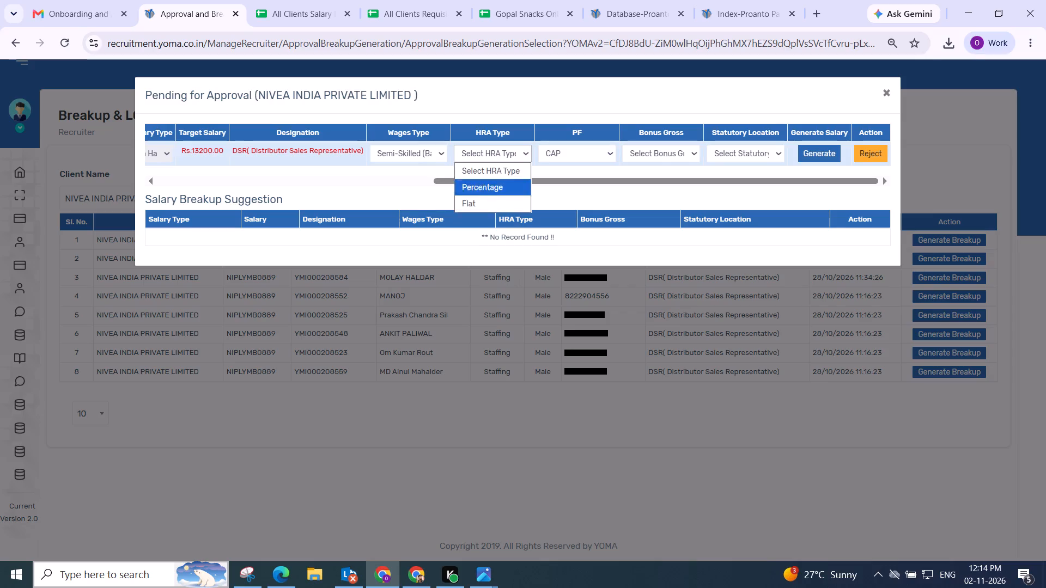
pyautogui.click(636, 152)
pyautogui.click(653, 184)
pyautogui.click(727, 151)
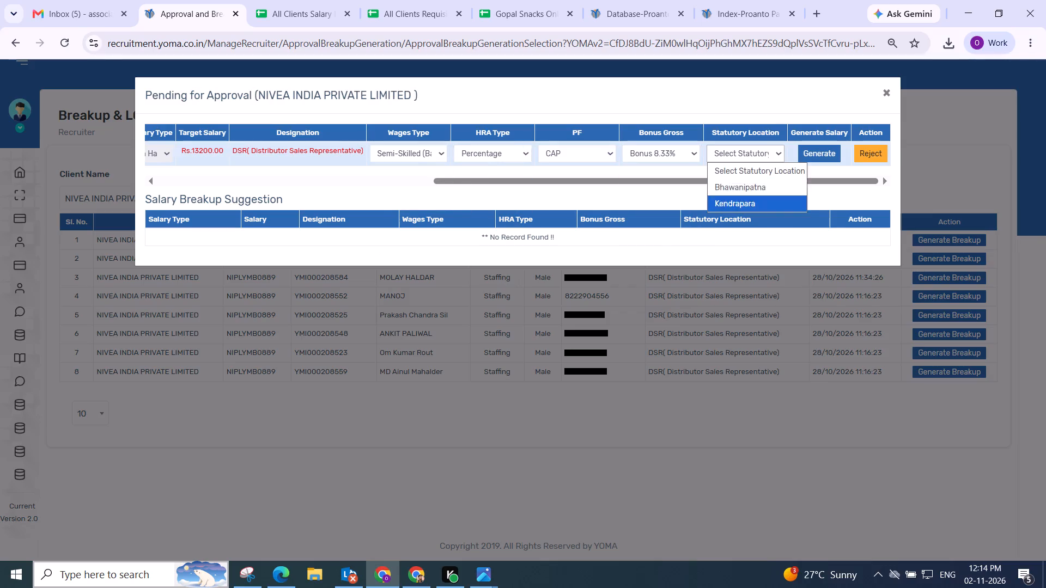
pyautogui.click(734, 203)
pyautogui.click(819, 151)
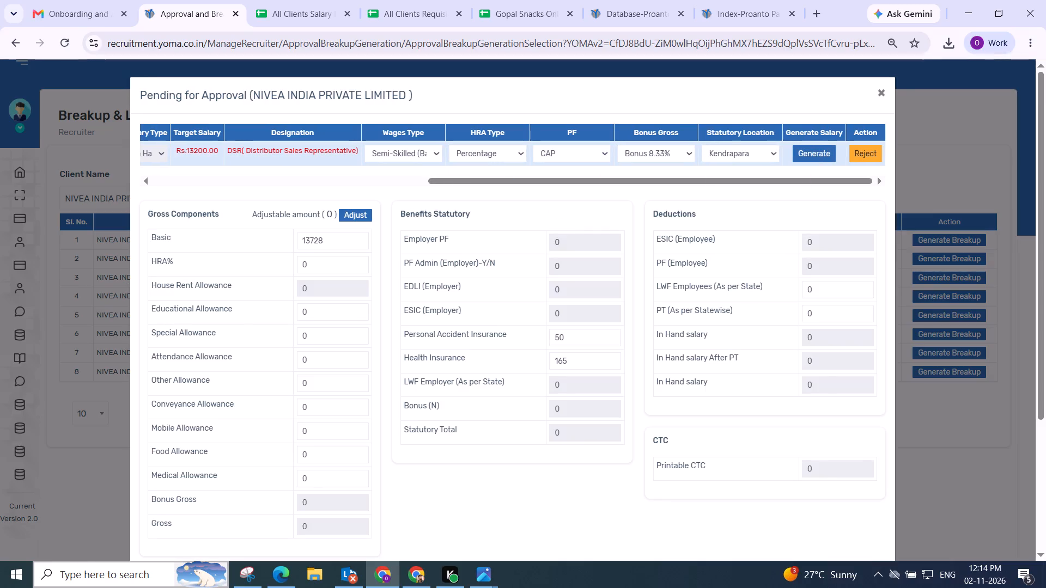
# Adjust the gross components automatically for the candidate with statutory location Kendrapara, and save the salary breakup.
pyautogui.click(361, 210)
pyautogui.scroll(-2, 405, 215)
pyautogui.scroll(3, 602, 313)
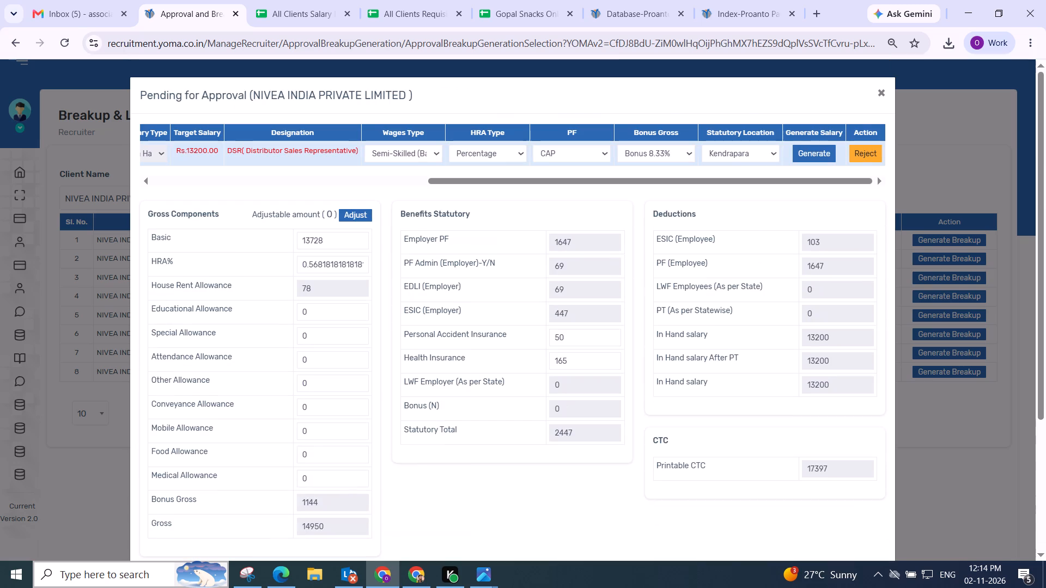
pyautogui.scroll(-3, 514, 281)
pyautogui.click(574, 342)
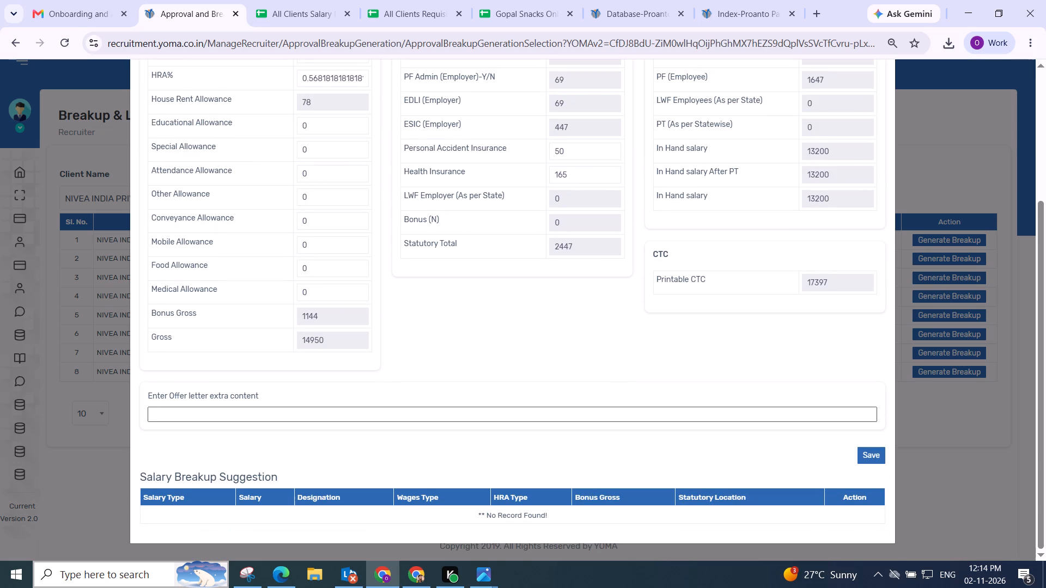
pyautogui.moveTo(869, 454); pyautogui.dragTo(863, 455)
pyautogui.click(527, 365)
pyautogui.click(534, 387)
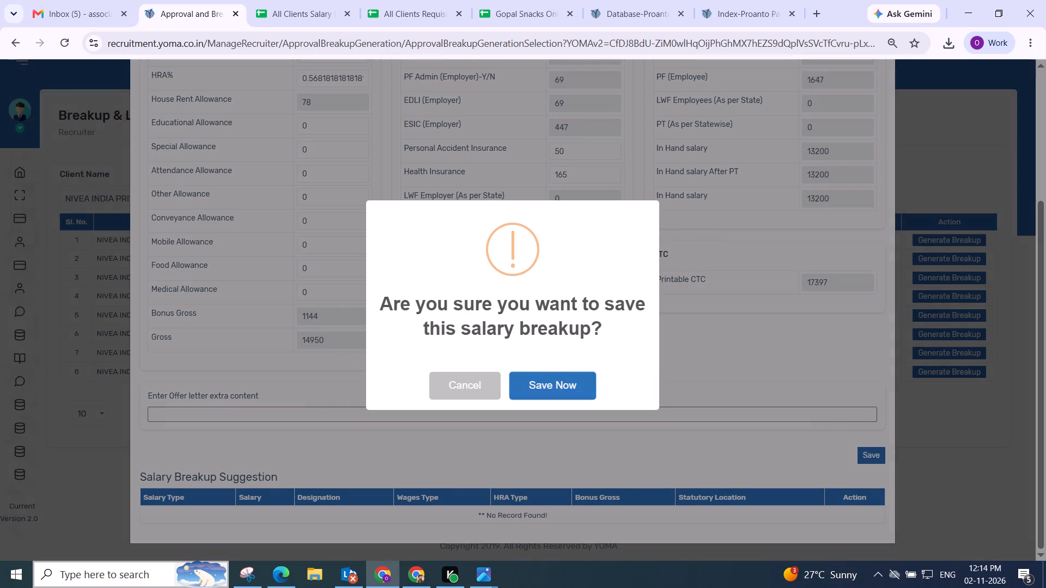
pyautogui.scroll(4, 534, 381)
pyautogui.scroll(-5, 574, 294)
pyautogui.scroll(4, 574, 294)
pyautogui.scroll(-4, 574, 289)
pyautogui.scroll(3, 568, 282)
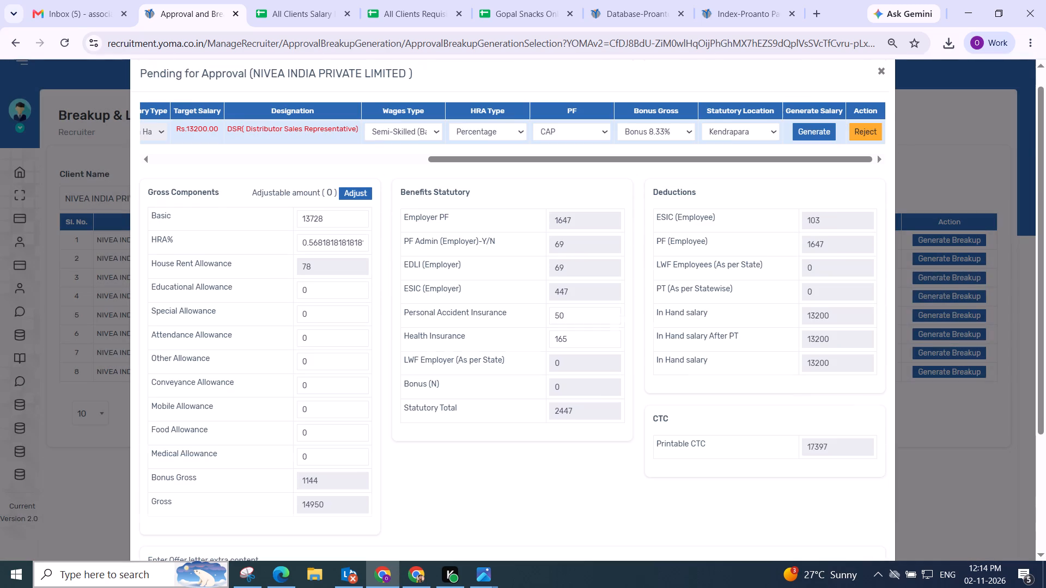
pyautogui.scroll(1, 568, 282)
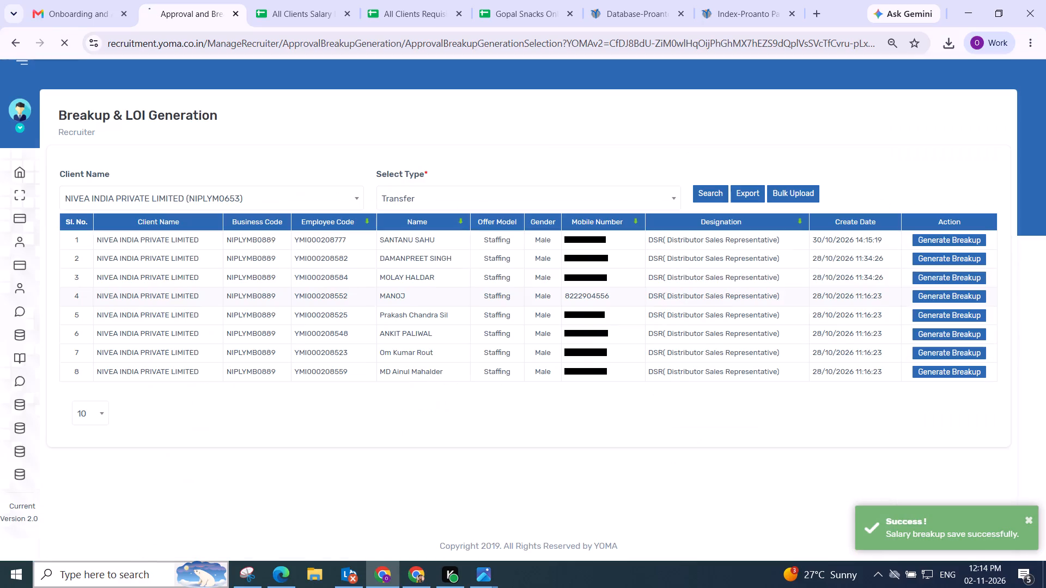
# Generate the salary of the sixth NIVEA candidate, based in Malda, with the Semi-Skilled wages type, Bonus 8.33% and the first Kolkata statutory location.
pyautogui.scroll(-2, 896, 363)
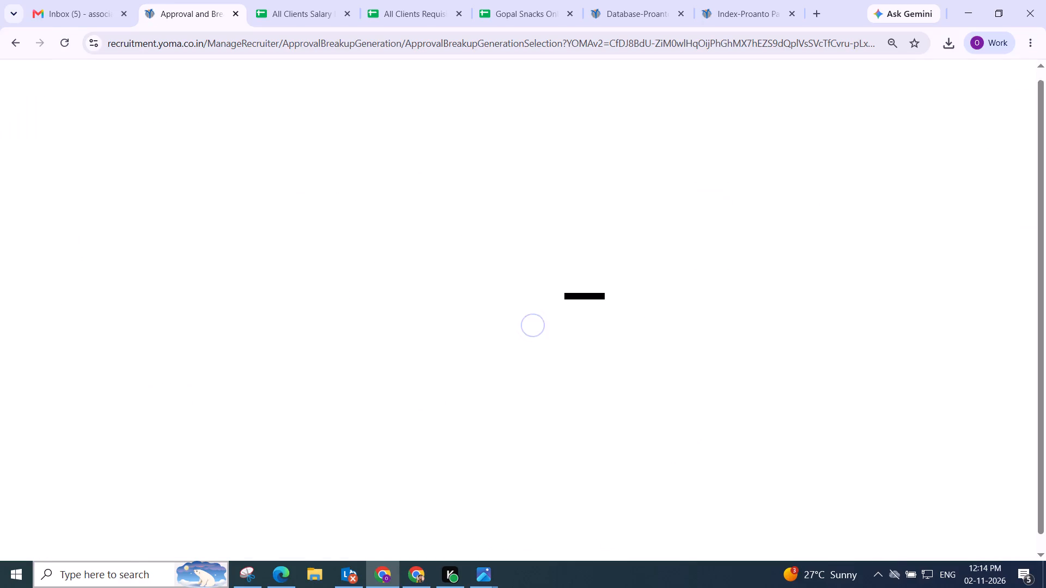
pyautogui.click(942, 333)
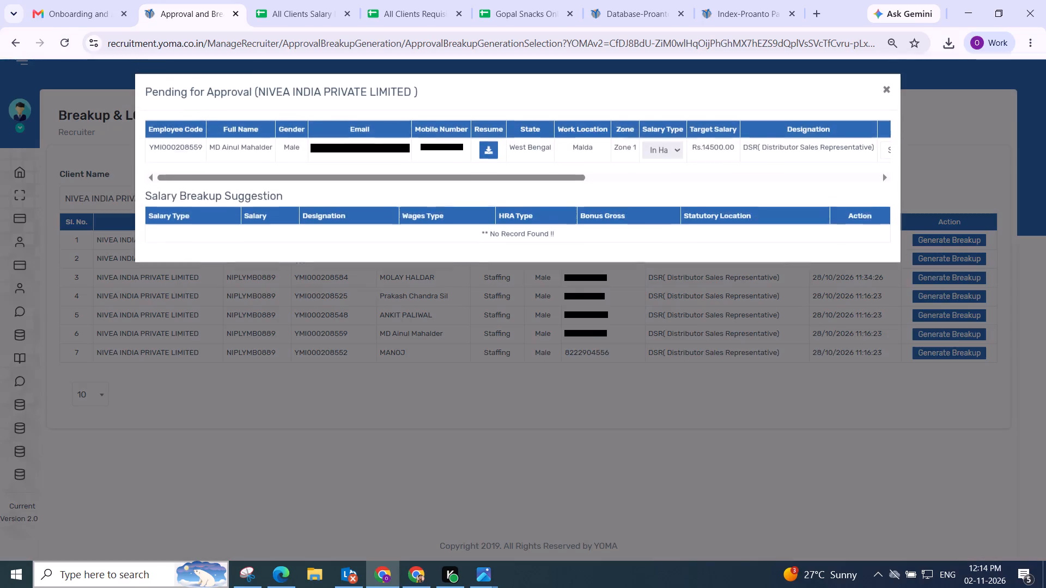
pyautogui.moveTo(284, 180); pyautogui.dragTo(1036, 181)
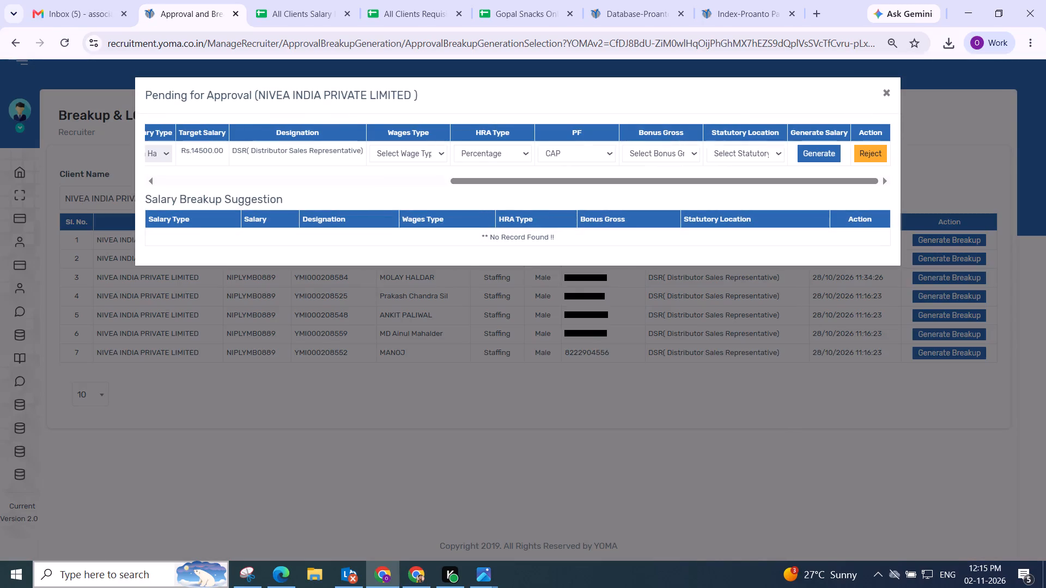
pyautogui.click(422, 150)
pyautogui.click(424, 207)
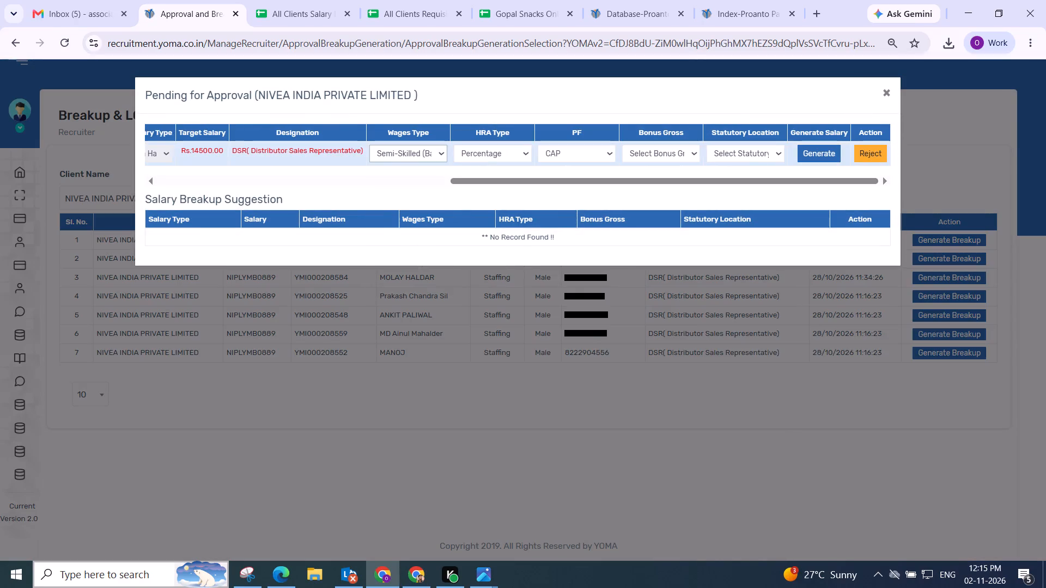
pyautogui.click(651, 152)
pyautogui.click(652, 179)
pyautogui.click(729, 153)
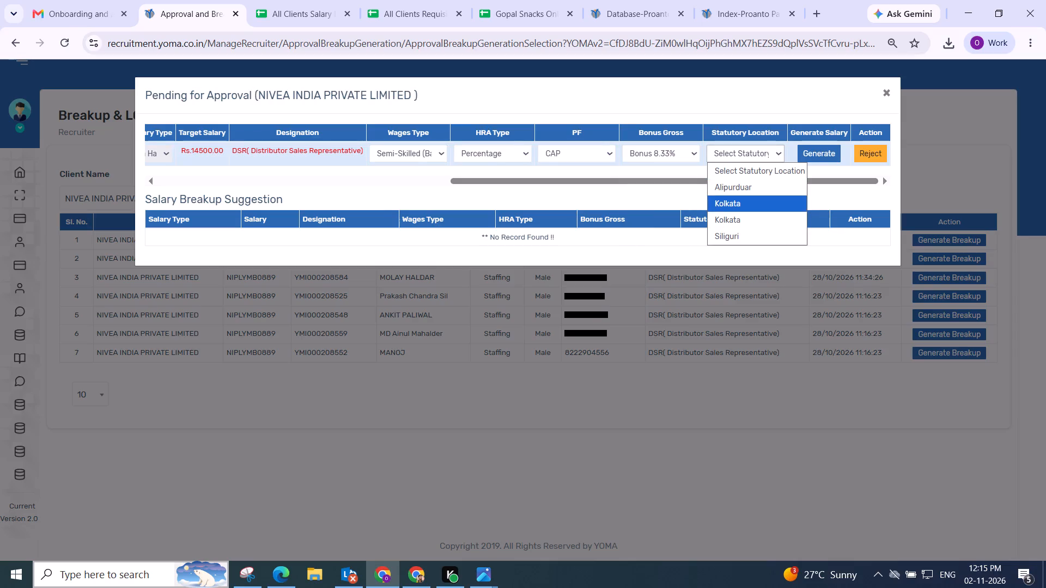
pyautogui.click(722, 200)
pyautogui.click(810, 148)
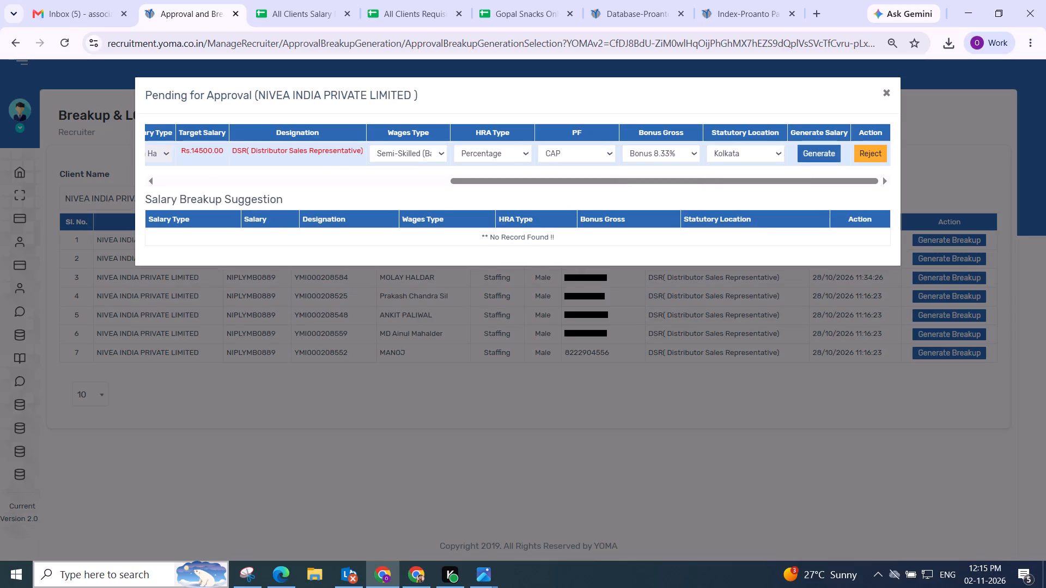
# Adjust the gross components automatically for the candidate with statutory location Kolkata, and save the salary breakup.
pyautogui.click(350, 210)
pyautogui.scroll(-3, 371, 217)
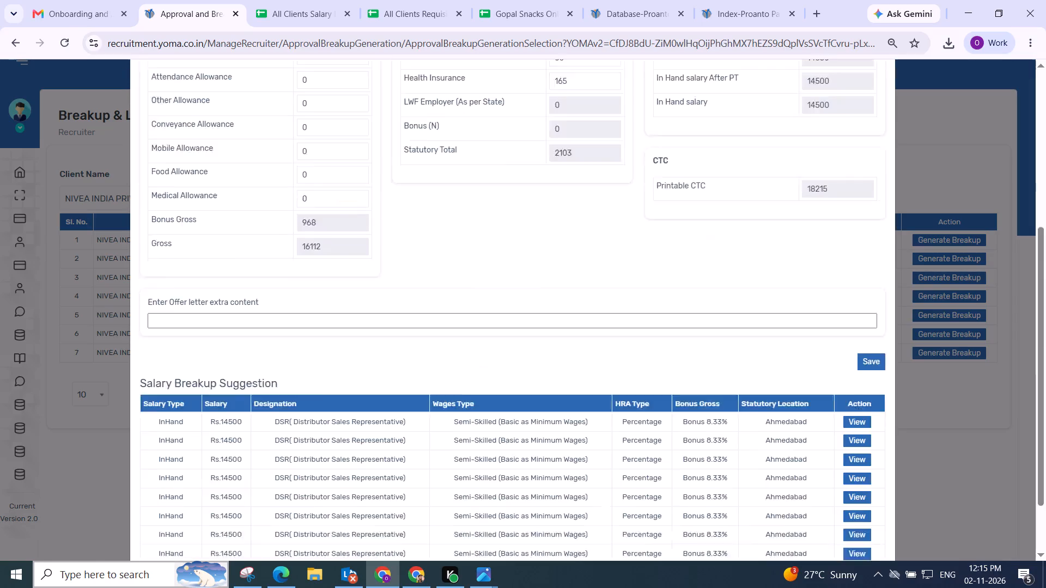
pyautogui.moveTo(569, 204); pyautogui.dragTo(586, 212)
pyautogui.click(867, 282)
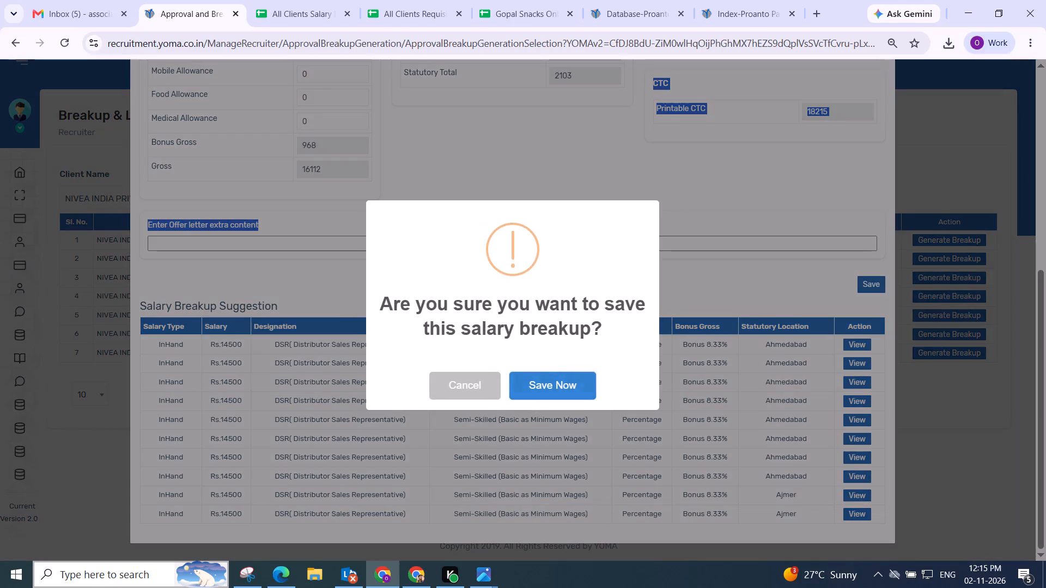
pyautogui.click(540, 386)
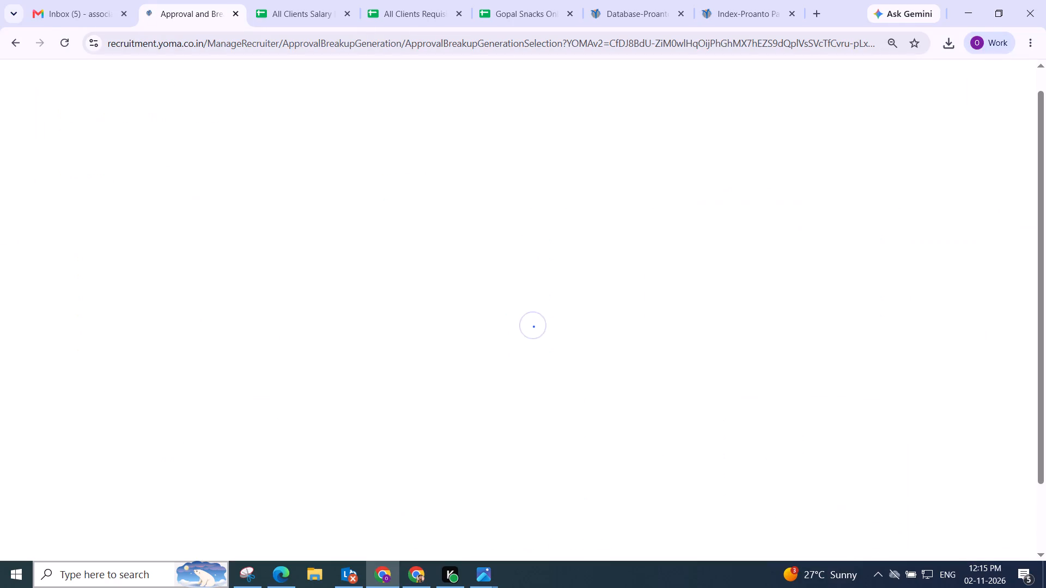
pyautogui.scroll(2, 518, 379)
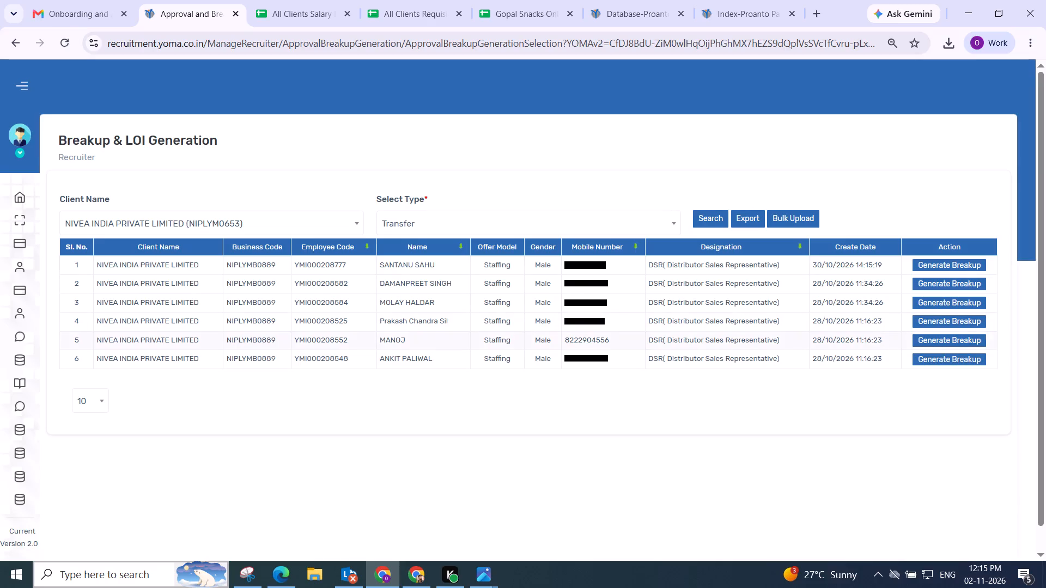
# Generate the Aligarh-based NIVEA candidate's salary with Semi-Skilled (Basic as Minimum Wages), Percentage HRA, Bonus 8.33% and statutory location Amethi.
pyautogui.click(944, 356)
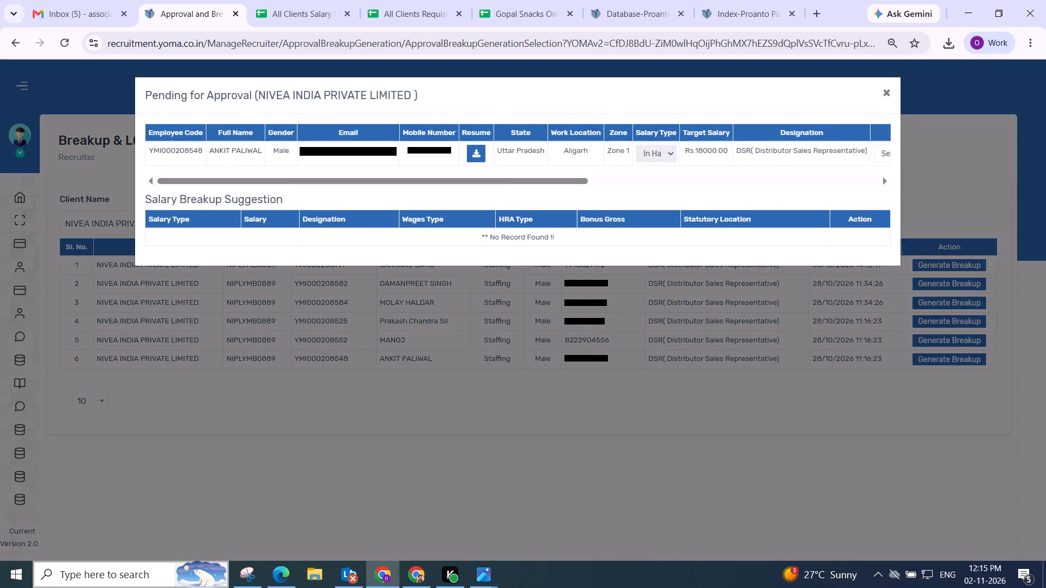
pyautogui.moveTo(293, 179); pyautogui.dragTo(723, 178)
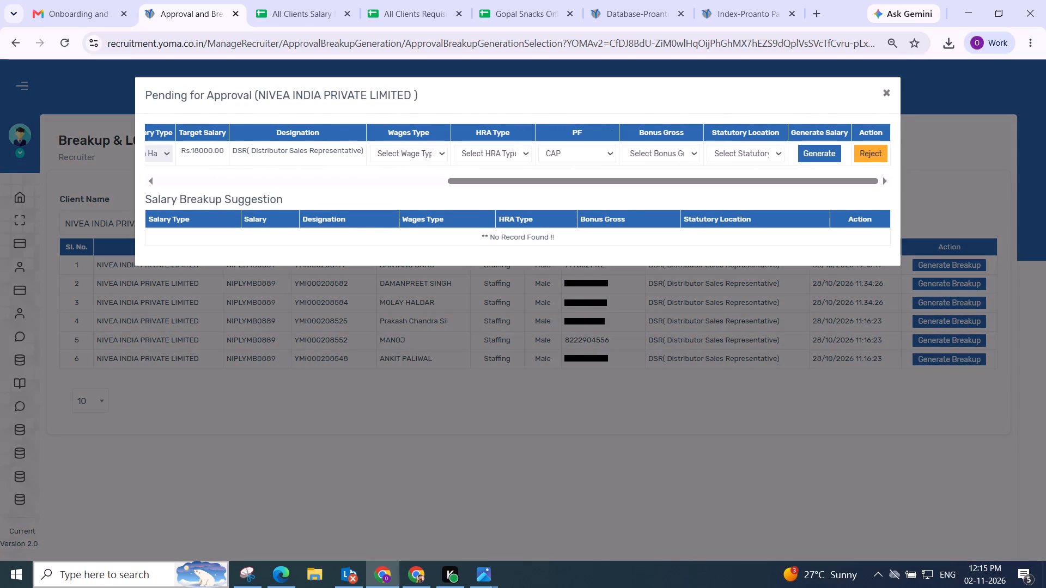
pyautogui.click(412, 149)
pyautogui.click(406, 206)
pyautogui.click(488, 158)
pyautogui.click(491, 178)
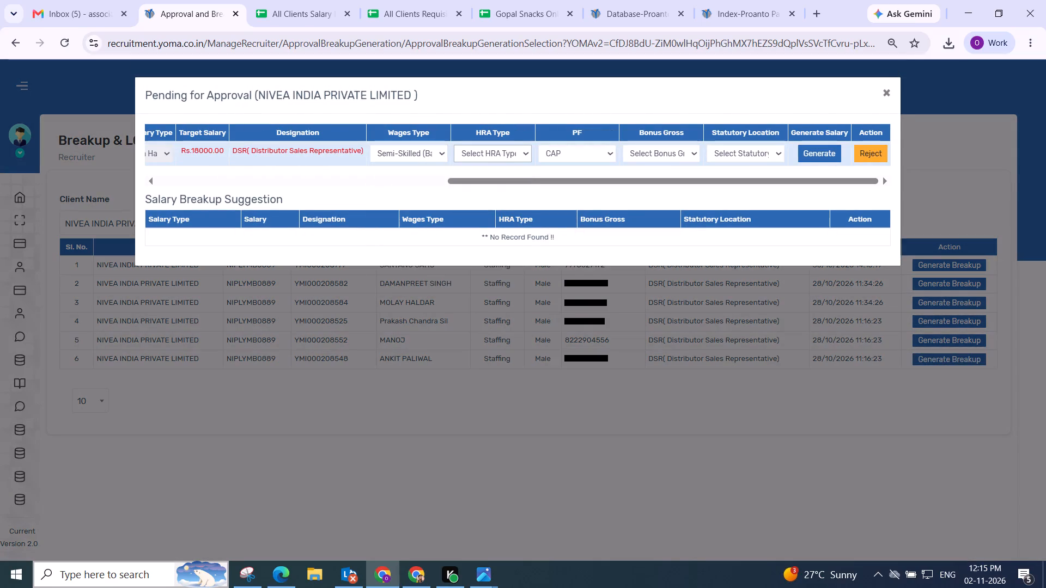
pyautogui.click(508, 148)
pyautogui.click(501, 185)
pyautogui.click(659, 144)
pyautogui.click(669, 146)
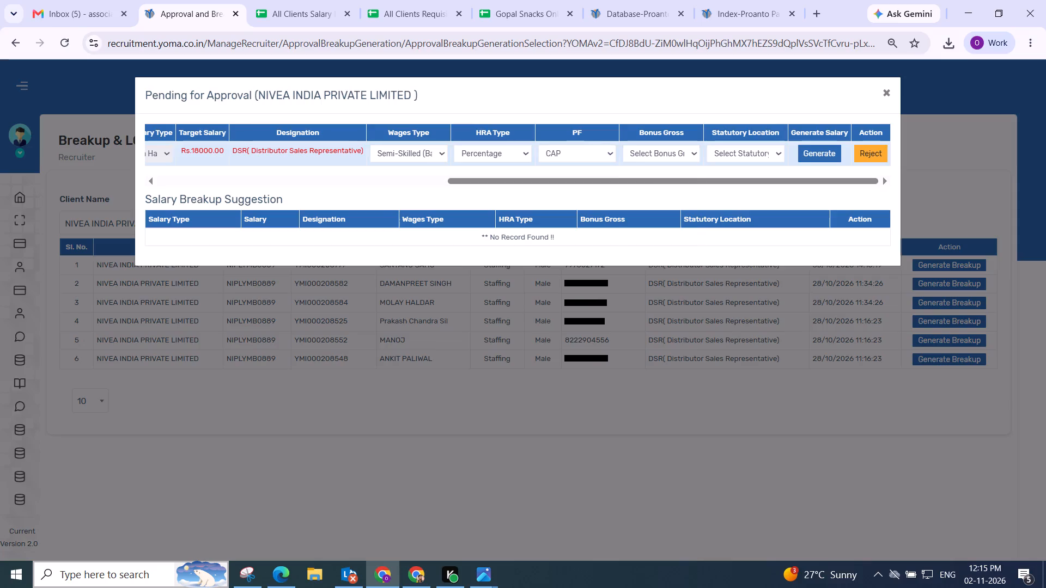
pyautogui.click(661, 186)
pyautogui.click(725, 143)
pyautogui.click(735, 153)
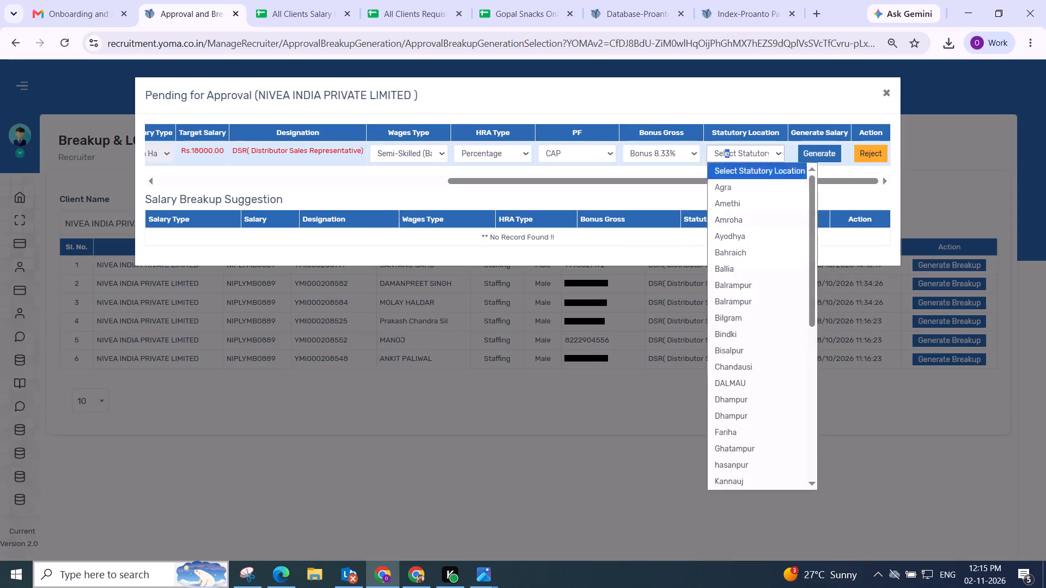
pyautogui.moveTo(733, 208); pyautogui.dragTo(726, 200)
pyautogui.click(813, 149)
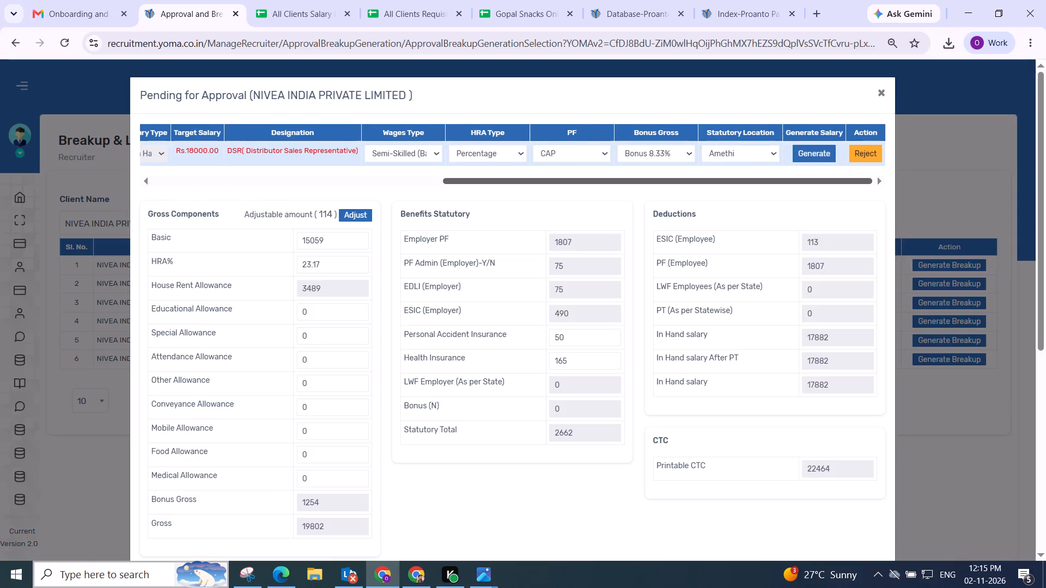
# Adjust the gross components automatically for the candidate with statutory location Amethi, and save the salary breakup.
pyautogui.click(354, 219)
pyautogui.scroll(-2, 360, 234)
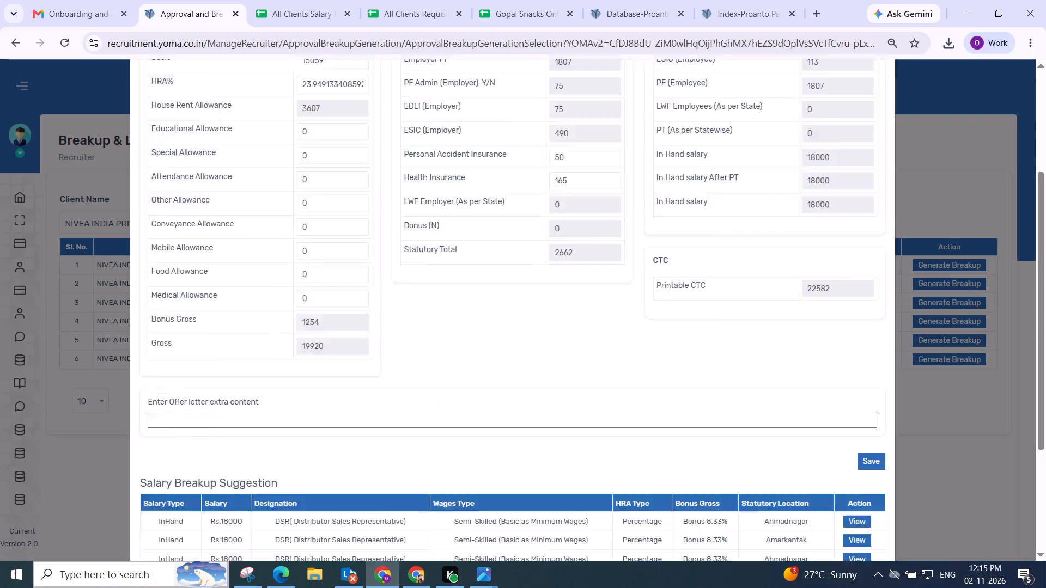
pyautogui.click(872, 280)
pyautogui.click(535, 384)
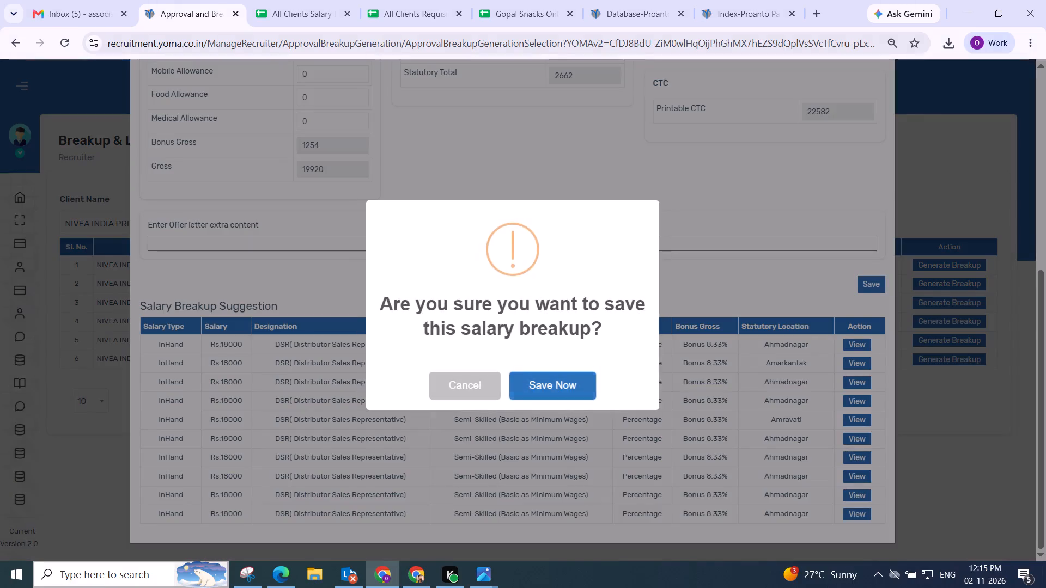
pyautogui.scroll(3, 534, 377)
pyautogui.scroll(-4, 392, 278)
pyautogui.scroll(4, 406, 279)
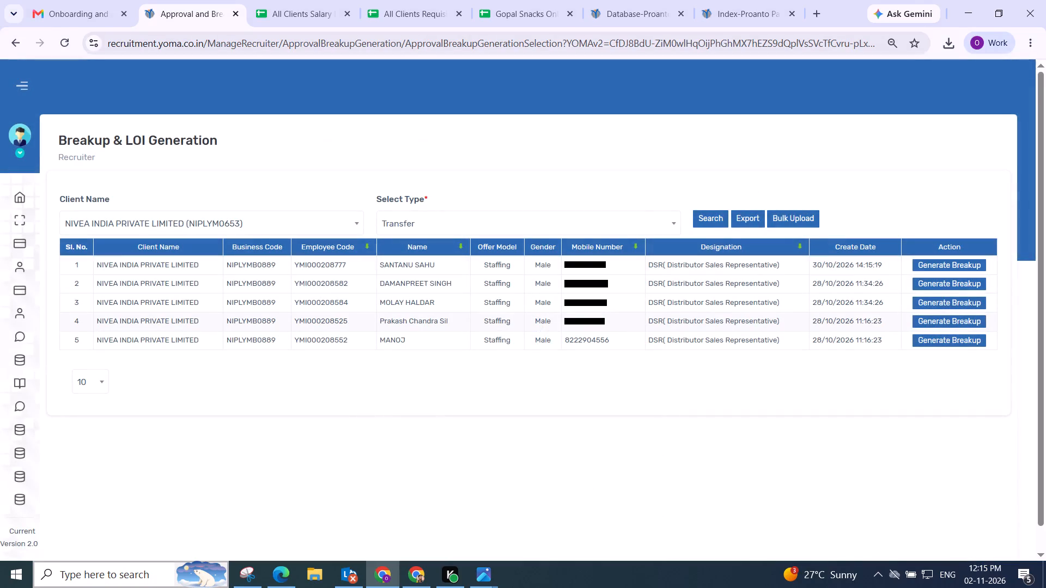
# Generate the salary of the fifth NIVEA candidate, based in Kurukshetra, with the Semi-Skilled wages type, Bonus 8.33% and the first Fatehabad statutory location.
pyautogui.click(950, 337)
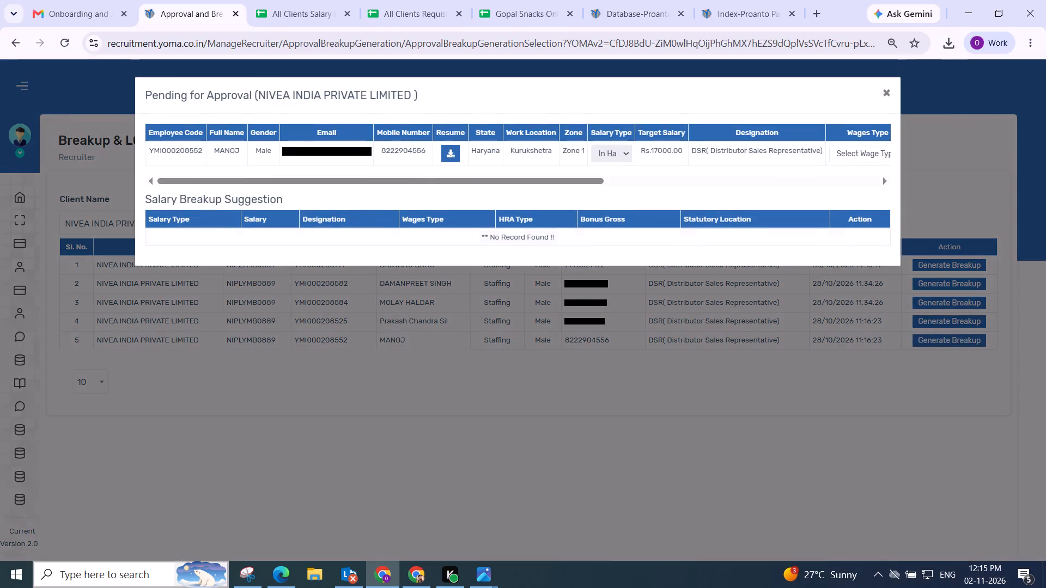
pyautogui.moveTo(532, 181); pyautogui.dragTo(930, 187)
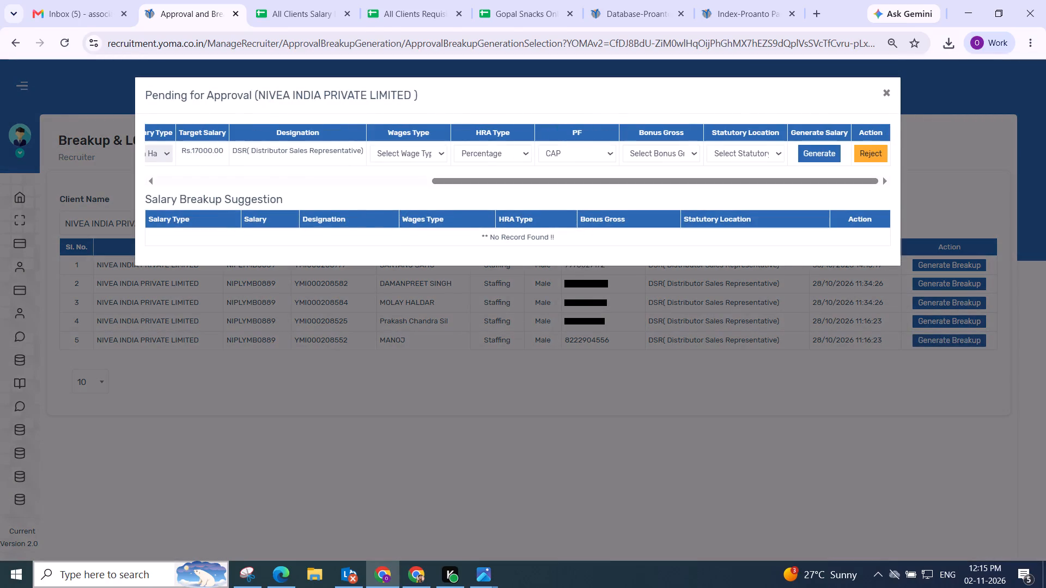
pyautogui.click(396, 152)
pyautogui.click(426, 207)
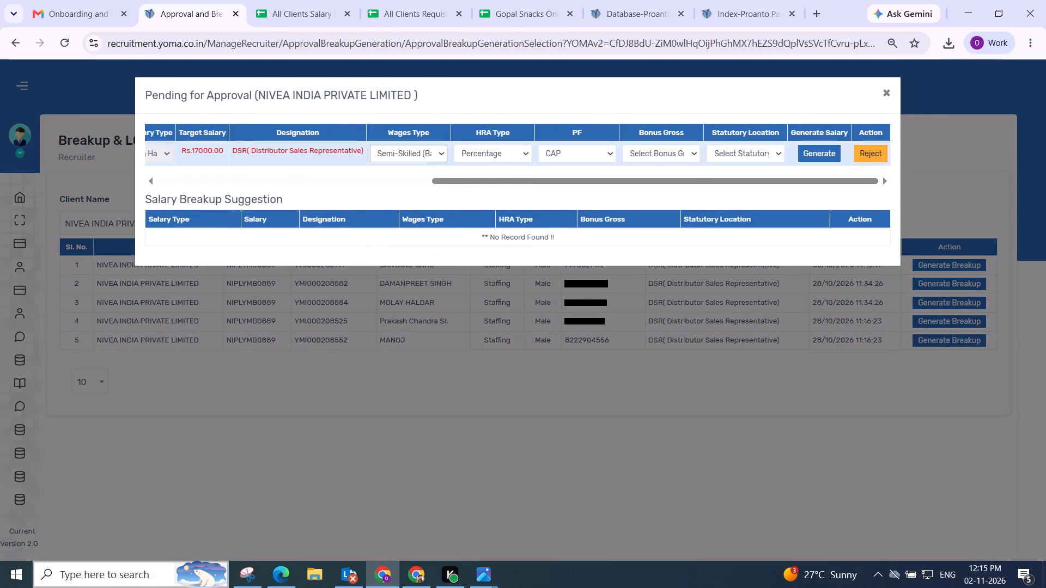
pyautogui.click(650, 151)
pyautogui.click(654, 184)
pyautogui.moveTo(725, 159); pyautogui.dragTo(738, 155)
pyautogui.click(741, 209)
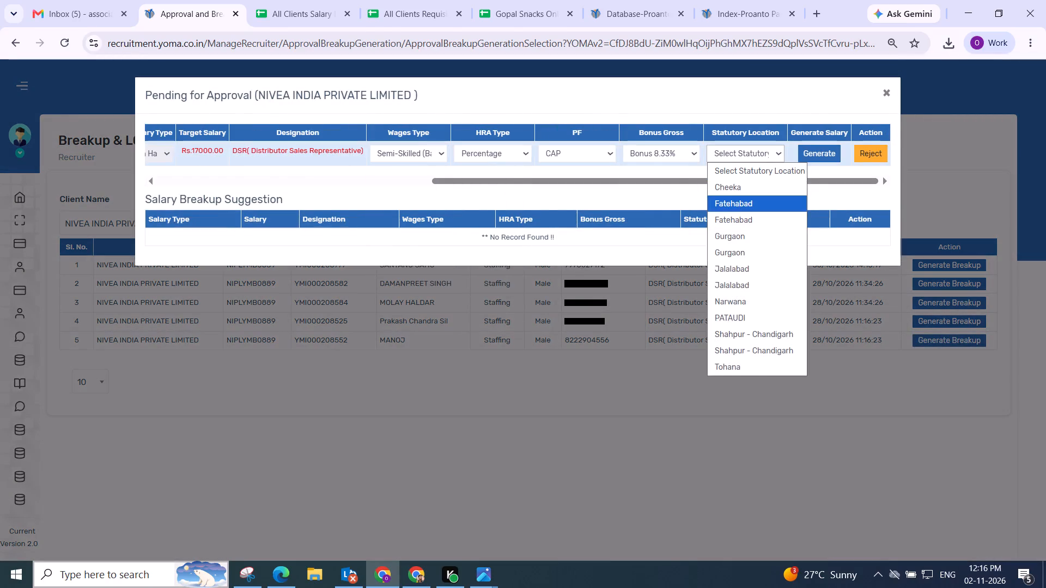
pyautogui.click(806, 154)
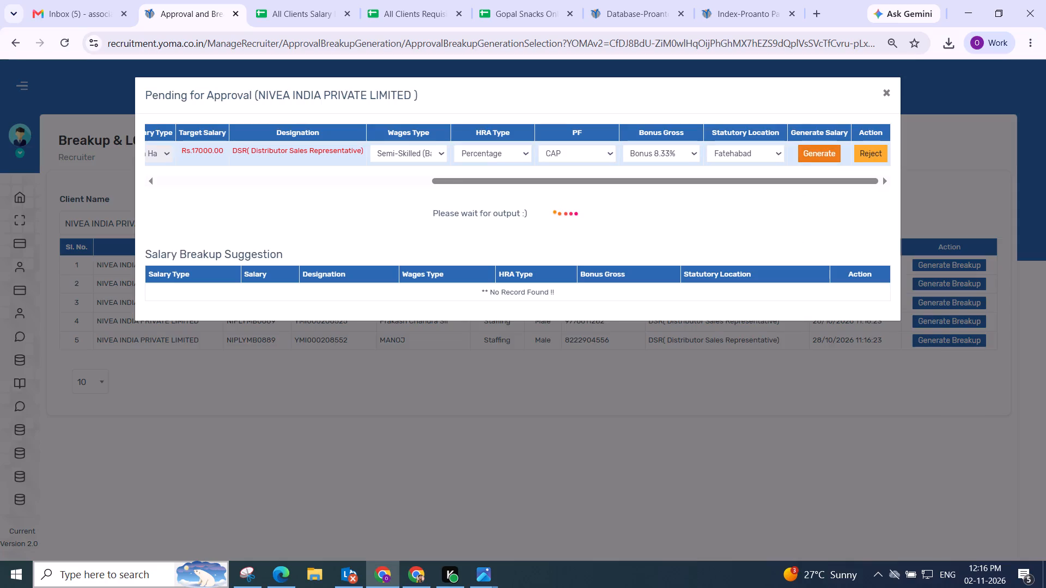
# Adjust the gross components automatically for the candidate with statutory location Fatehabad, and save the salary breakup.
pyautogui.click(361, 219)
pyautogui.scroll(-2, 364, 219)
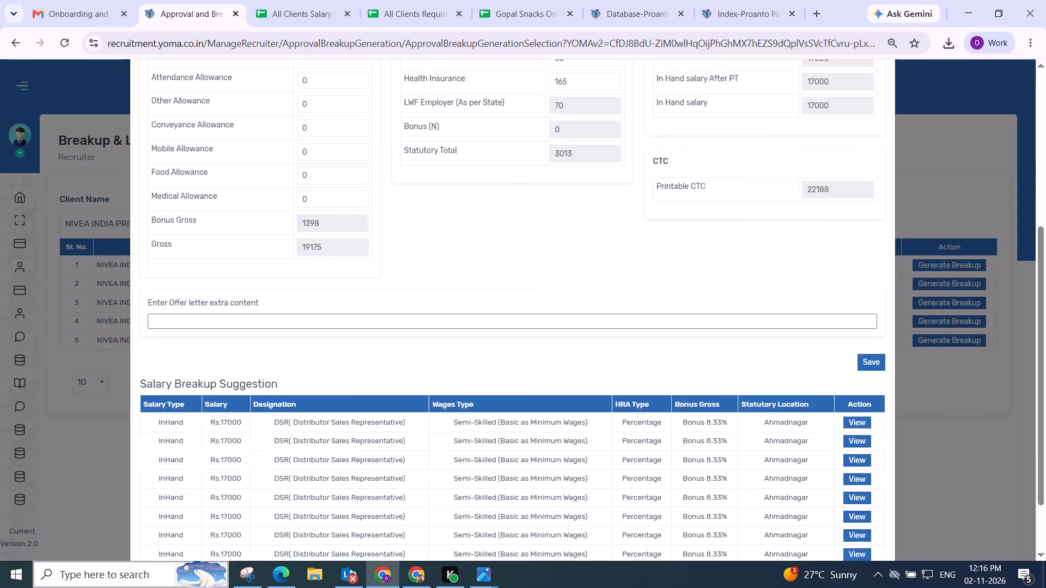
pyautogui.moveTo(676, 203); pyautogui.dragTo(690, 203)
pyautogui.click(871, 286)
pyautogui.click(549, 383)
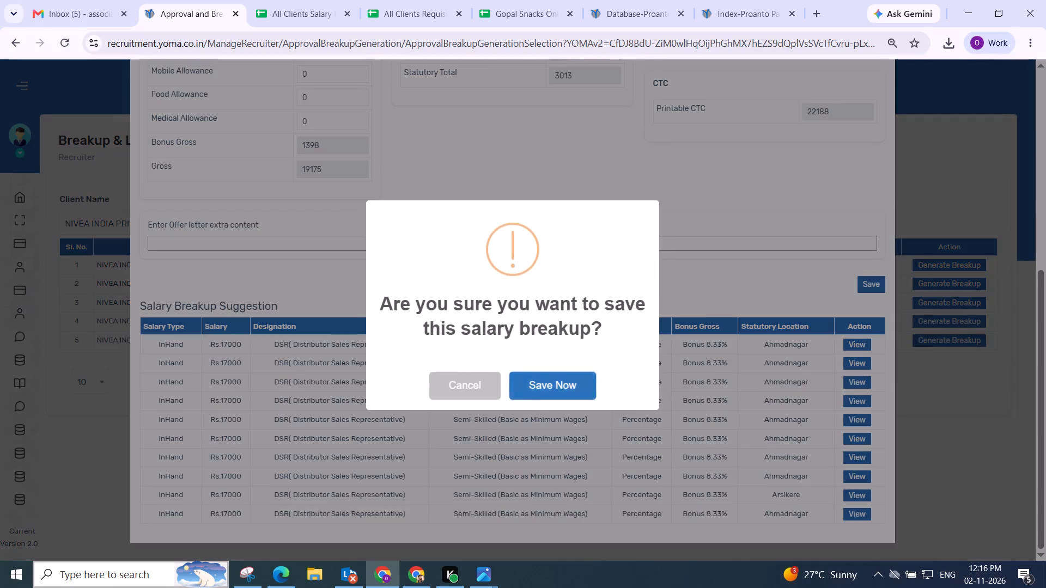
pyautogui.scroll(3, 549, 383)
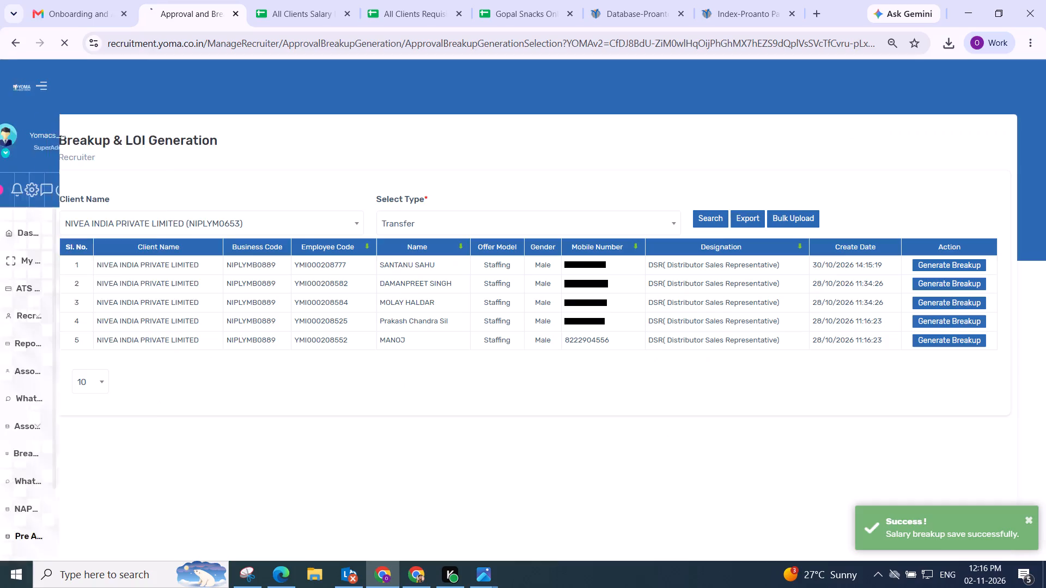
pyautogui.scroll(-4, 0, 513)
pyautogui.scroll(5, 14, 531)
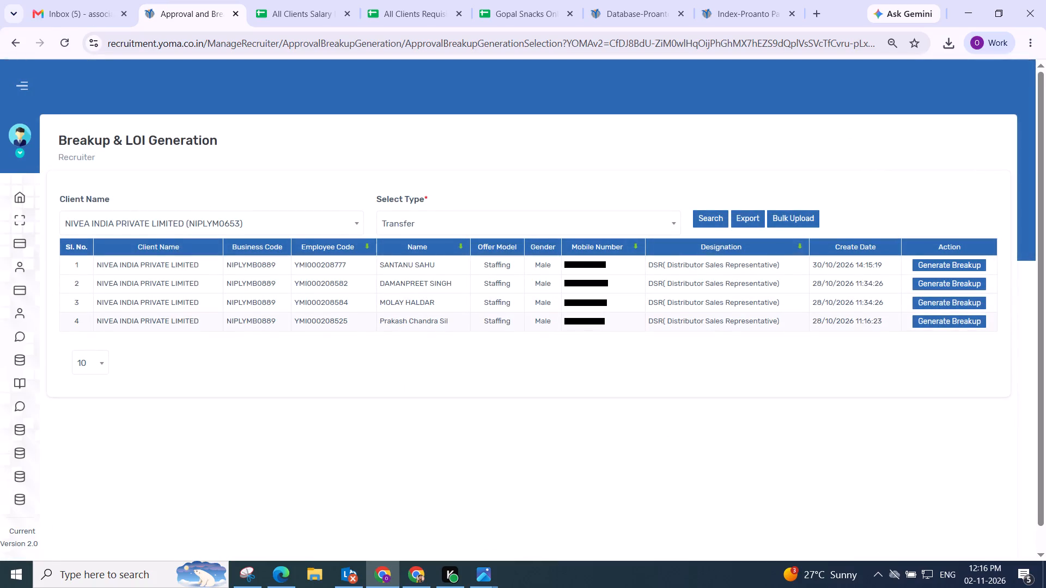
# Generate the Cuttack-based NIVEA candidate's salary with Semi-Skilled (Basic as Minimum Wages), Percentage HRA, Bonus 8.33% and statutory location Bhawanipatna.
pyautogui.click(931, 317)
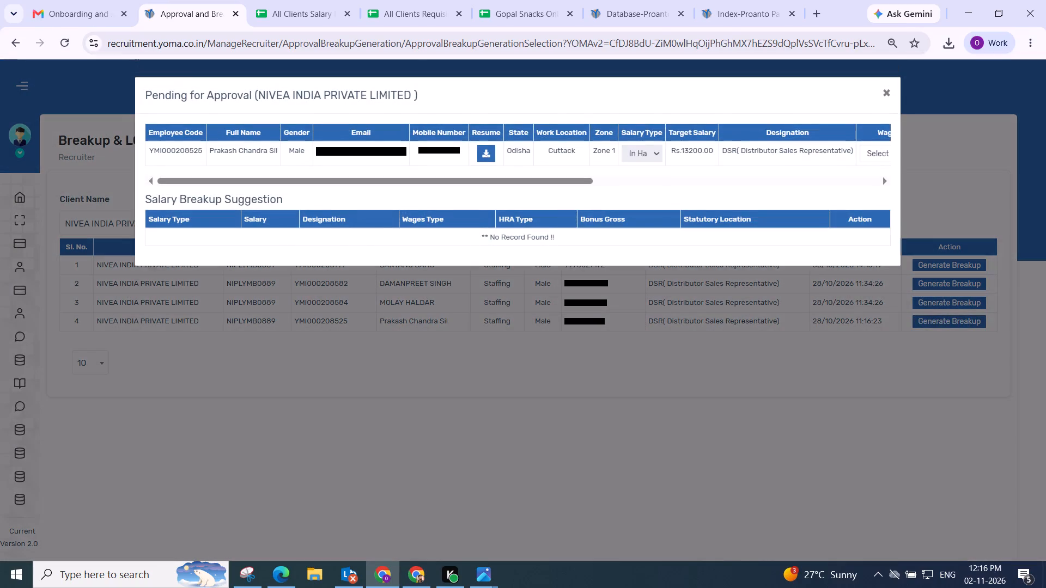
pyautogui.moveTo(288, 180); pyautogui.dragTo(818, 178)
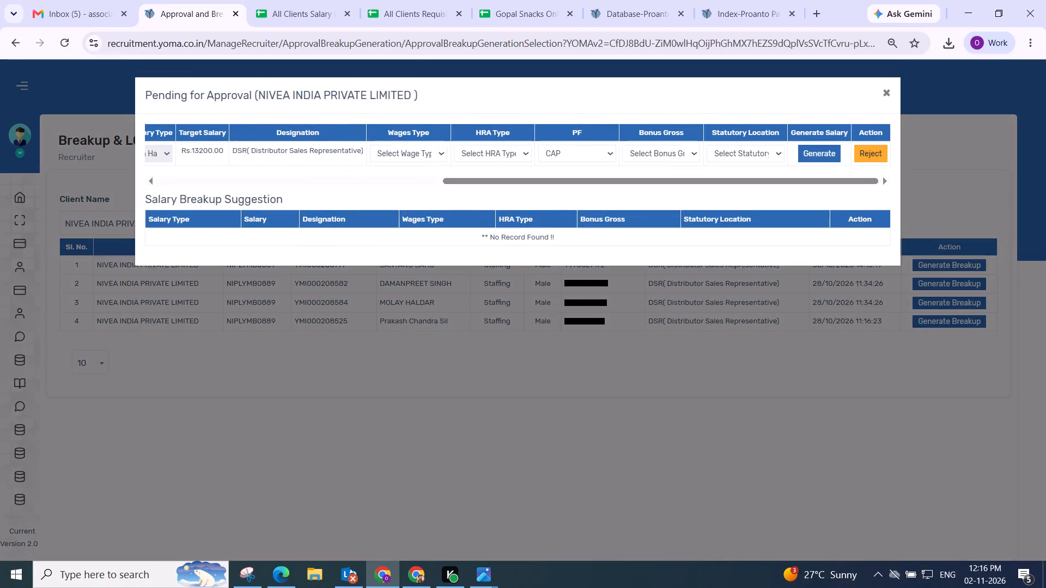
pyautogui.click(410, 156)
pyautogui.click(411, 204)
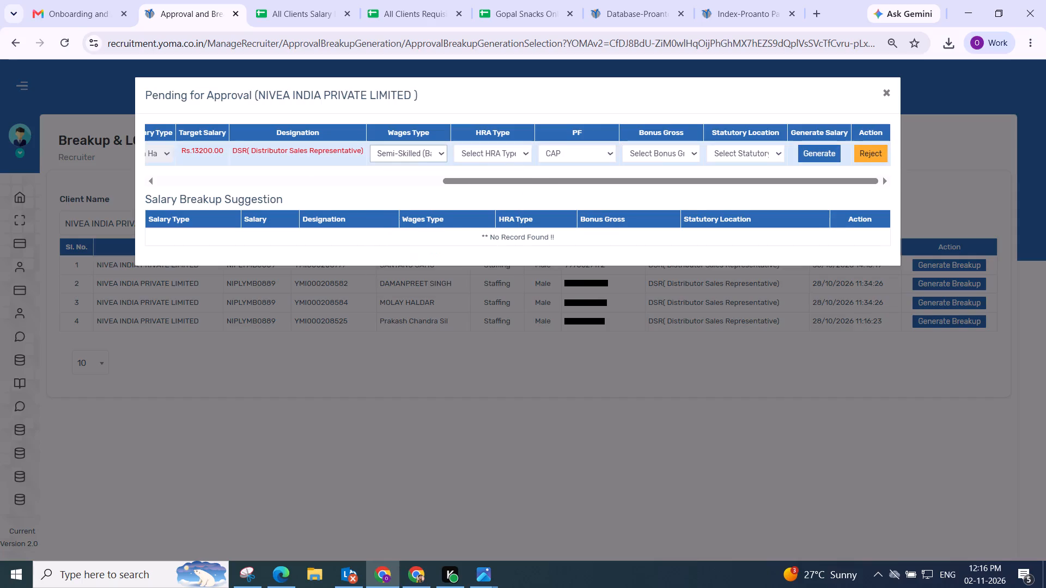
pyautogui.click(491, 157)
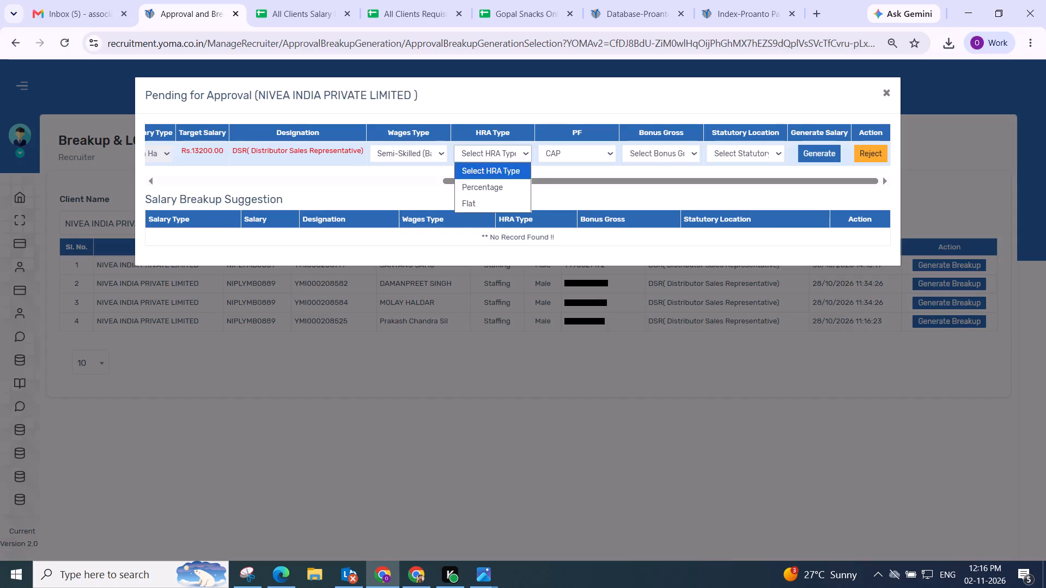
pyautogui.click(492, 185)
pyautogui.click(649, 150)
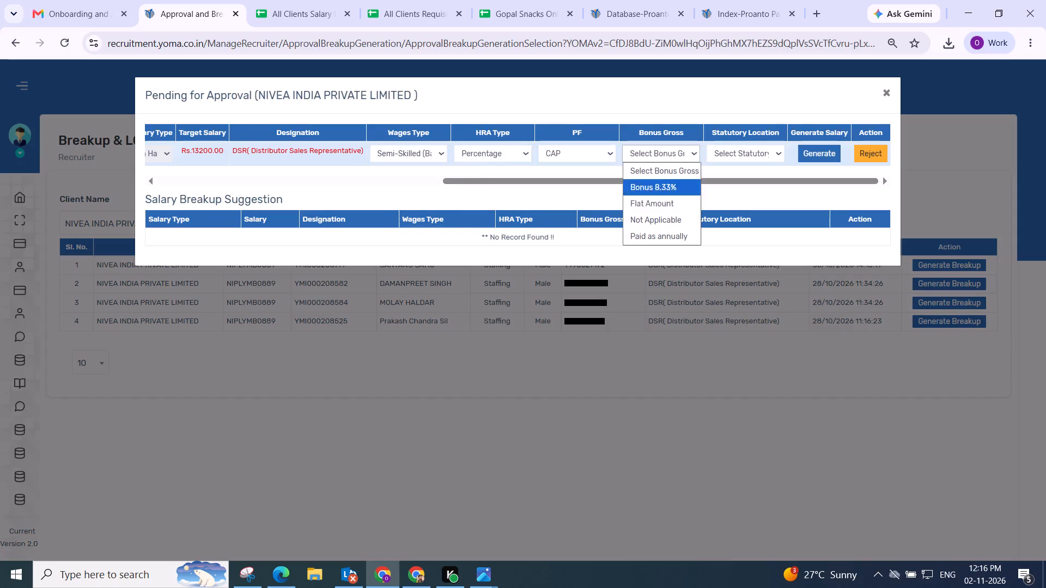
pyautogui.click(658, 186)
pyautogui.click(748, 154)
pyautogui.click(731, 189)
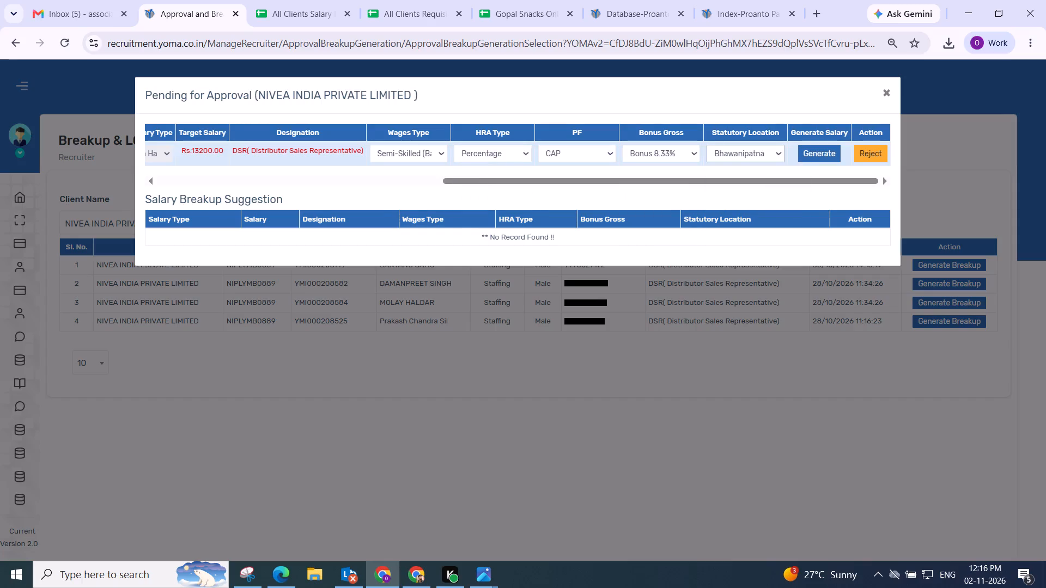
pyautogui.click(812, 153)
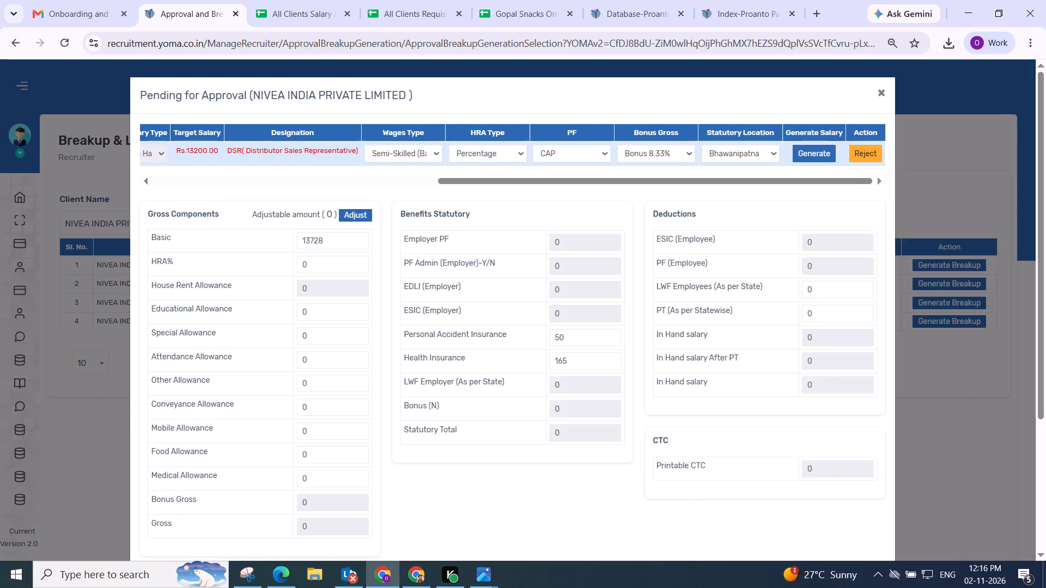
# Adjust the gross components automatically for the candidate with statutory location Bhawanipatna, and save the salary breakup.
pyautogui.click(356, 215)
pyautogui.scroll(-2, 362, 214)
pyautogui.moveTo(611, 343); pyautogui.dragTo(620, 347)
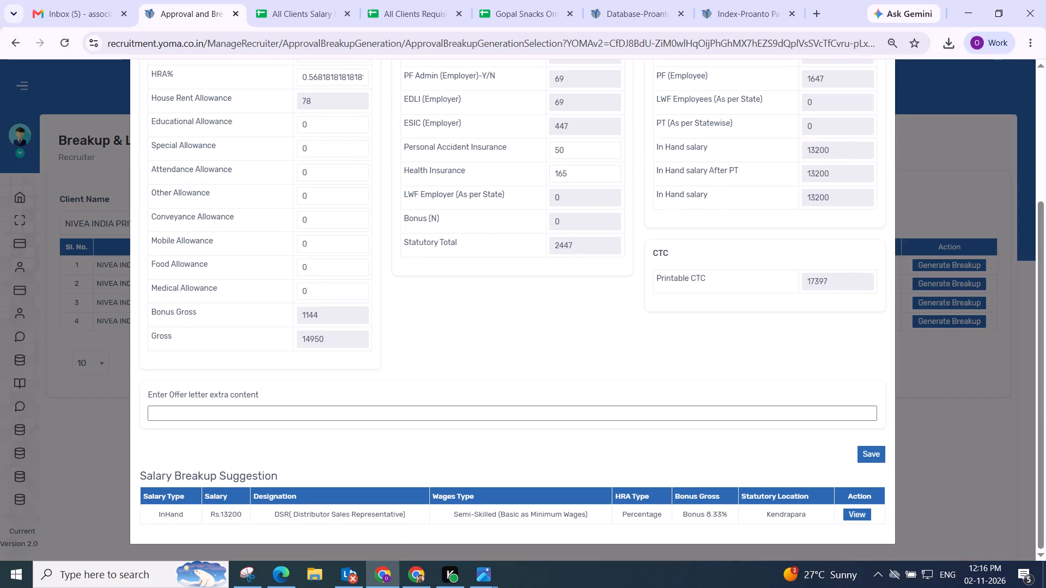
pyautogui.click(876, 456)
pyautogui.click(561, 394)
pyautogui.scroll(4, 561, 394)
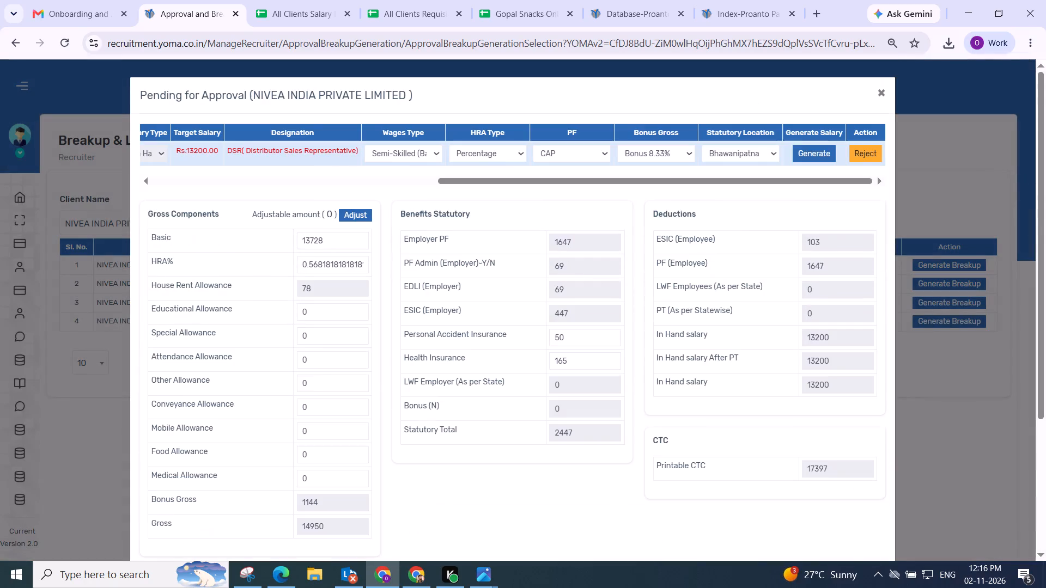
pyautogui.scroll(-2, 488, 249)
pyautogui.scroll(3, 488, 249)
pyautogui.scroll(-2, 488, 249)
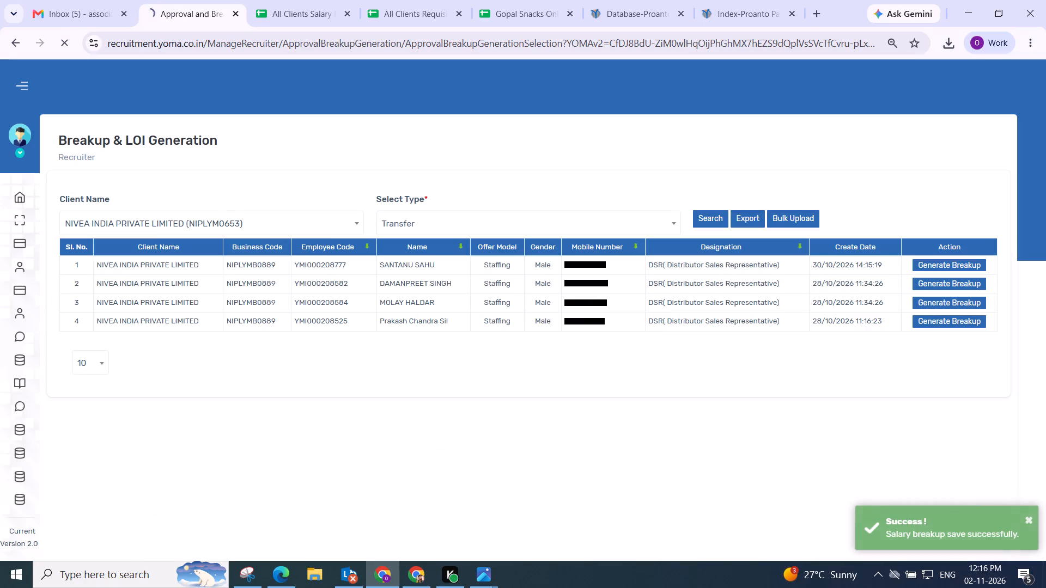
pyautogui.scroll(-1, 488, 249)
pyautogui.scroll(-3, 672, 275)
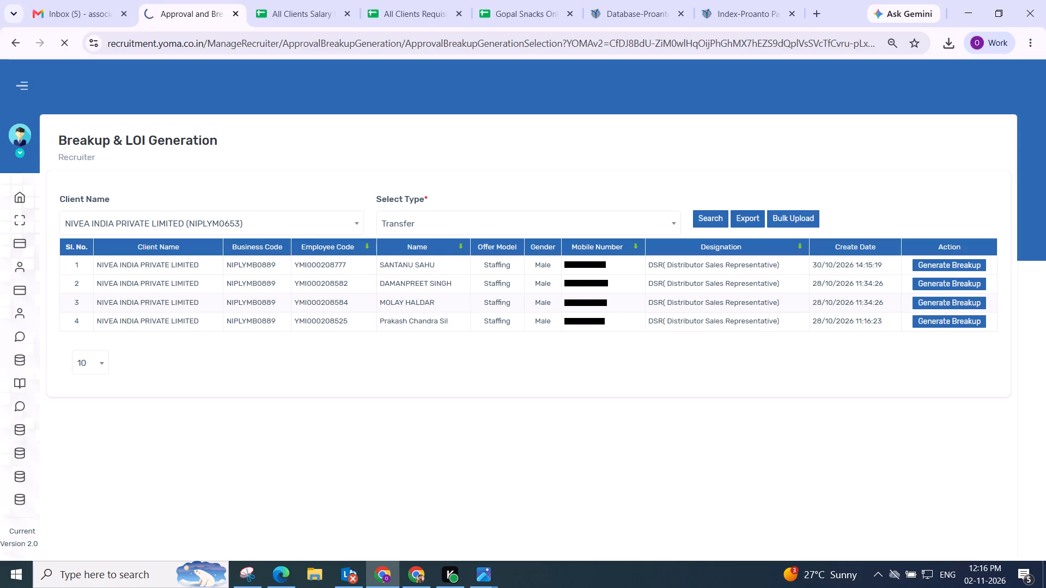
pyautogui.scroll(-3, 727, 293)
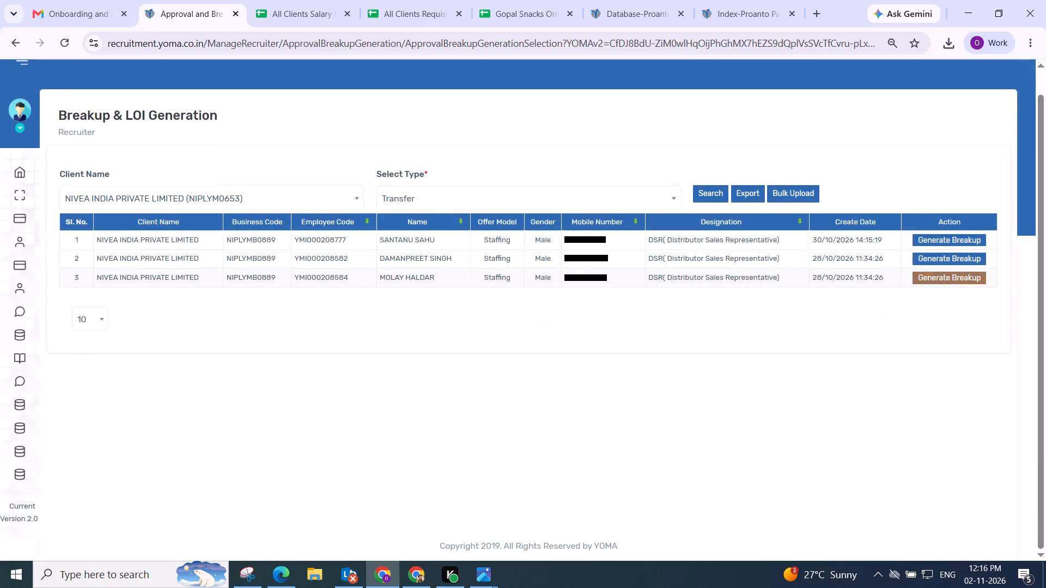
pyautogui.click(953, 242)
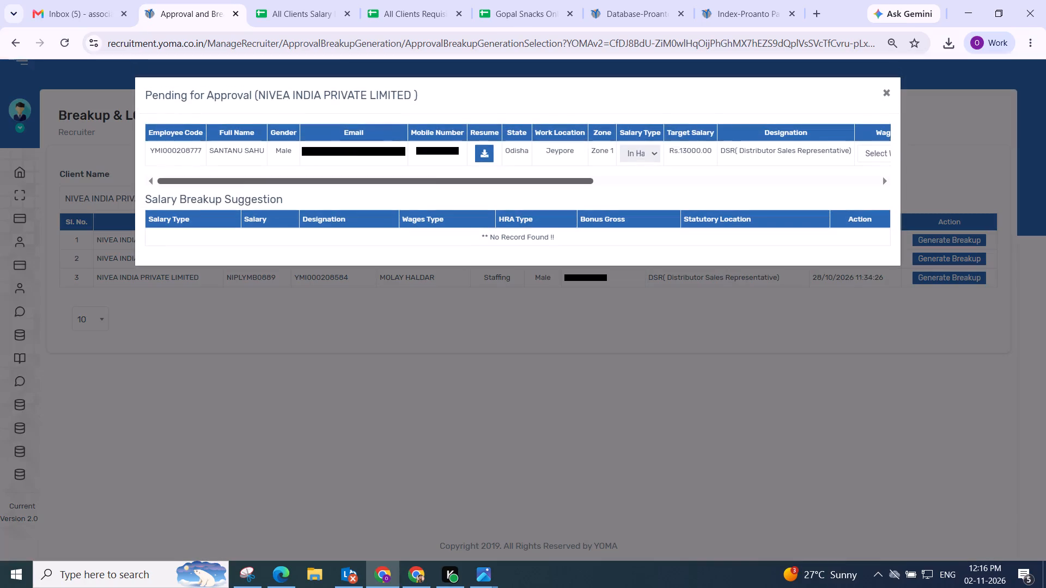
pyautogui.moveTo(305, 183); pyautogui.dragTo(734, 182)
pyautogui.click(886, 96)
# Generate the Dhampur-based NIVEA candidate's salary with Semi-Skilled (Basic as Minimum Wages), Percentage HRA, Bonus 8.33% and statutory location Agra.
pyautogui.click(952, 254)
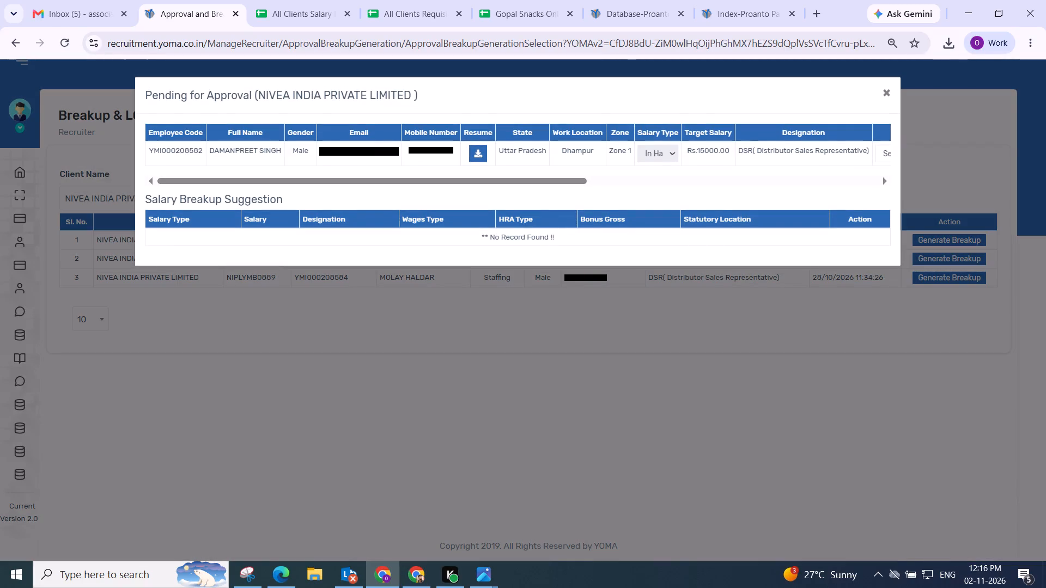
pyautogui.moveTo(270, 194); pyautogui.dragTo(276, 191)
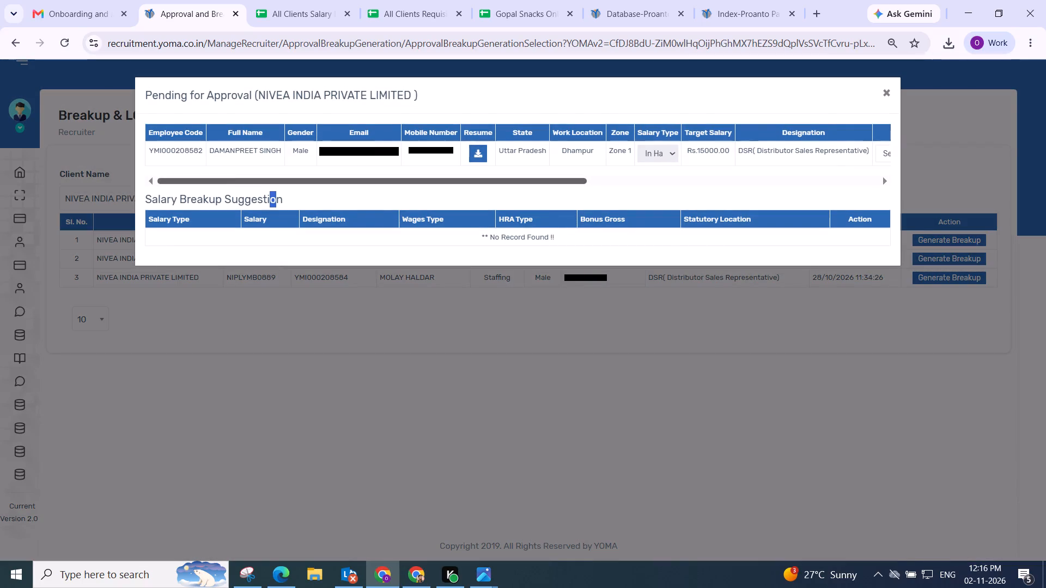
pyautogui.moveTo(279, 181); pyautogui.dragTo(982, 169)
pyautogui.click(409, 158)
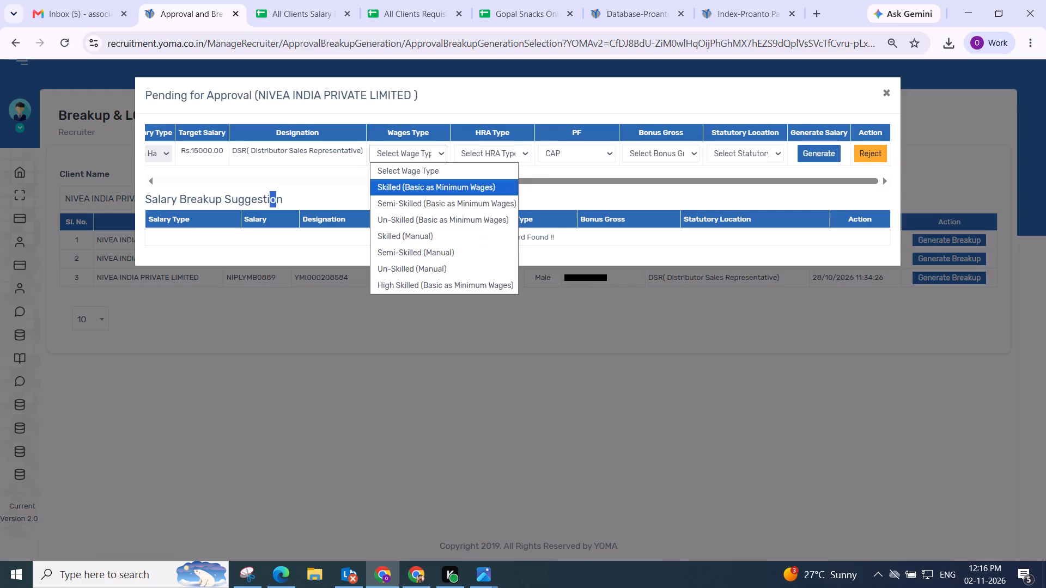
pyautogui.click(405, 203)
pyautogui.click(475, 147)
pyautogui.click(488, 185)
pyautogui.click(644, 152)
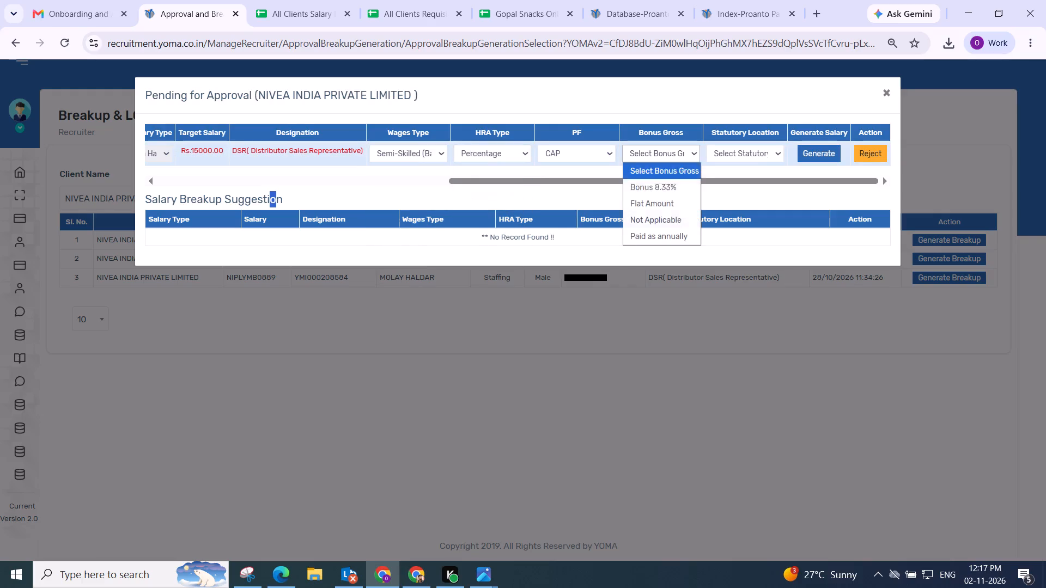
pyautogui.click(653, 183)
pyautogui.click(727, 150)
pyautogui.click(726, 192)
pyautogui.click(823, 150)
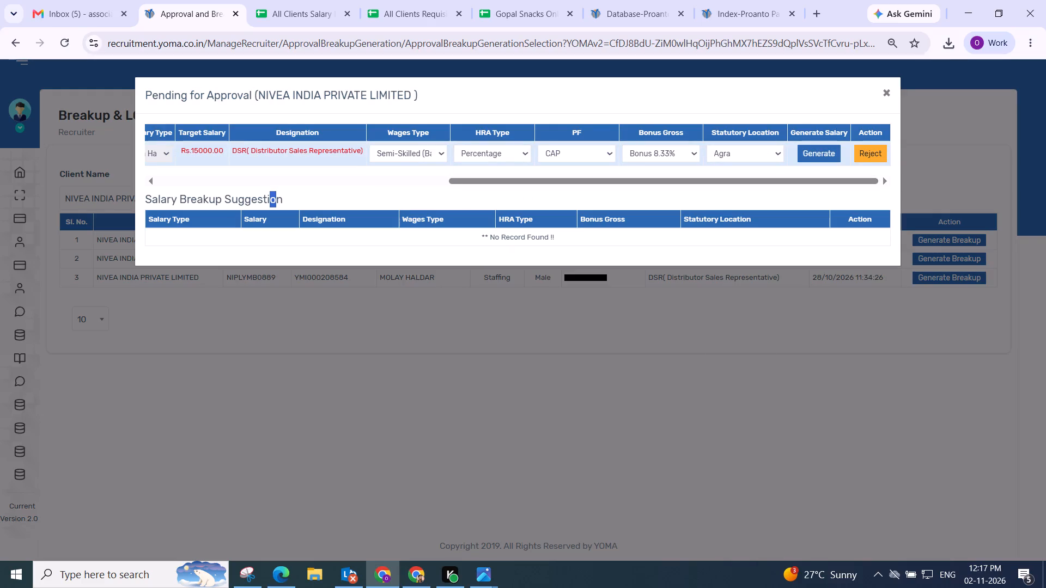
# Adjust the gross components automatically for the candidate with statutory location Agra, and save the salary breakup.
pyautogui.click(366, 211)
pyautogui.scroll(-3, 366, 211)
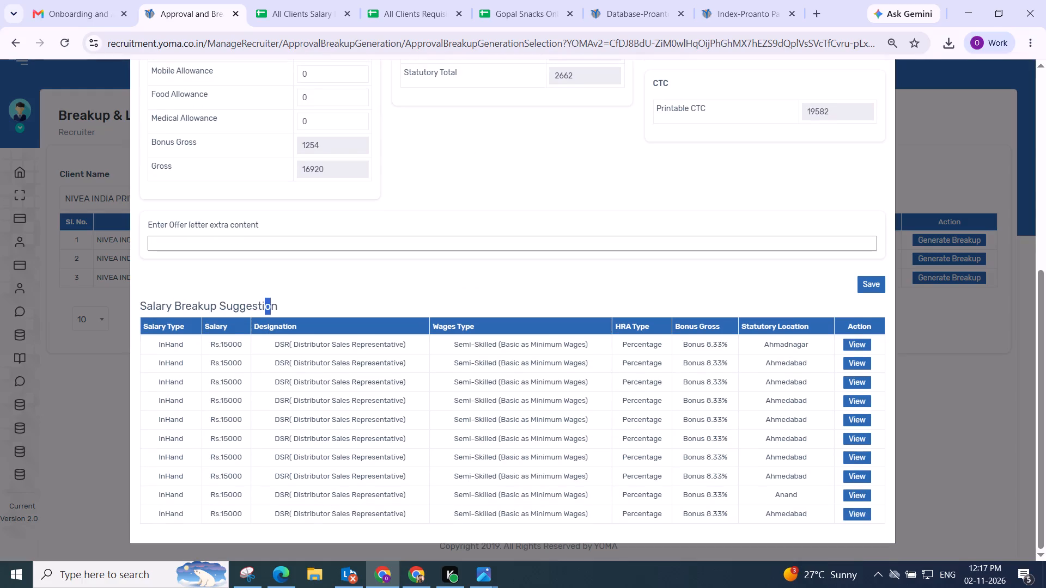
pyautogui.click(500, 207)
pyautogui.click(875, 277)
pyautogui.click(576, 392)
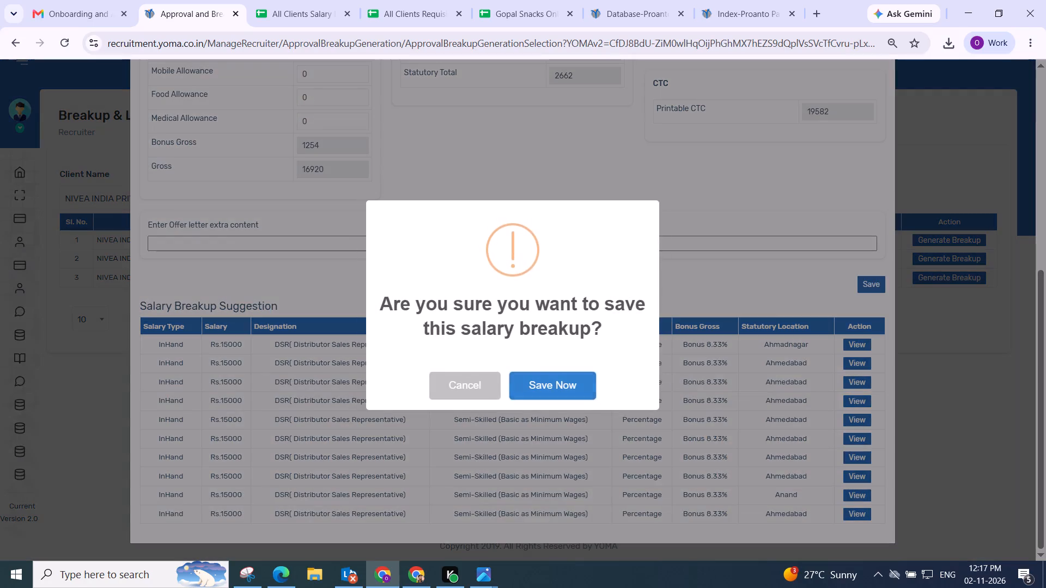
pyautogui.scroll(3, 575, 386)
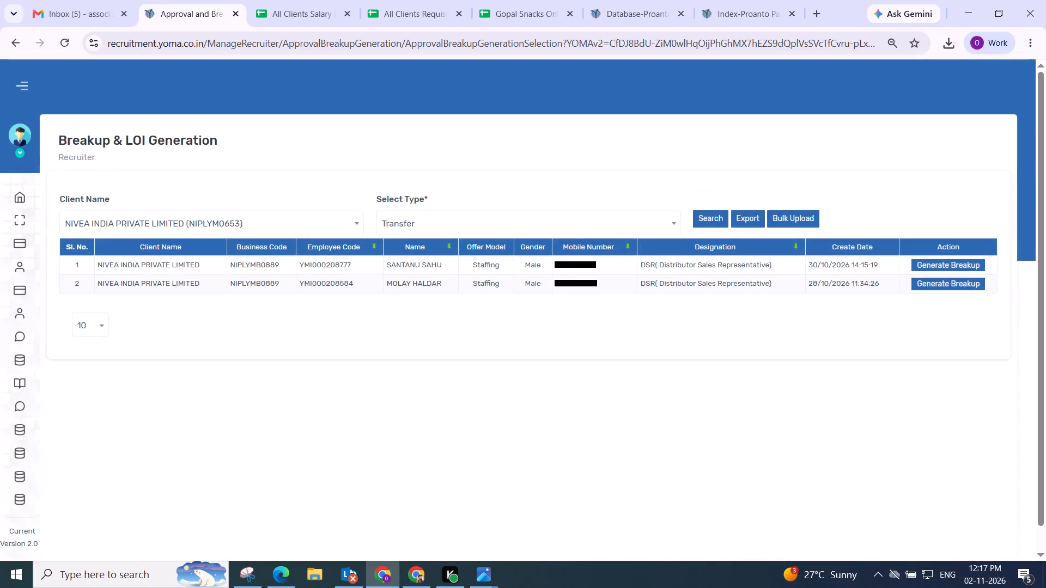
# Generate the Berhampur-based NIVEA candidate's salary with Semi-Skilled (Basic as Minimum Wages), Percentage HRA, Bonus 8.33% and statutory location Kendrapara.
pyautogui.click(947, 281)
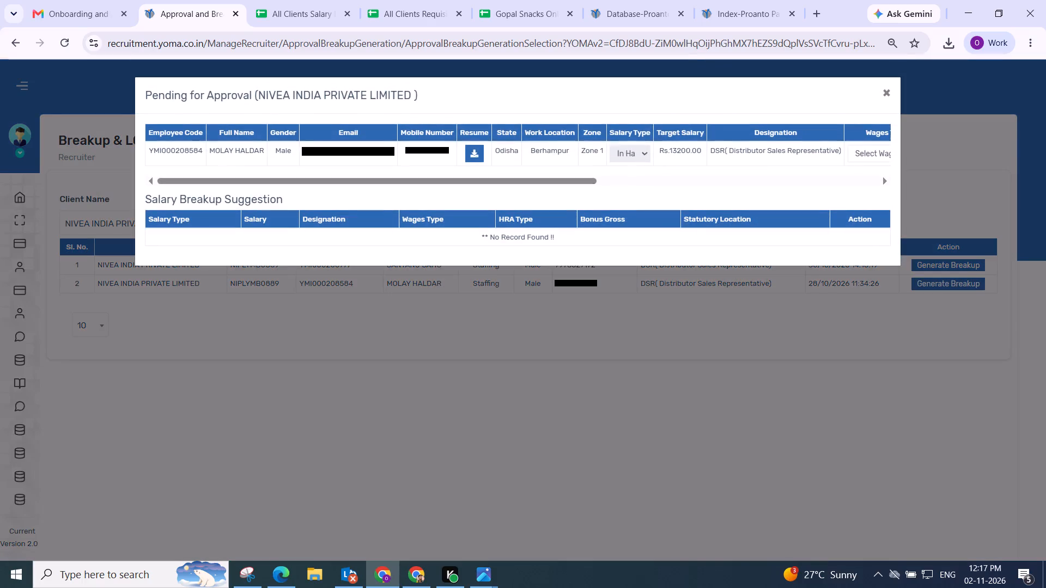
pyautogui.moveTo(288, 182); pyautogui.dragTo(771, 183)
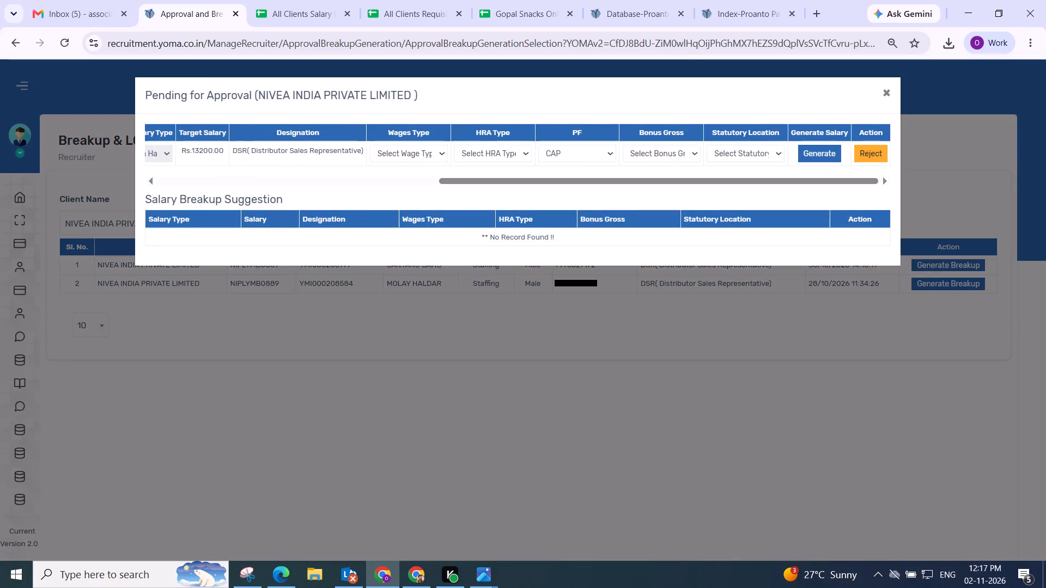
pyautogui.click(422, 154)
pyautogui.click(409, 196)
pyautogui.click(520, 158)
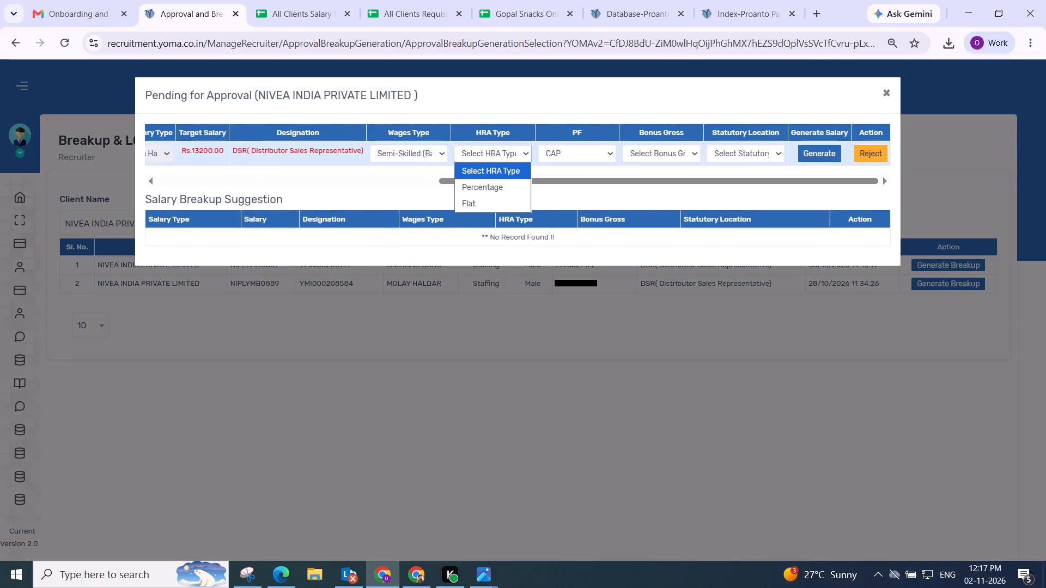
pyautogui.click(497, 186)
pyautogui.click(669, 147)
pyautogui.click(654, 189)
pyautogui.click(766, 156)
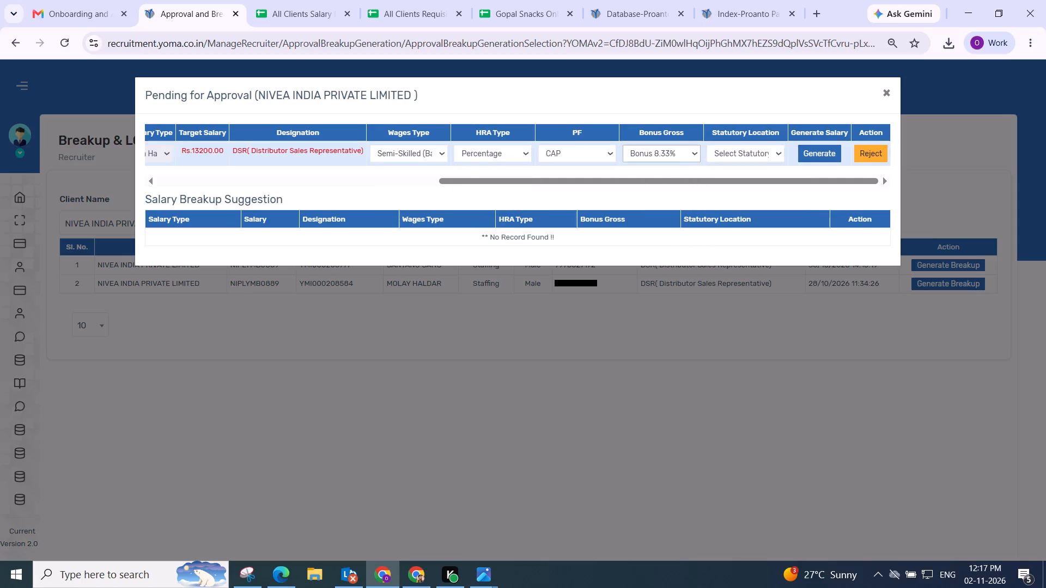
pyautogui.click(731, 216)
pyautogui.click(745, 155)
pyautogui.click(739, 203)
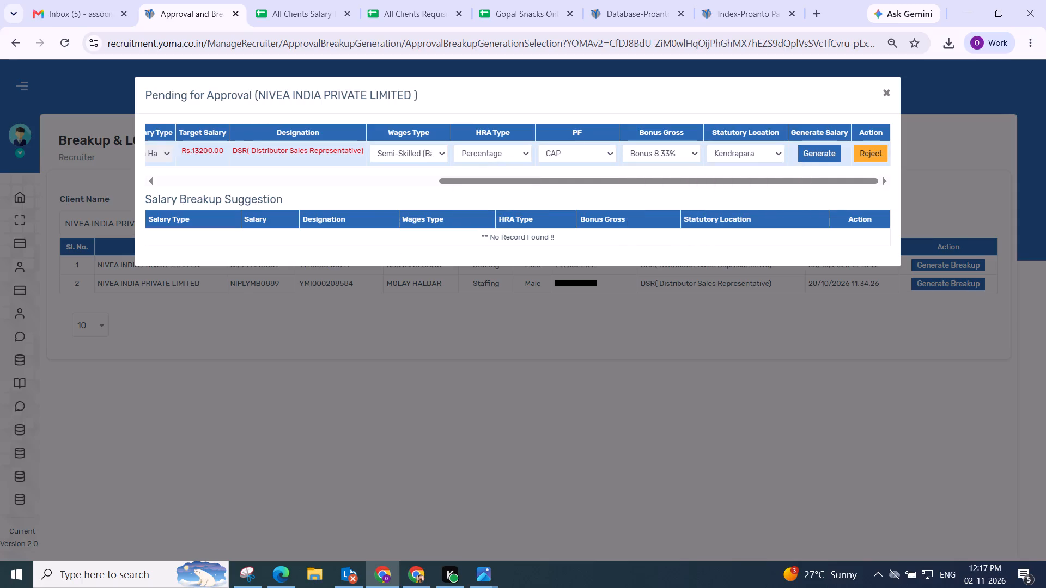
pyautogui.click(809, 153)
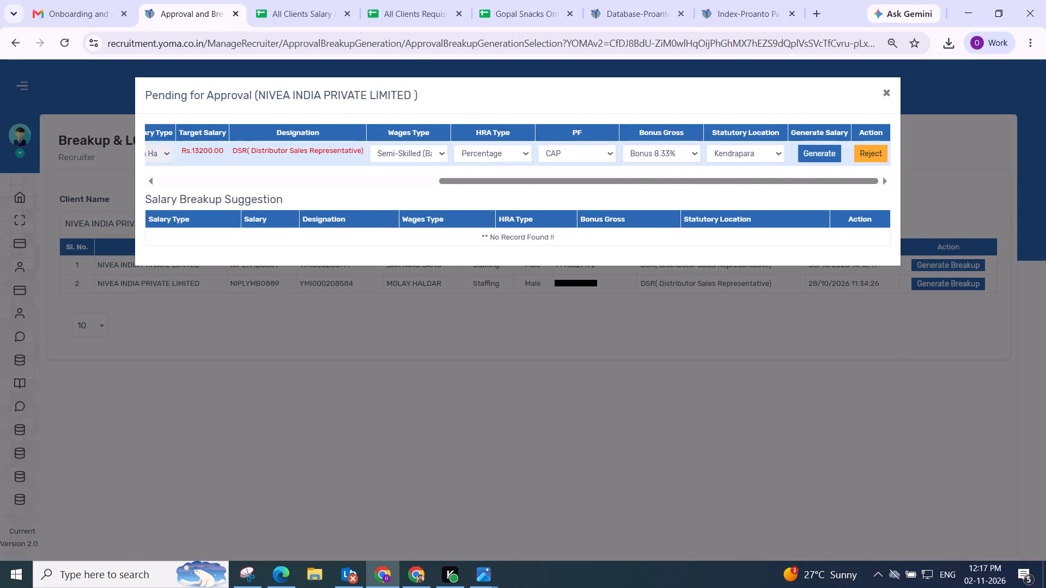
# Adjust the gross components automatically for the candidate with statutory location Kendrapara, and save the salary breakup.
pyautogui.click(369, 217)
pyautogui.scroll(-3, 380, 219)
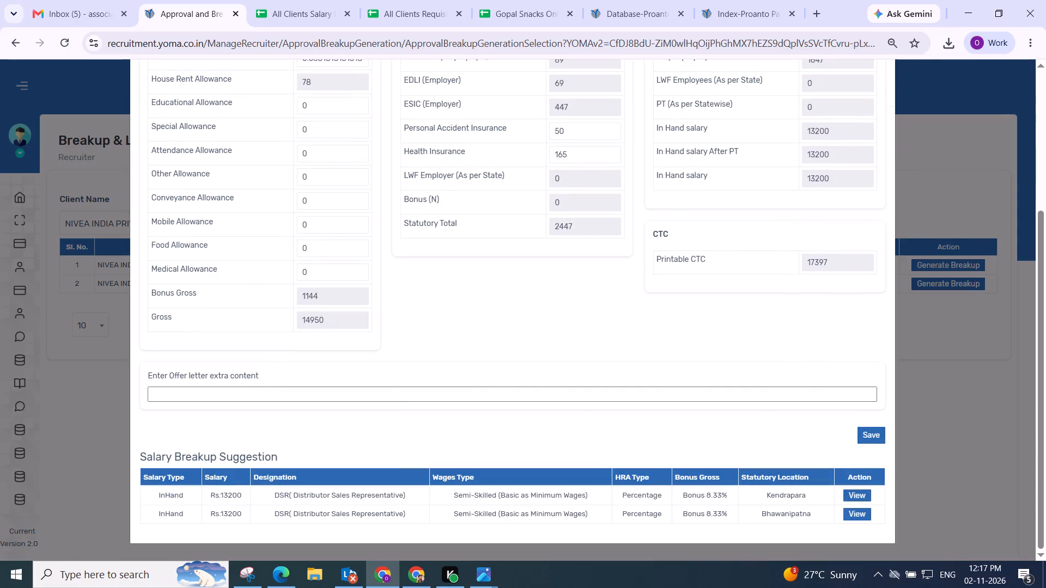
pyautogui.moveTo(573, 291); pyautogui.dragTo(581, 294)
pyautogui.click(867, 438)
pyautogui.click(558, 391)
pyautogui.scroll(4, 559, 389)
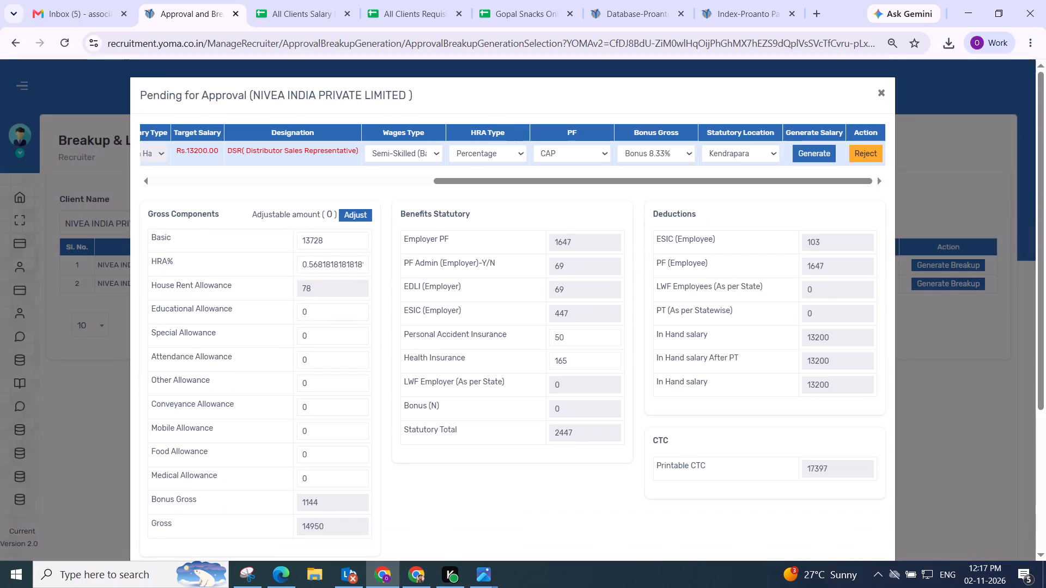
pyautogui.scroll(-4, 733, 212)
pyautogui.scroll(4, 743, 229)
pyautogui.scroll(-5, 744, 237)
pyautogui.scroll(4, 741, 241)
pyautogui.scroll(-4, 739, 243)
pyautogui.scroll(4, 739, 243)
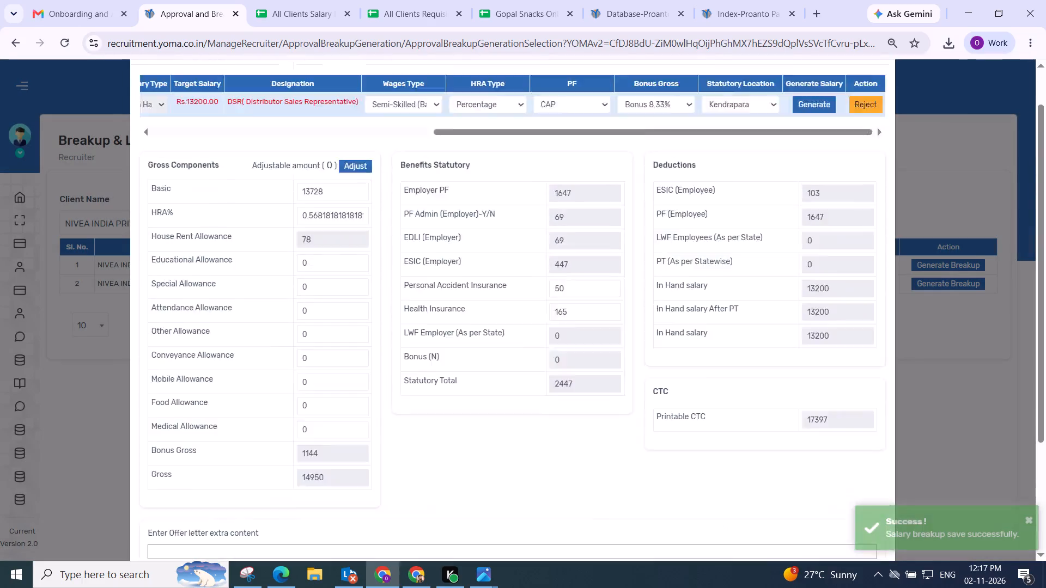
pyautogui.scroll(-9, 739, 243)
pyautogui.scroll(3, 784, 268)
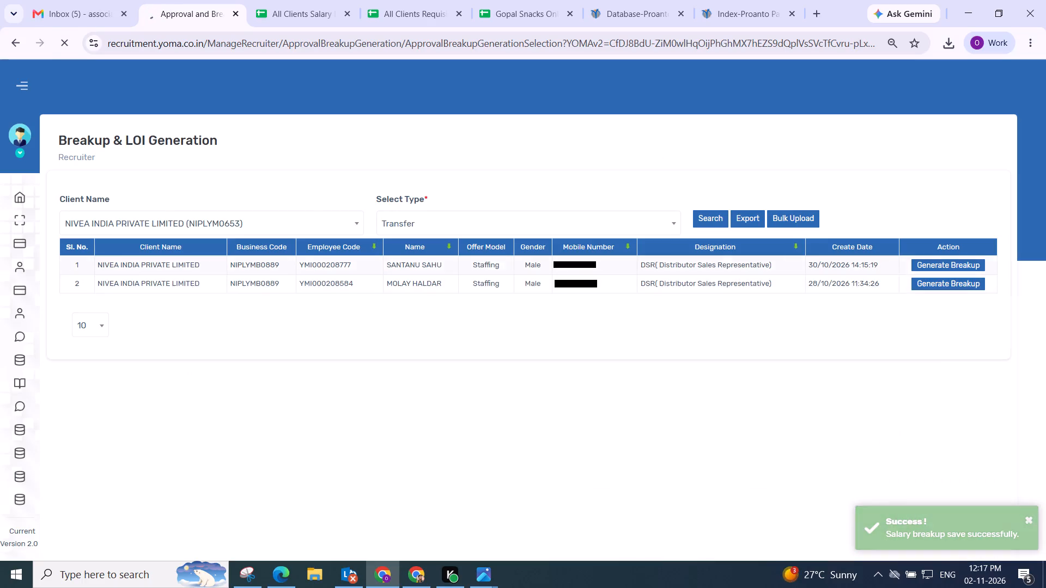
# Open the breakup form of the remaining Jeypore-based NIVEA candidate and review the candidate's details and salary fields.
pyautogui.scroll(3, 913, 266)
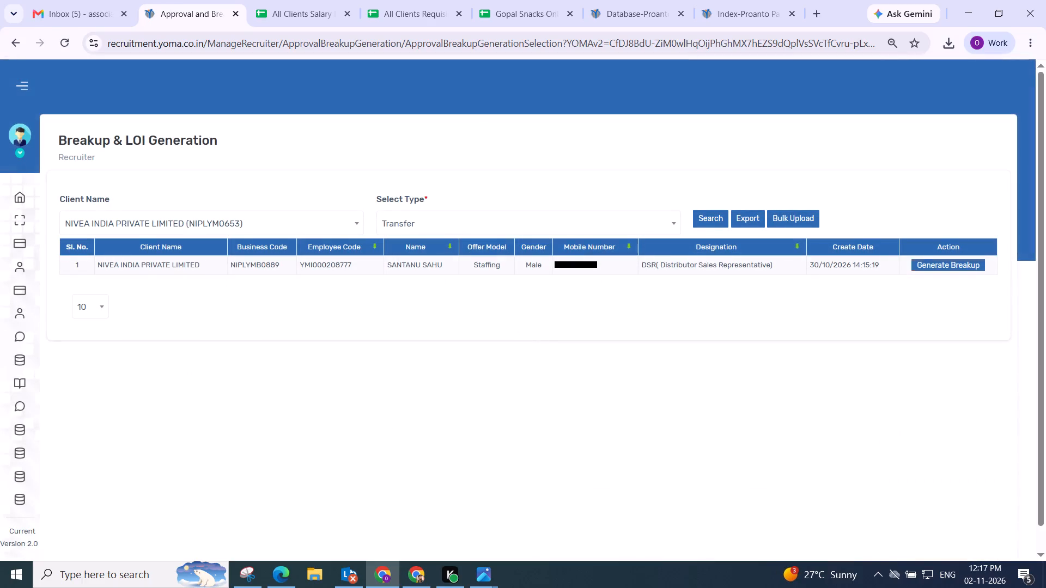
pyautogui.click(935, 264)
pyautogui.moveTo(318, 185); pyautogui.dragTo(350, 185)
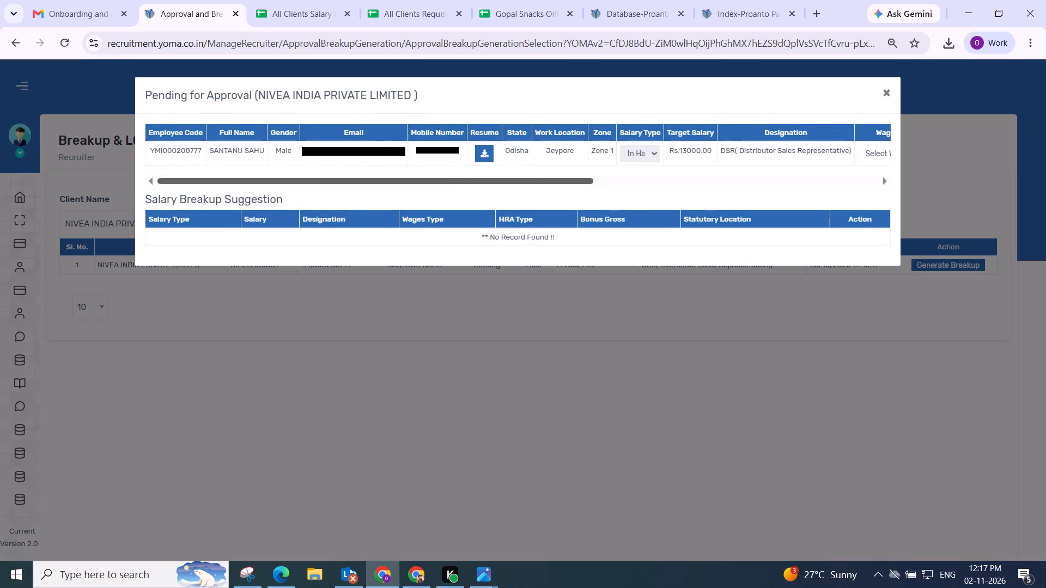
pyautogui.moveTo(350, 185); pyautogui.dragTo(855, 184)
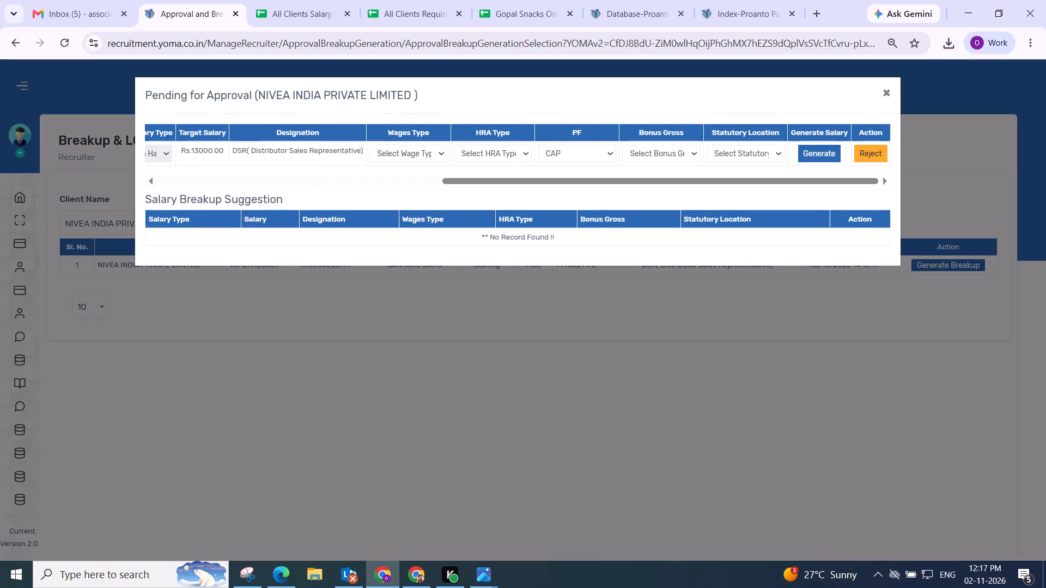
pyautogui.moveTo(580, 181); pyautogui.dragTo(289, 175)
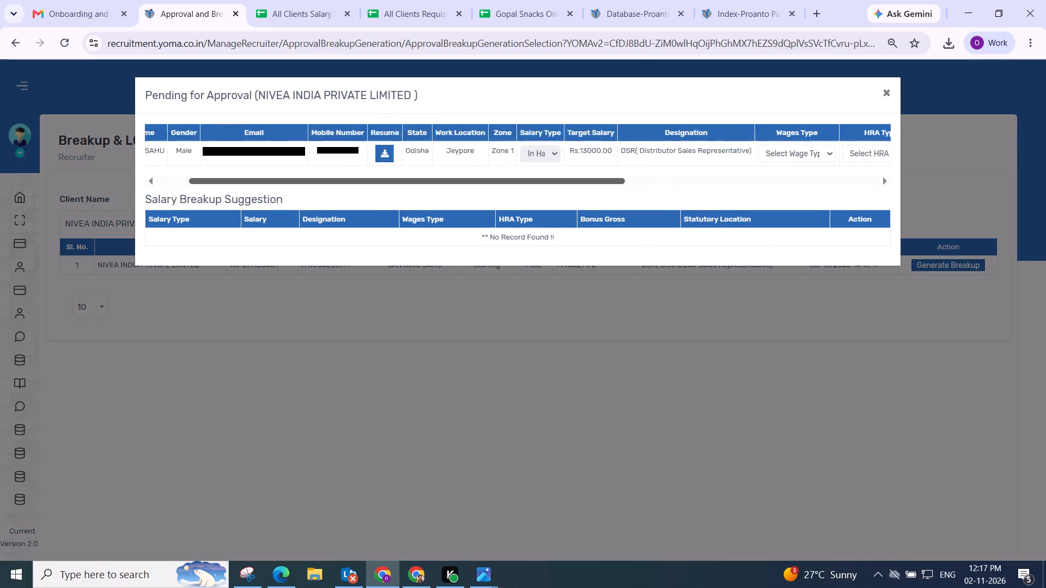
pyautogui.moveTo(289, 175); pyautogui.dragTo(238, 167)
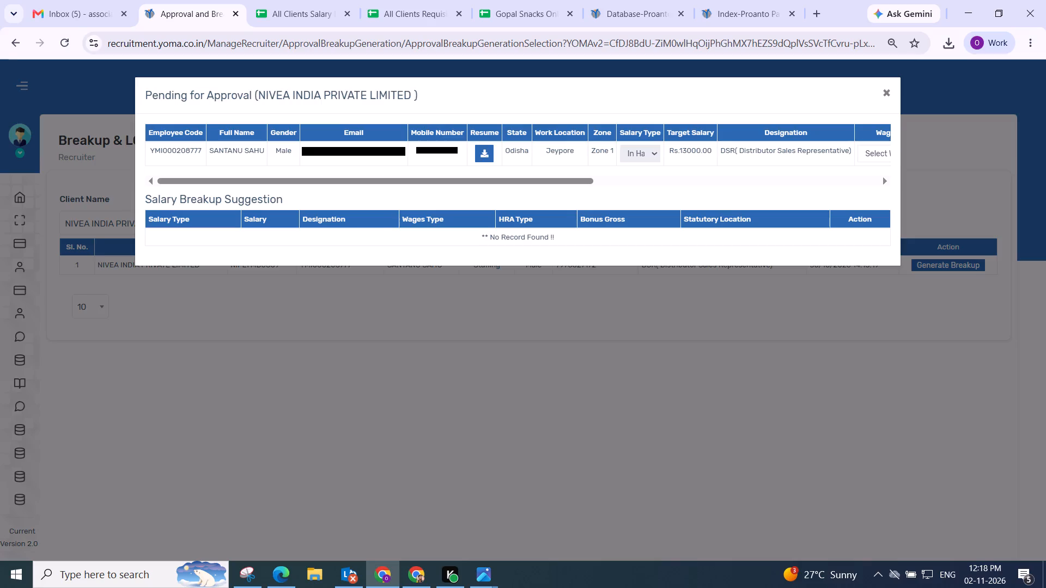
pyautogui.moveTo(460, 182); pyautogui.dragTo(854, 191)
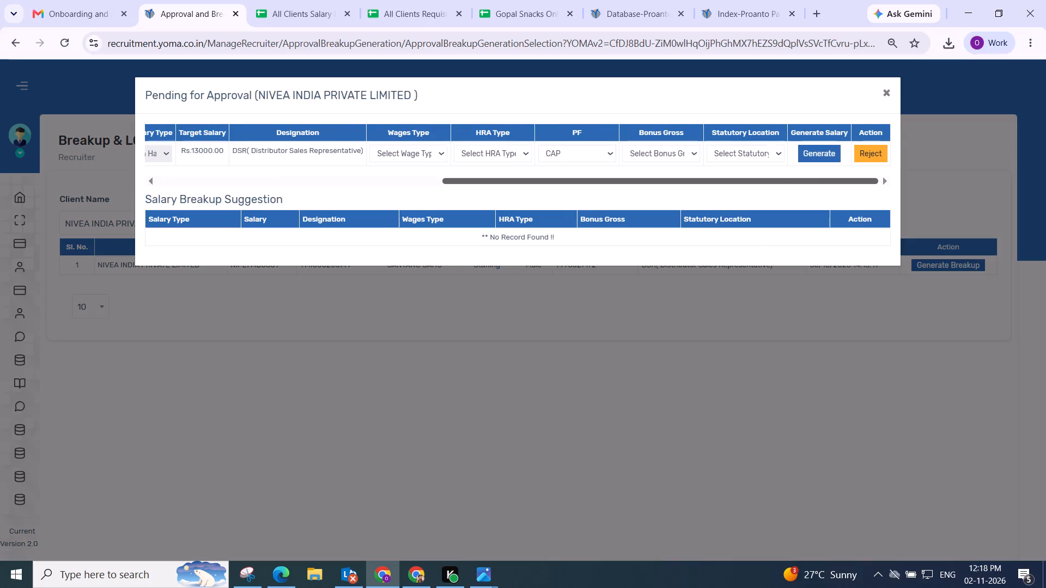
pyautogui.moveTo(632, 179); pyautogui.dragTo(346, 187)
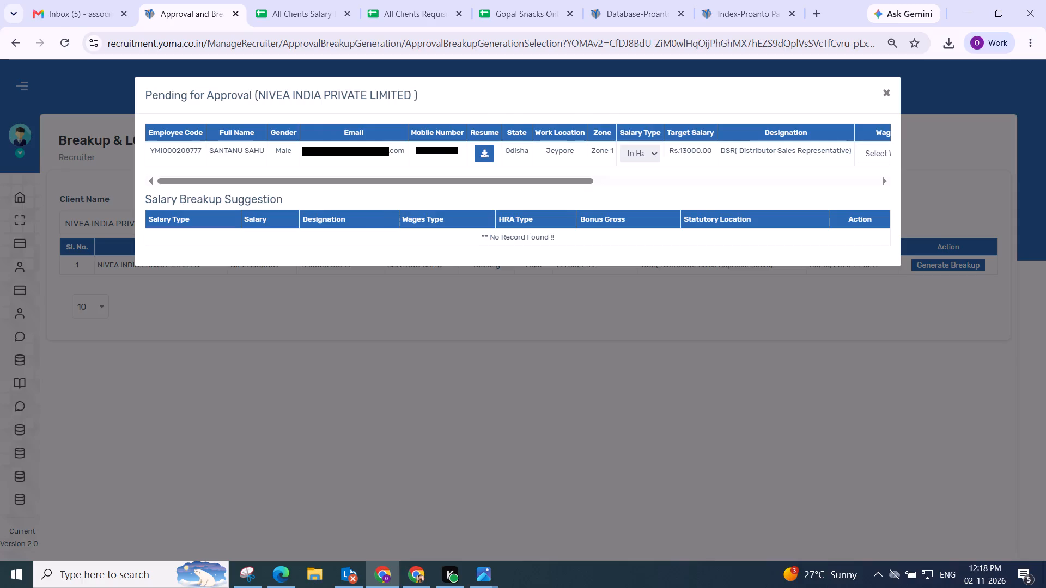
# Search the All Clients Requisition (Onboarding) Tracker for the Jeypore-based candidate using the mobile number copied from the breakup form.
pyautogui.doubleClick(430, 154)
pyautogui.hotkey('ctrl', 'c')
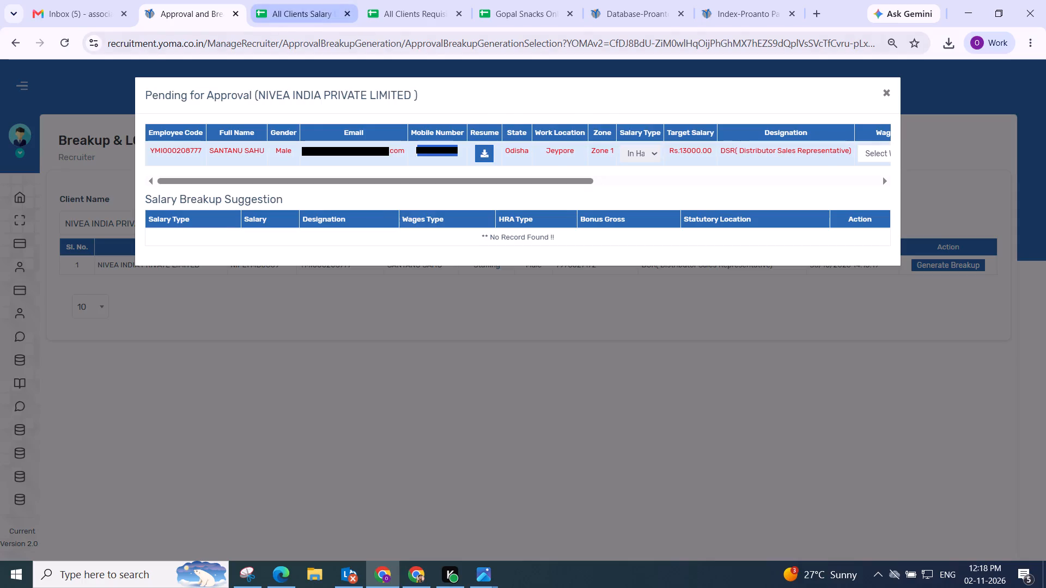
pyautogui.click(290, 7)
pyautogui.click(520, 13)
pyautogui.click(399, 24)
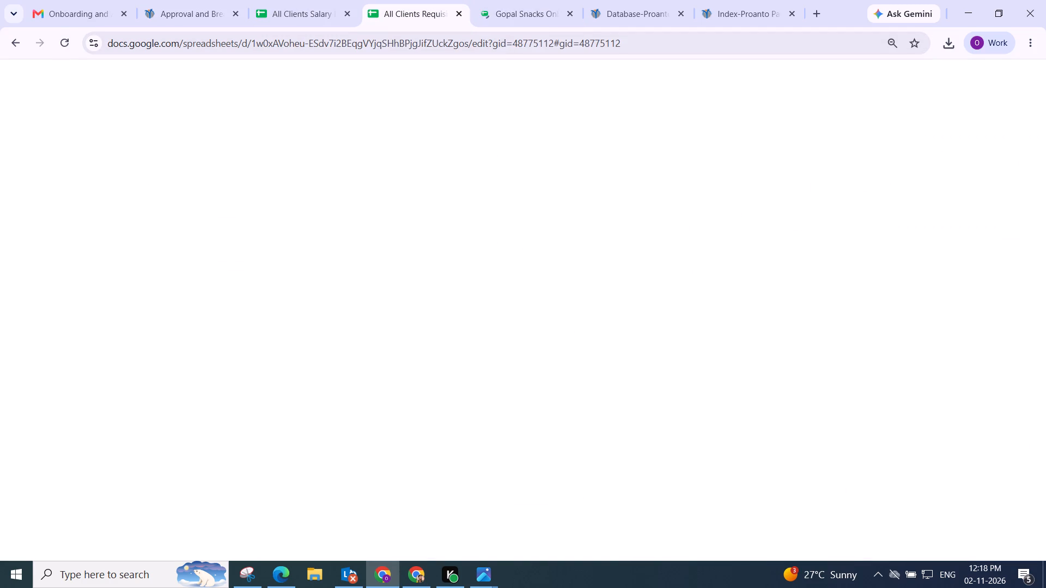
pyautogui.hotkey('ctrl', 'f')
pyautogui.hotkey('ctrl', 'v')
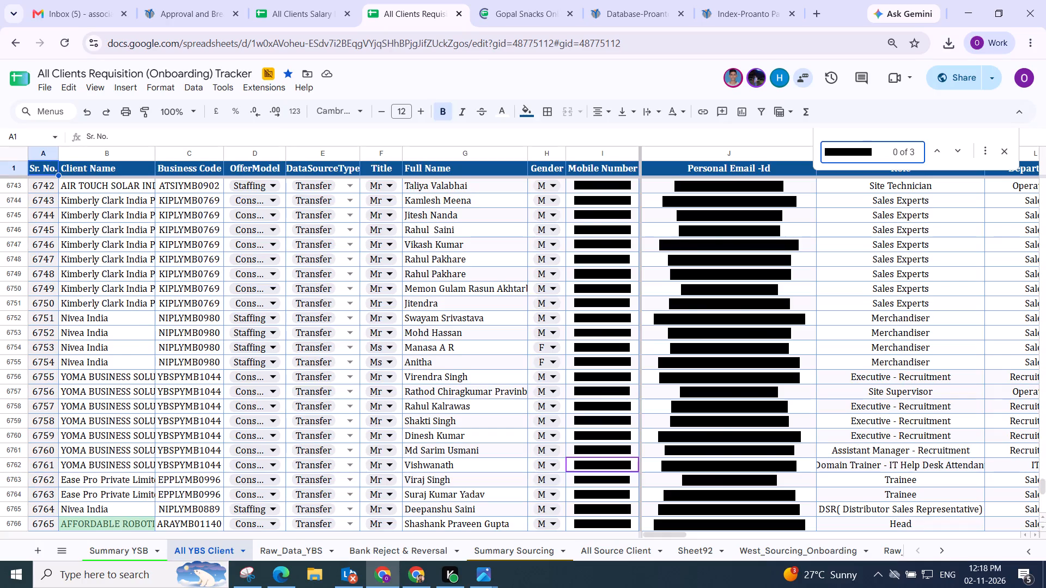
pyautogui.click(404, 10)
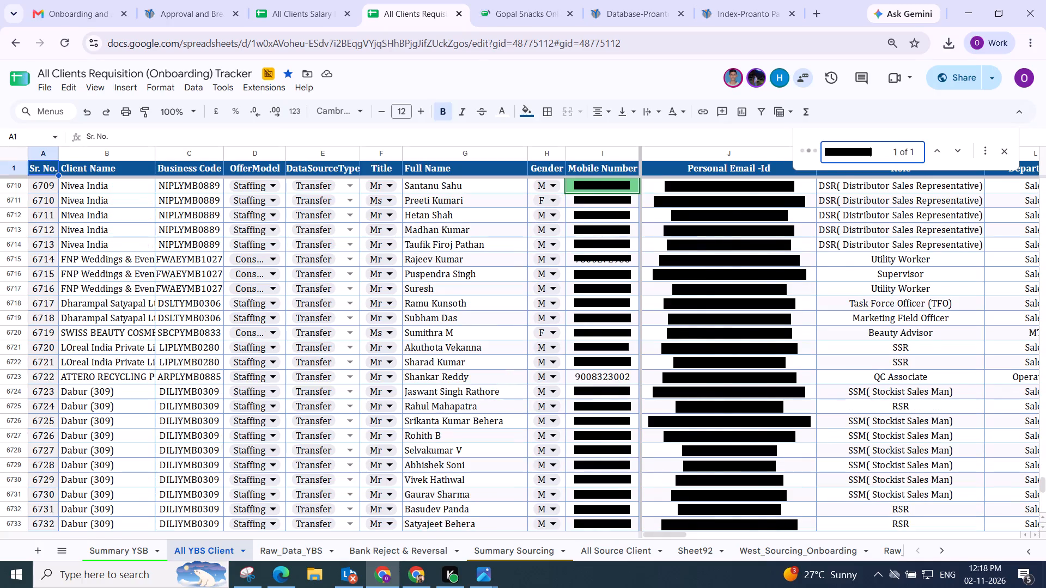
# Examine the work location and salary type details in the matched candidate's tracker row.
pyautogui.scroll(1, 728, 272)
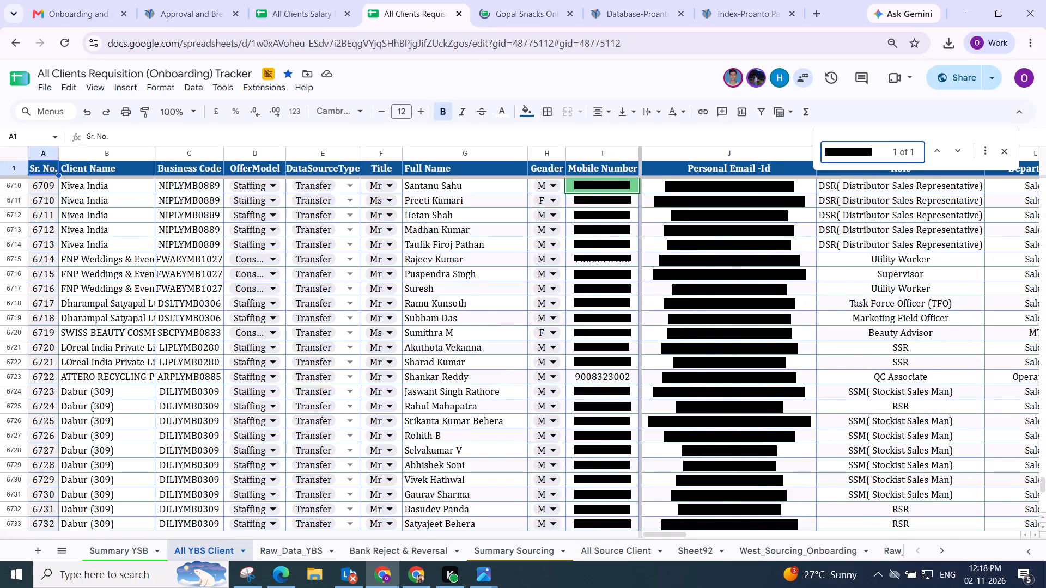
pyautogui.scroll(4, 728, 272)
pyautogui.scroll(2, 678, 332)
pyautogui.scroll(-3, 678, 332)
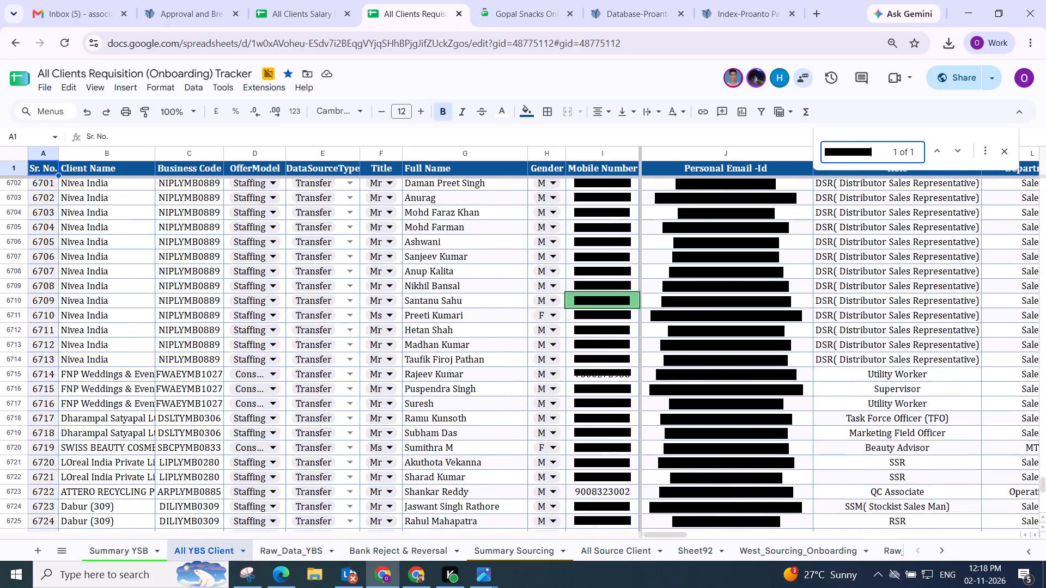
pyautogui.hscroll(-2, 801, 261)
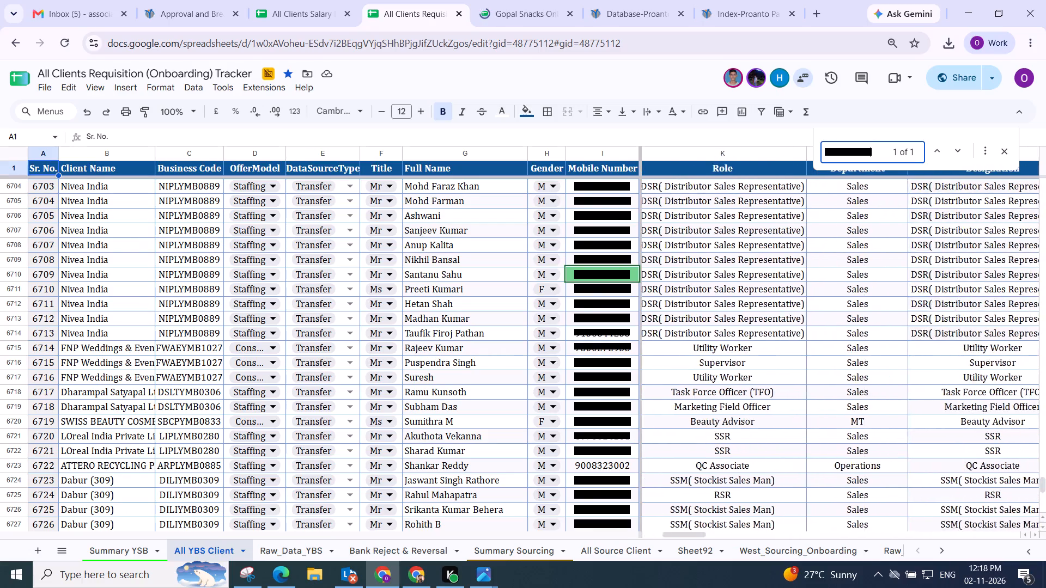
pyautogui.hscroll(-2, 801, 261)
pyautogui.hscroll(-5, 860, 284)
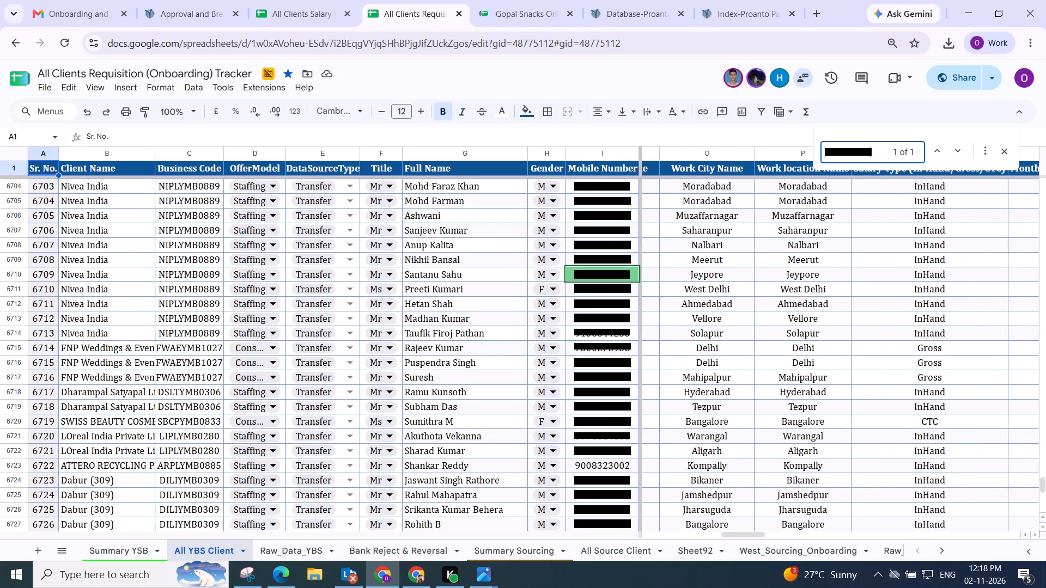
# Examine the monthly target salary and date of joining entries for the Nivea India candidates in the onboarding tracker.
pyautogui.hscroll(-3, 860, 284)
pyautogui.hscroll(1, 860, 284)
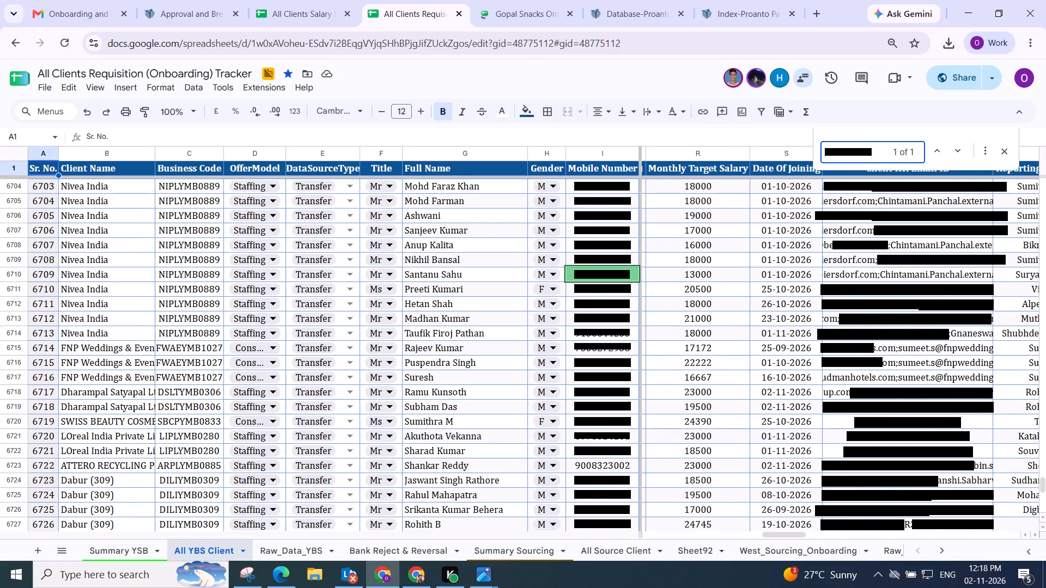
pyautogui.scroll(4, 769, 276)
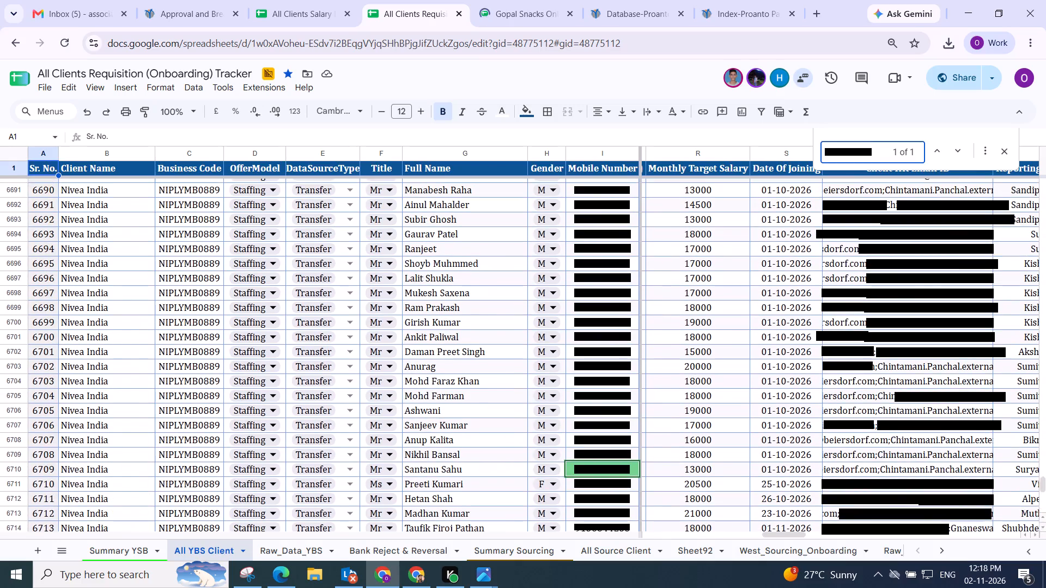
pyautogui.scroll(4, 769, 276)
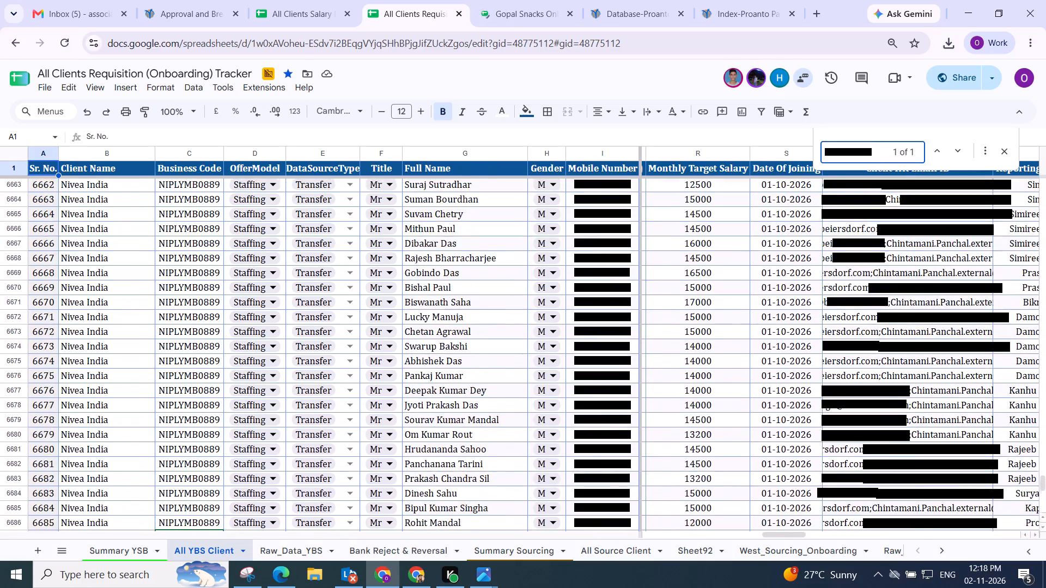
pyautogui.scroll(8, 769, 276)
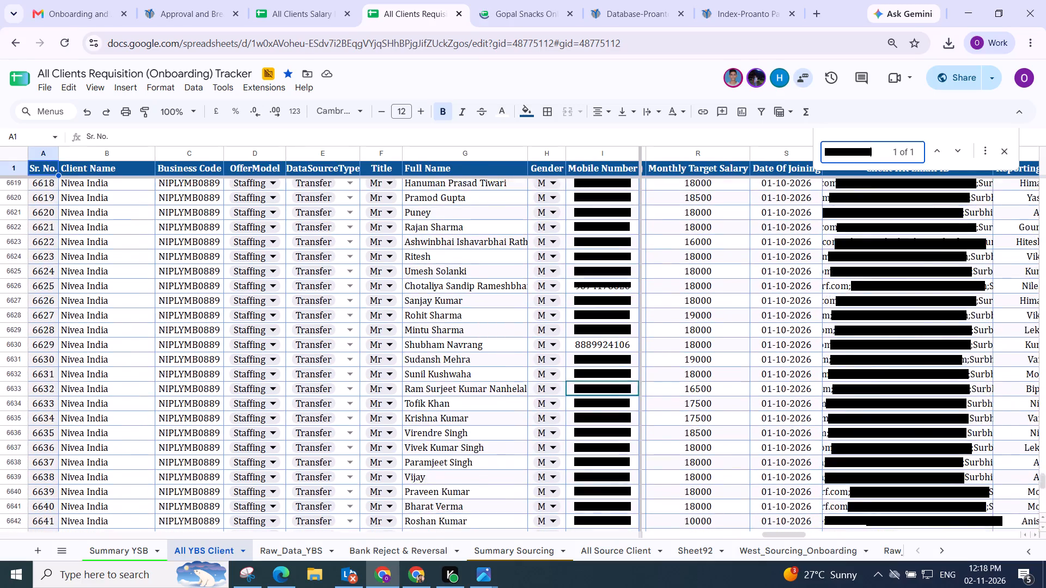
pyautogui.scroll(5, 769, 276)
pyautogui.scroll(-5, 769, 276)
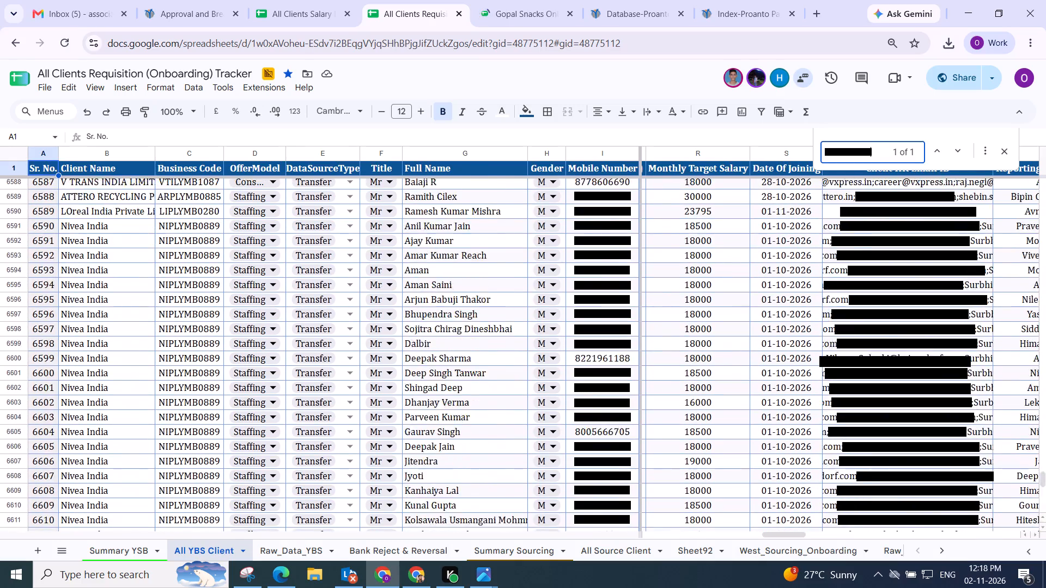
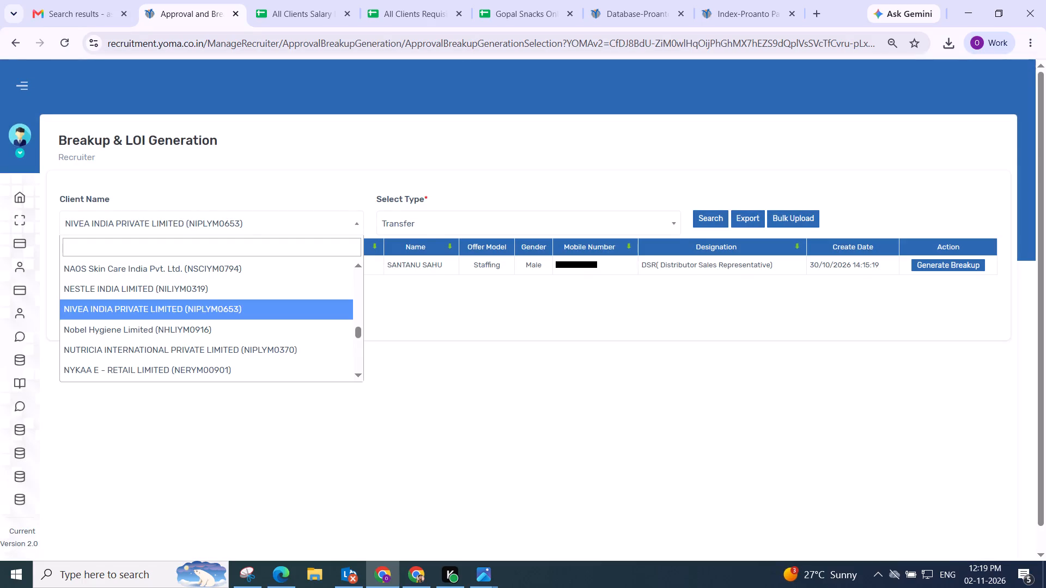
# Reset the client filter to Select Client and search the Transfer candidates across all clients for breakup generation.
pyautogui.click(416, 217)
pyautogui.click(418, 233)
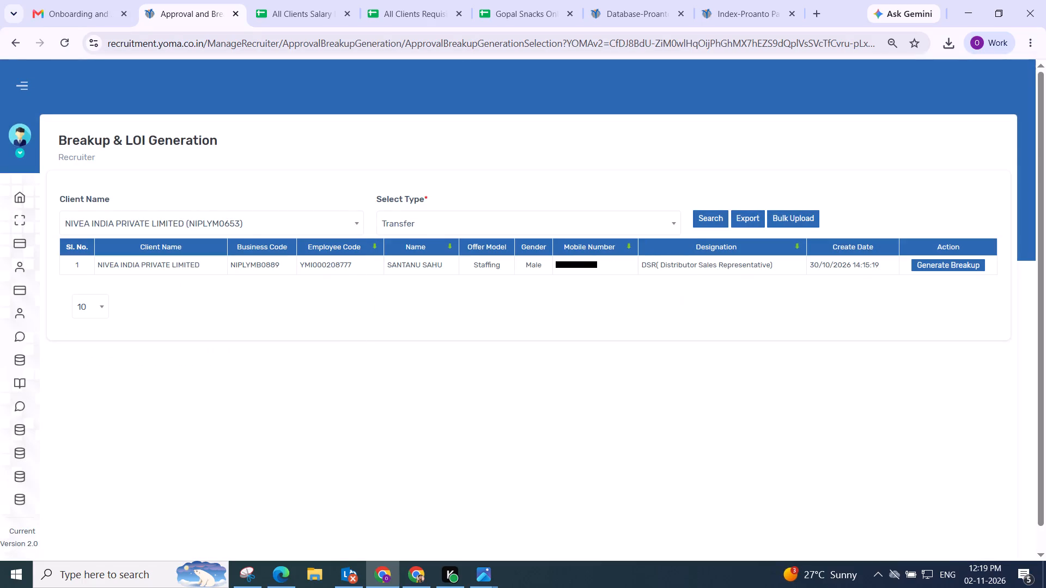
pyautogui.click(283, 211)
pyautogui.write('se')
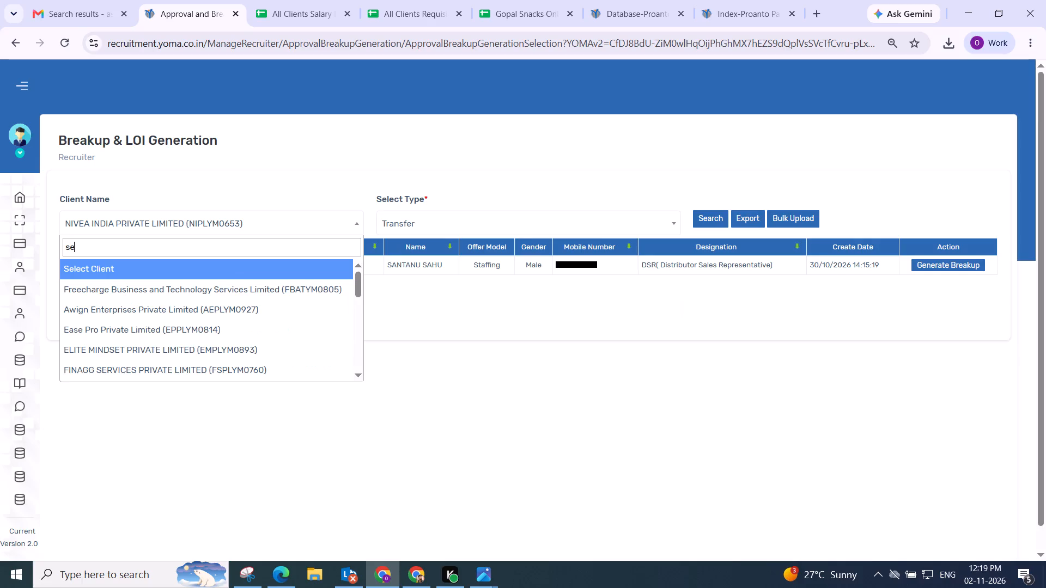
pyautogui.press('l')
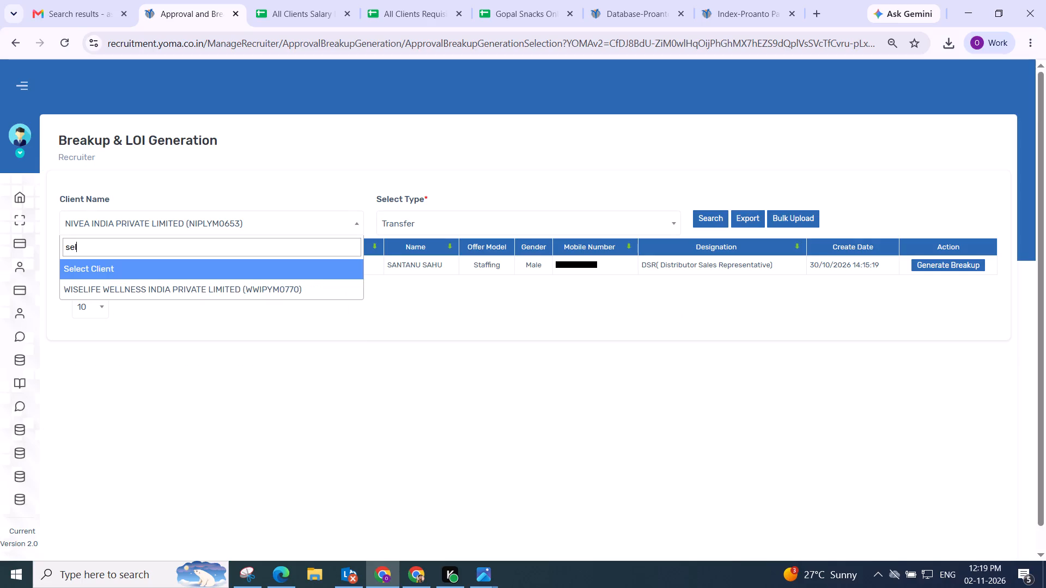
pyautogui.click(287, 272)
pyautogui.click(708, 215)
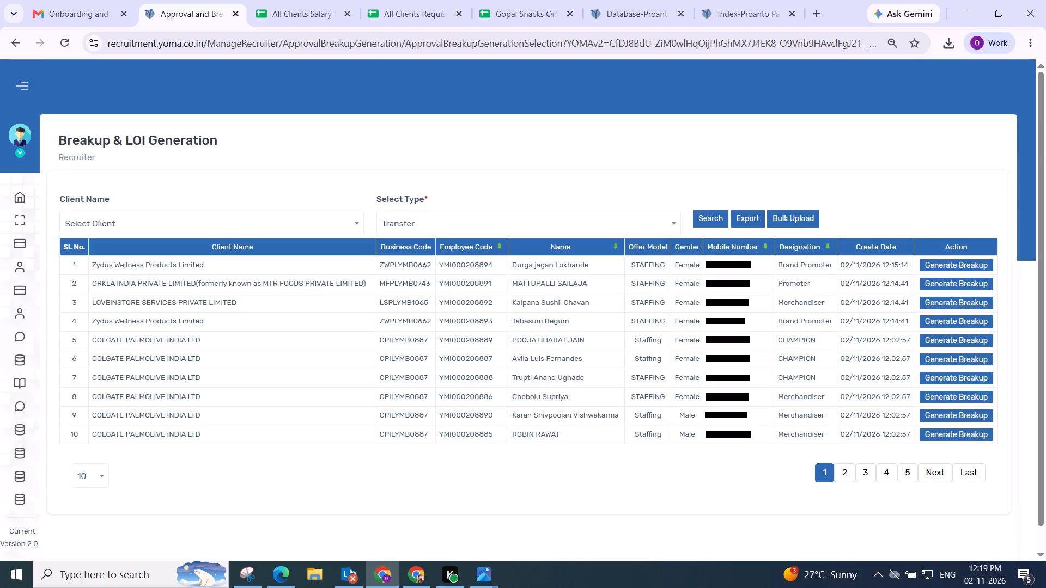
# Filter the transfer candidates awaiting salary breakups by client Dabur India Limited (DILIYM0309).
pyautogui.click(160, 222)
pyautogui.write('dab')
pyautogui.click(105, 291)
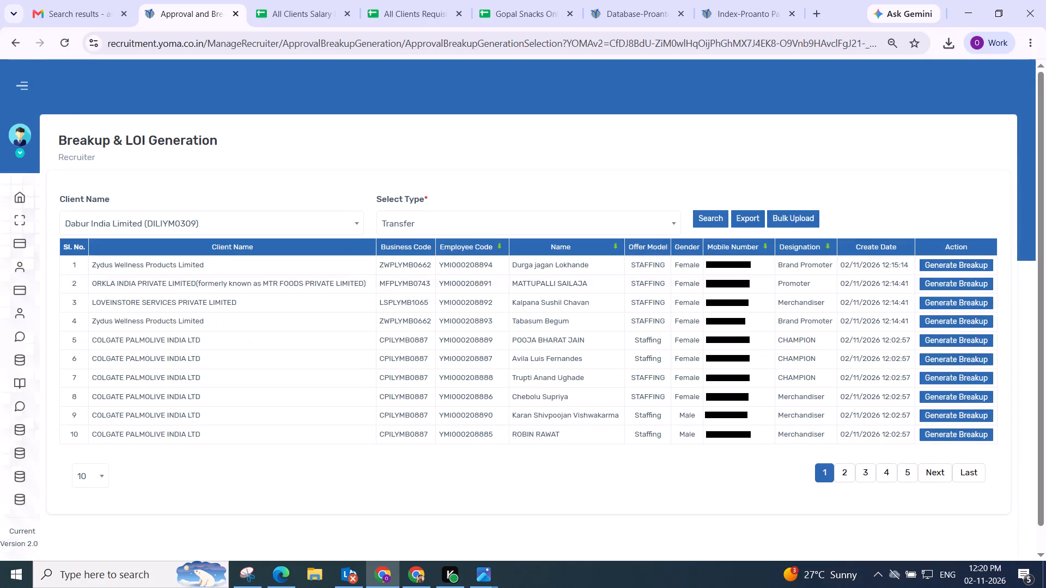
pyautogui.click(704, 216)
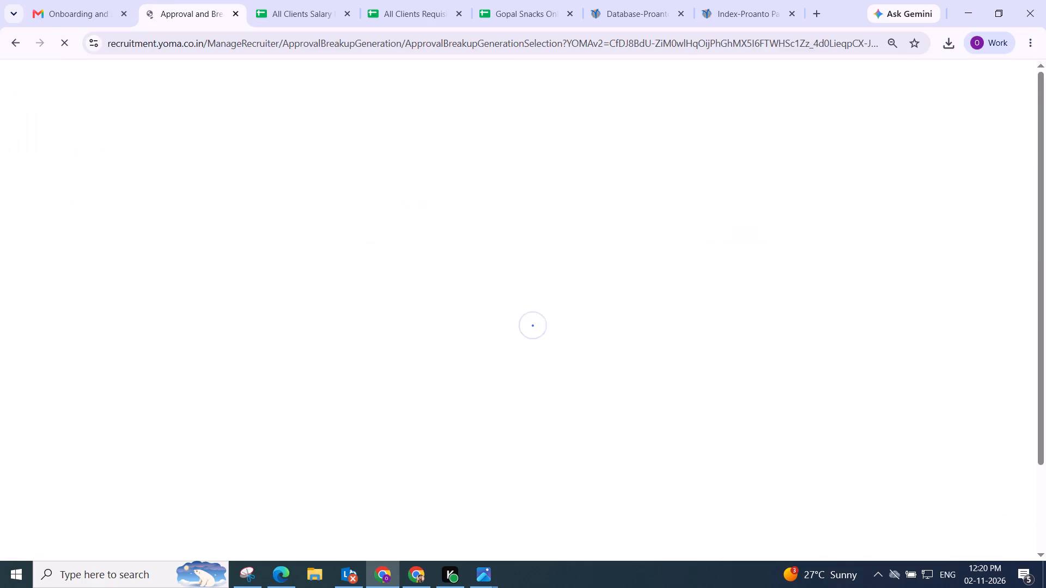
pyautogui.scroll(-4, 448, 255)
pyautogui.scroll(2, 536, 314)
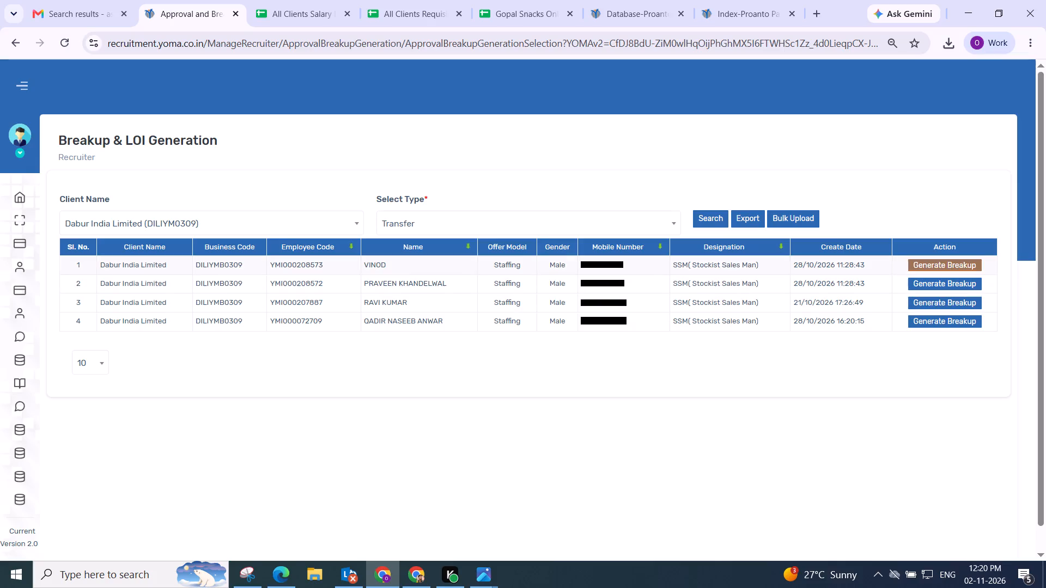
# Generate the first listed Dabur candidate's salary breakup with Semi-Skilled (Basic as Minimum Wages), HRA Percentage, Bonus 8.33% and statutory location Delhi.
pyautogui.click(938, 264)
pyautogui.moveTo(293, 179); pyautogui.dragTo(998, 161)
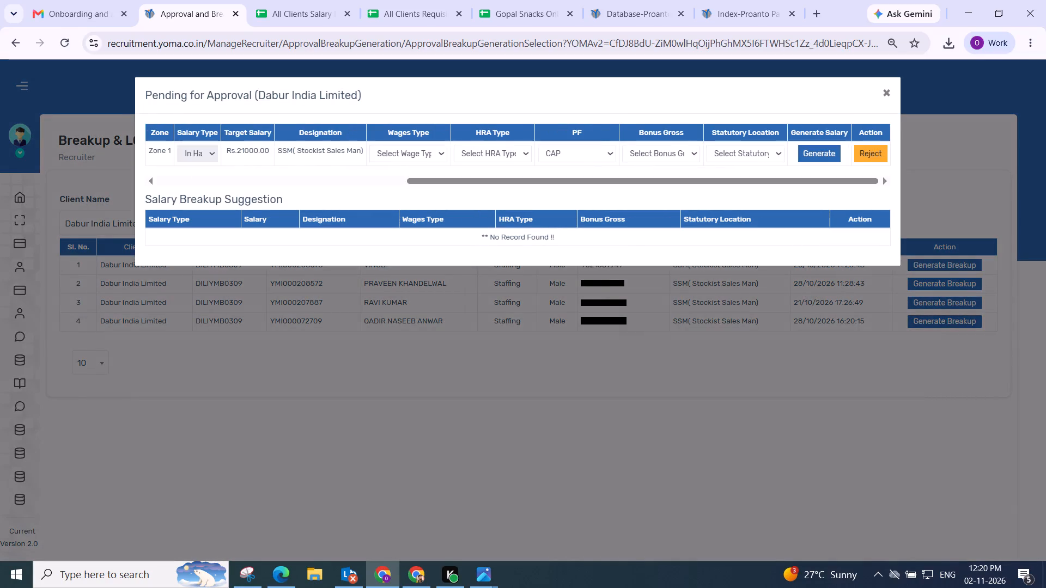
pyautogui.click(392, 150)
pyautogui.click(405, 209)
pyautogui.click(486, 154)
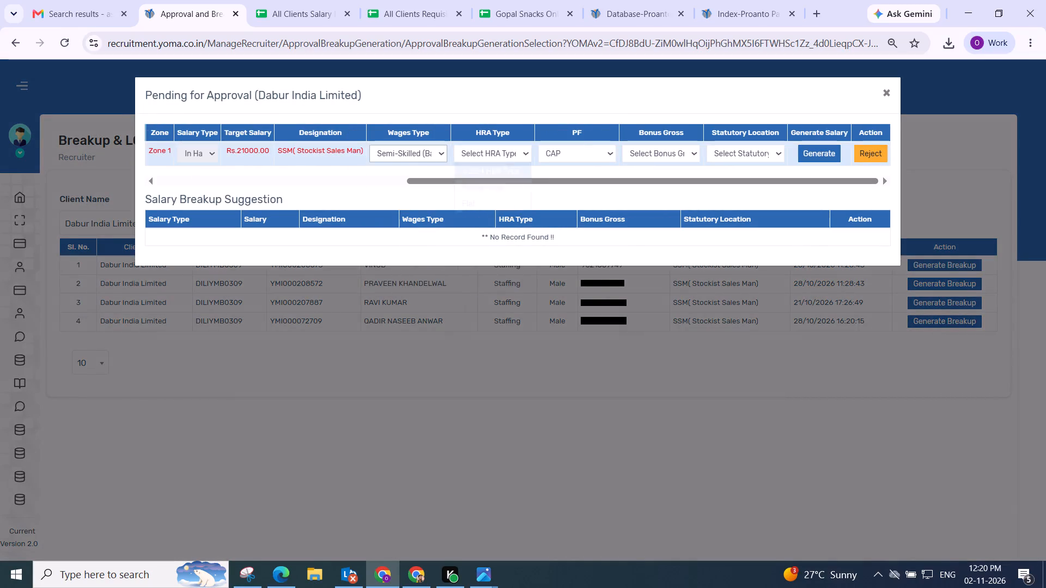
pyautogui.click(486, 186)
pyautogui.click(653, 149)
pyautogui.click(655, 181)
pyautogui.click(744, 146)
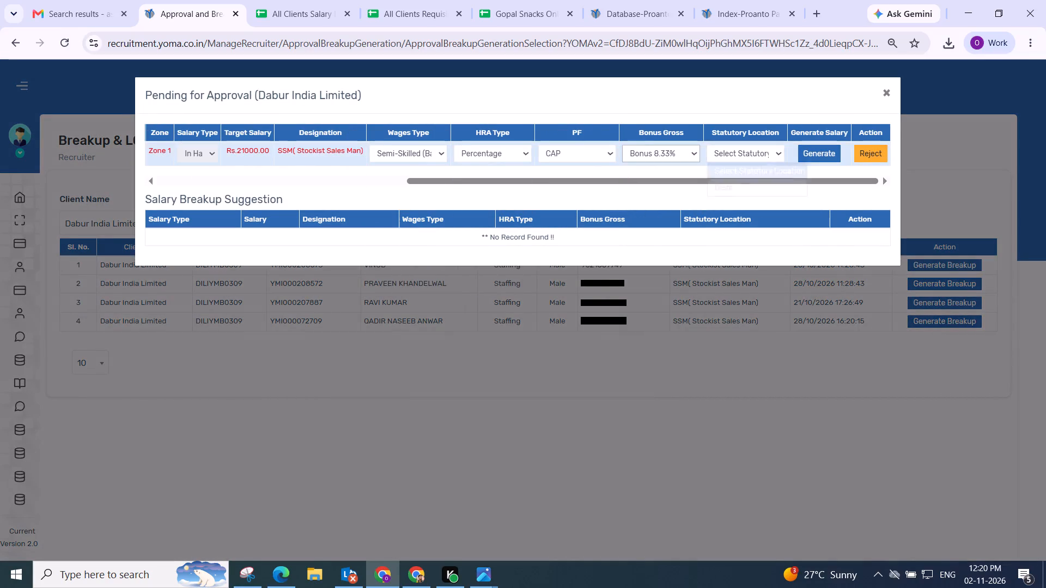
pyautogui.click(734, 190)
pyautogui.click(835, 151)
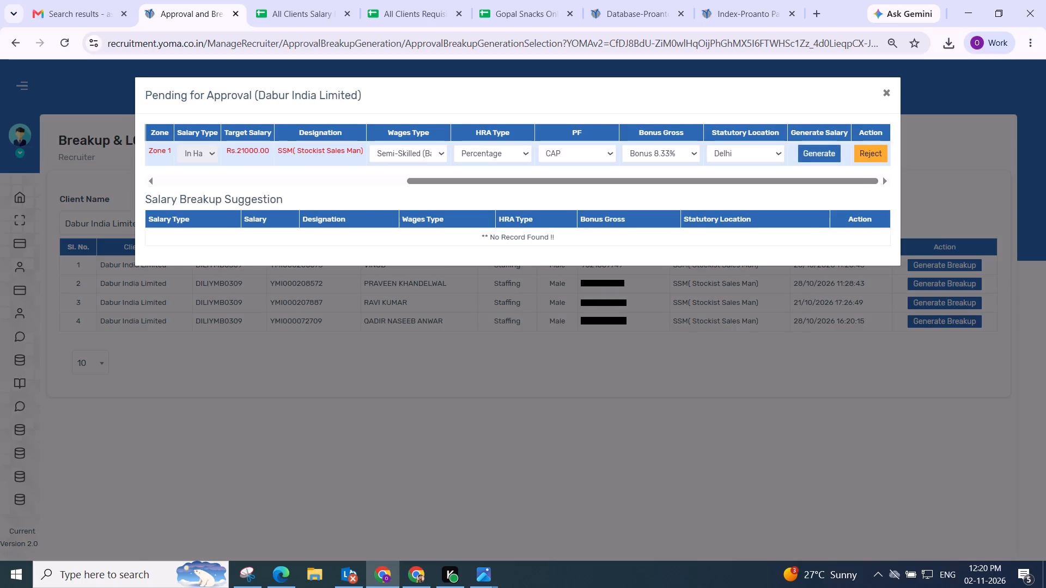
# Adjust the gross components automatically for this Delhi-based Dabur candidate and save the salary breakup.
pyautogui.click(357, 217)
pyautogui.scroll(-2, 363, 220)
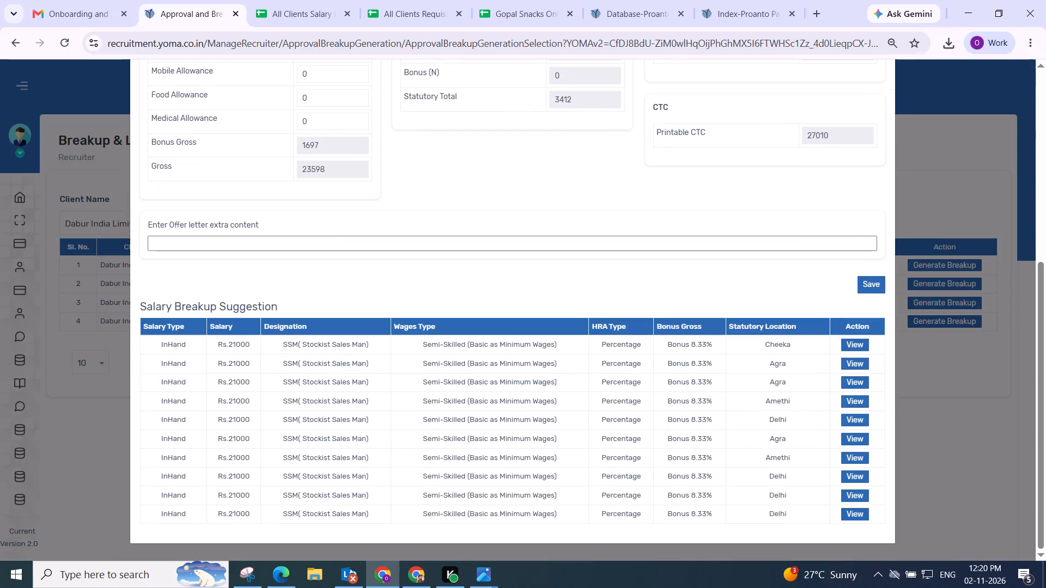
pyautogui.moveTo(512, 197); pyautogui.dragTo(544, 202)
pyautogui.click(878, 279)
pyautogui.click(550, 393)
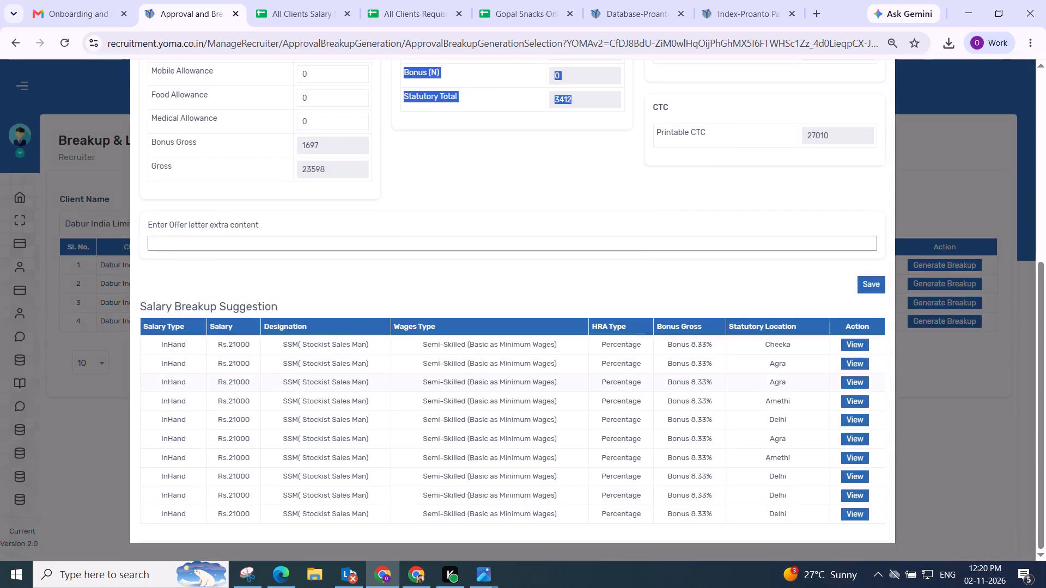
pyautogui.scroll(3, 585, 367)
pyautogui.scroll(-4, 485, 295)
pyautogui.scroll(3, 485, 295)
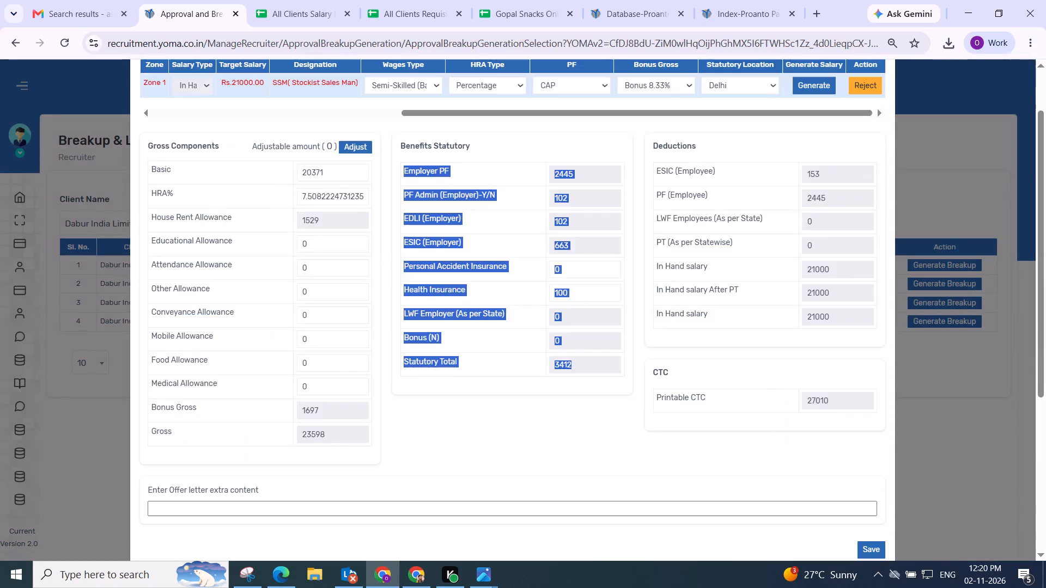
pyautogui.scroll(1, 485, 295)
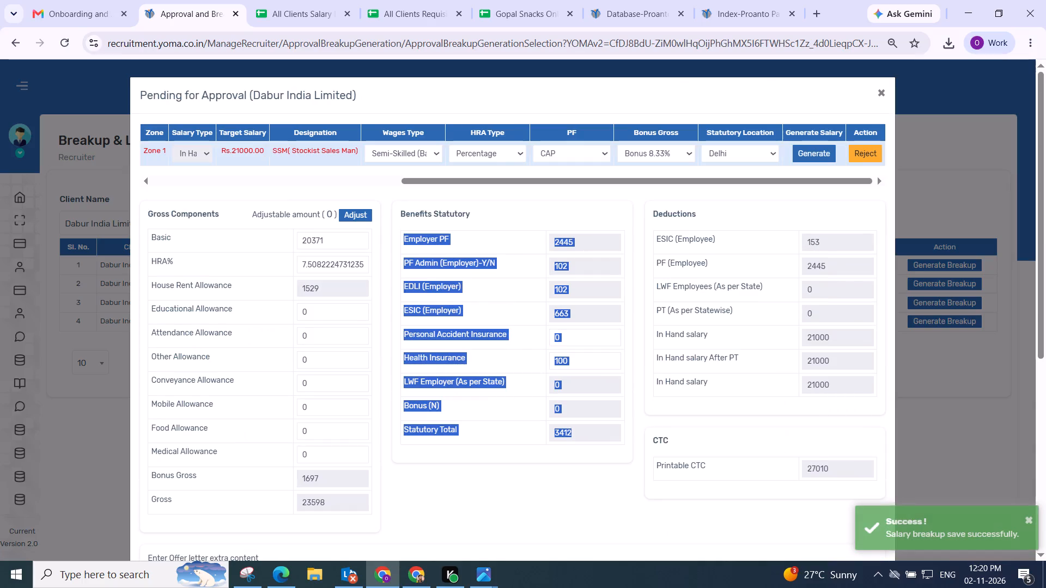
pyautogui.scroll(-3, 729, 284)
pyautogui.scroll(3, 834, 302)
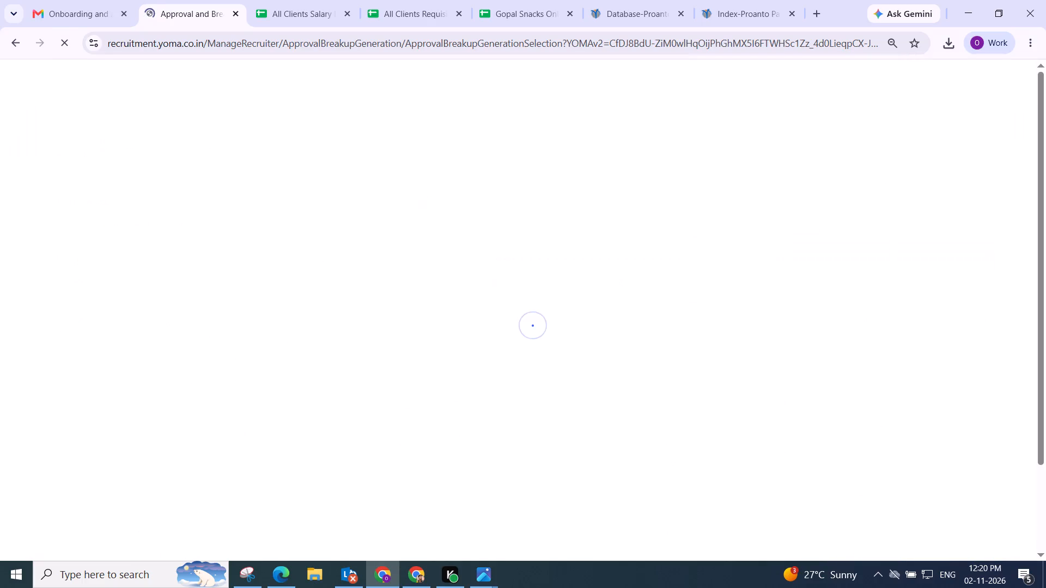
pyautogui.scroll(1, 945, 278)
# Generate the breakup for the Dabur candidate now listed first, using Semi-Skilled (Basic as Minimum Wages), HRA Percentage, Bonus 8.33% and statutory location Delhi.
pyautogui.click(958, 264)
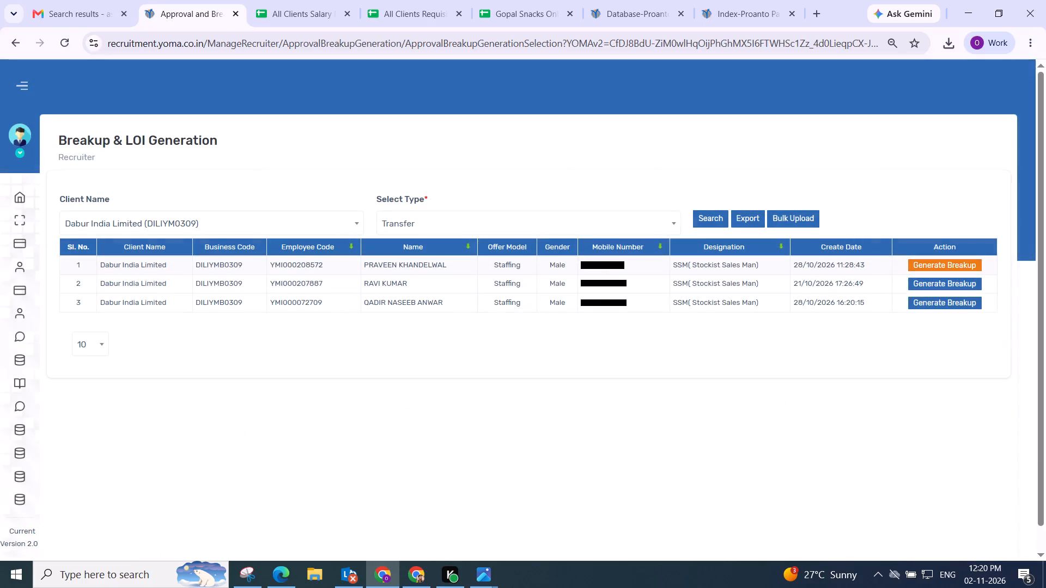
pyautogui.moveTo(253, 182); pyautogui.dragTo(808, 172)
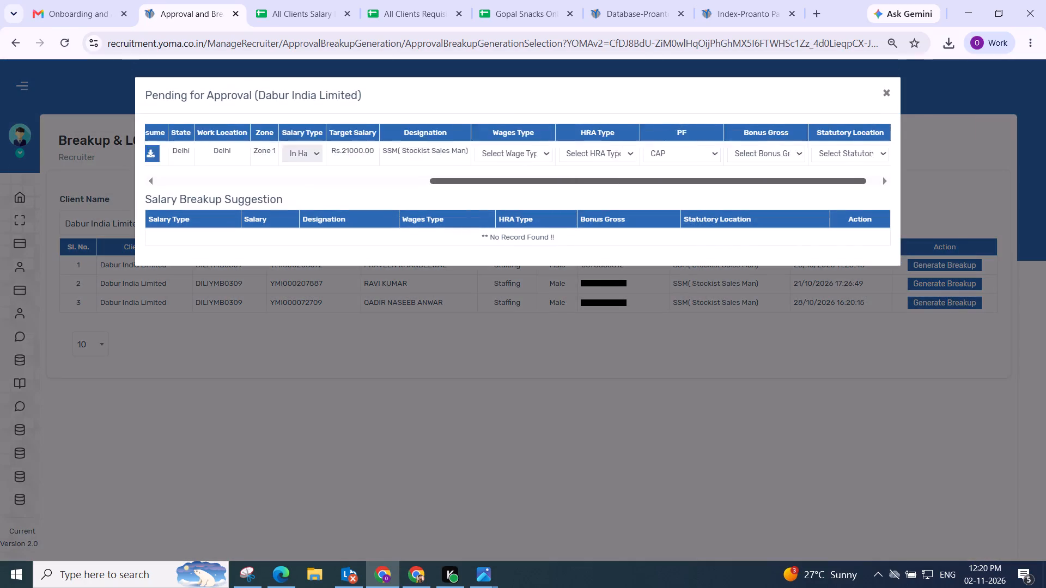
pyautogui.moveTo(808, 172); pyautogui.dragTo(808, 171)
pyautogui.click(409, 156)
pyautogui.click(416, 201)
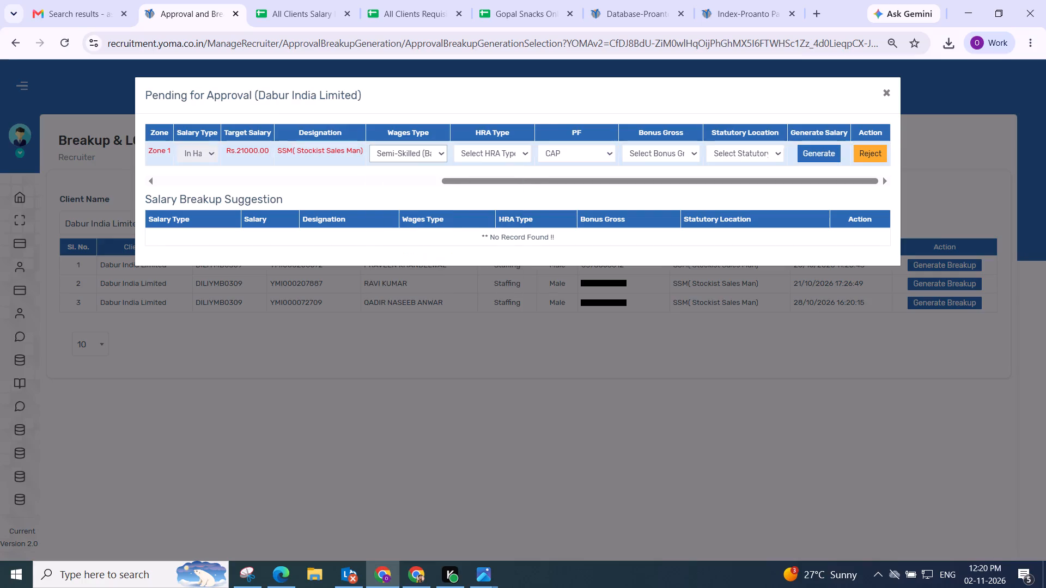
pyautogui.click(492, 151)
pyautogui.click(492, 182)
pyautogui.click(657, 149)
pyautogui.click(655, 186)
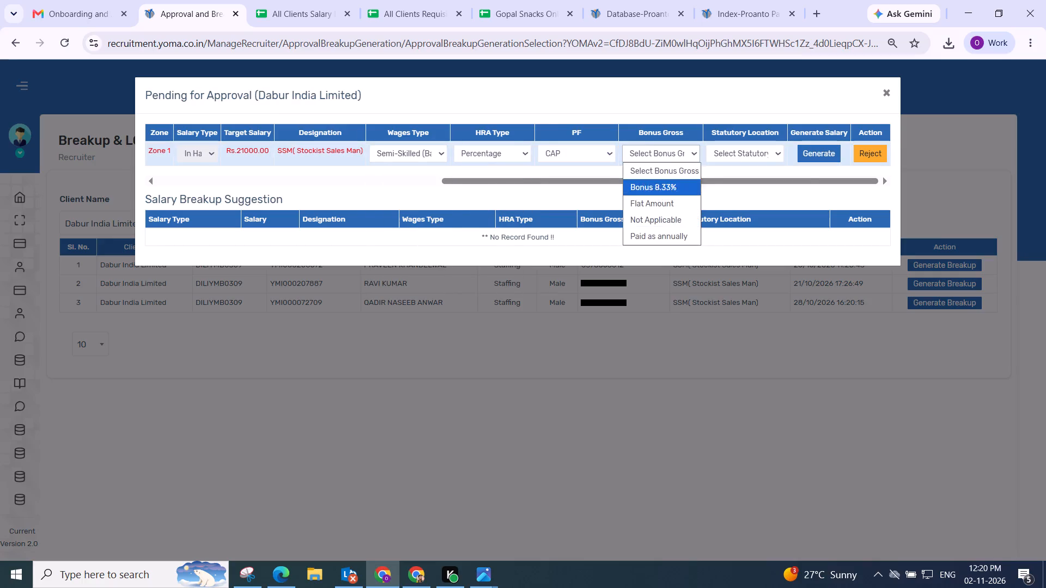
pyautogui.click(733, 154)
pyautogui.click(735, 185)
pyautogui.click(815, 150)
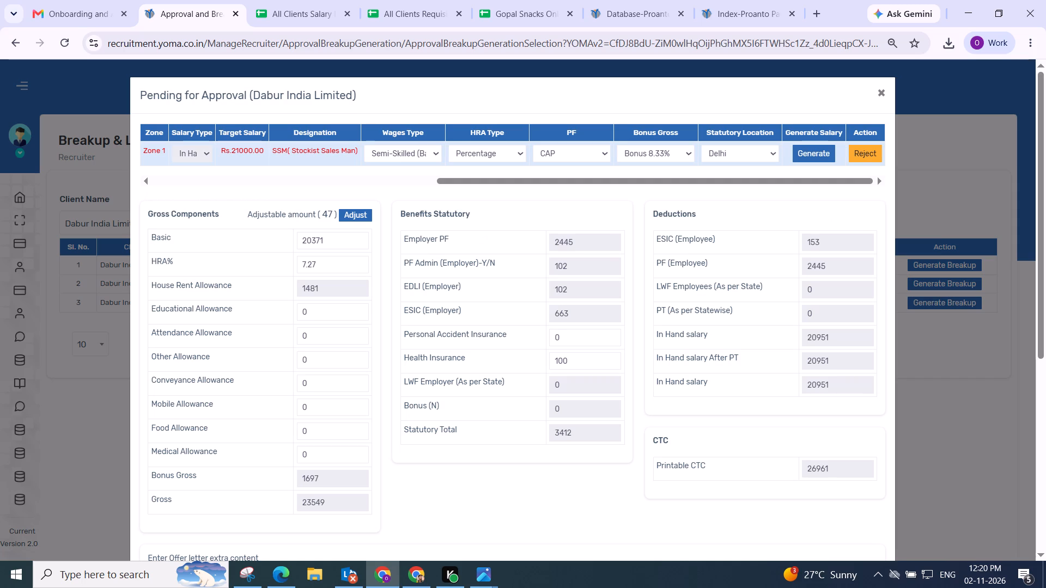
# Adjust the gross components automatically for the second Delhi-based Dabur candidate and save the salary breakup.
pyautogui.click(352, 216)
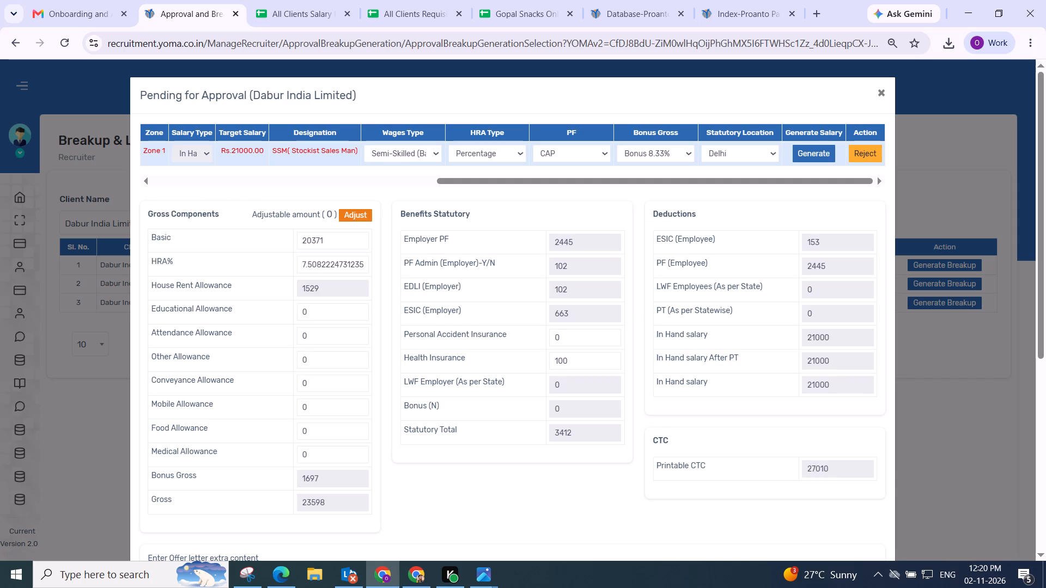
pyautogui.scroll(-2, 382, 220)
pyautogui.click(535, 219)
pyautogui.click(869, 283)
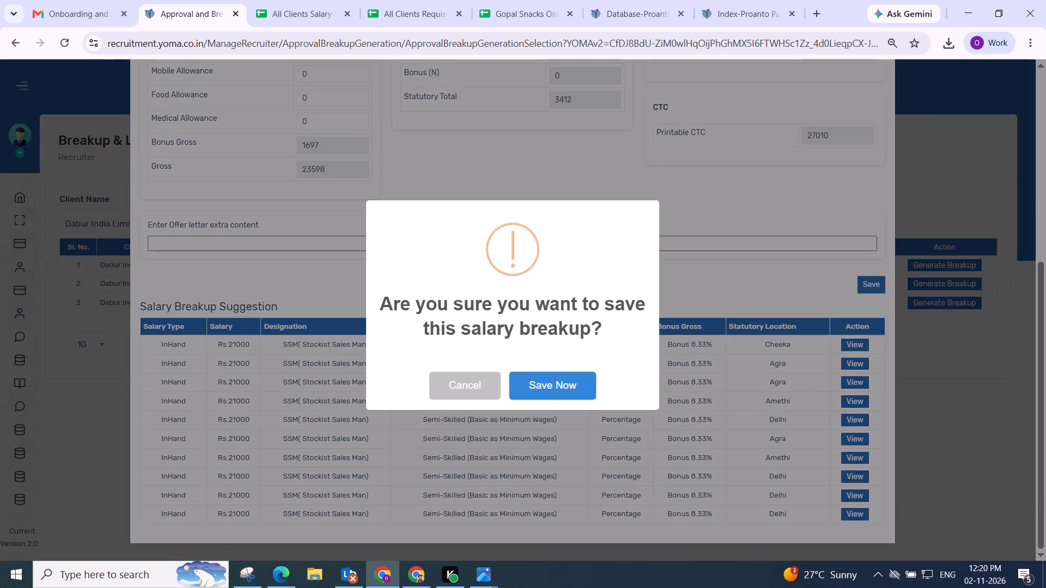
pyautogui.click(552, 388)
pyautogui.scroll(2, 544, 353)
pyautogui.scroll(-4, 543, 352)
pyautogui.scroll(4, 543, 351)
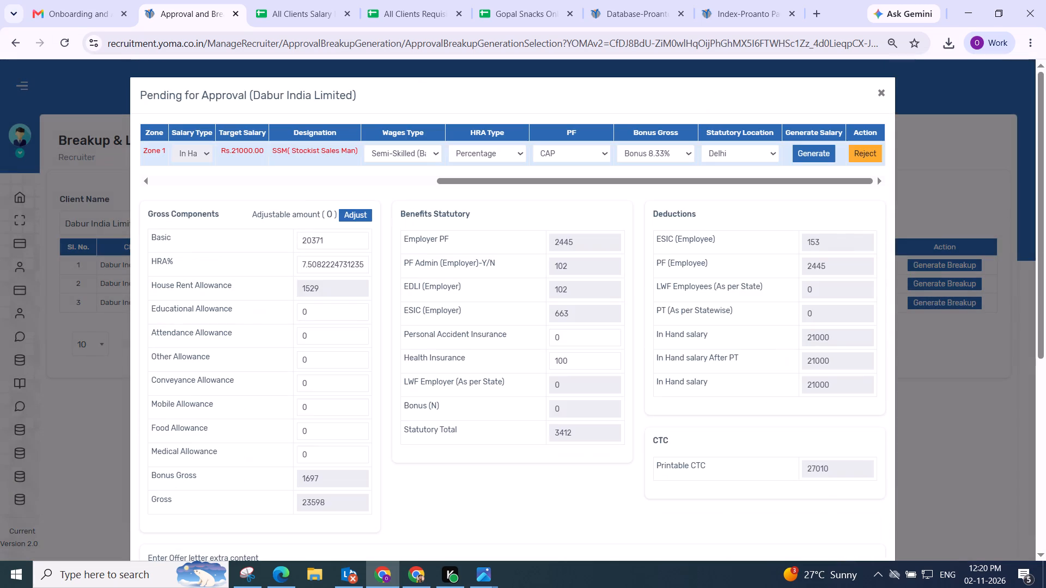
pyautogui.scroll(4, 543, 351)
pyautogui.scroll(-5, 543, 351)
pyautogui.scroll(4, 543, 351)
pyautogui.scroll(-4, 543, 351)
pyautogui.scroll(2, 574, 349)
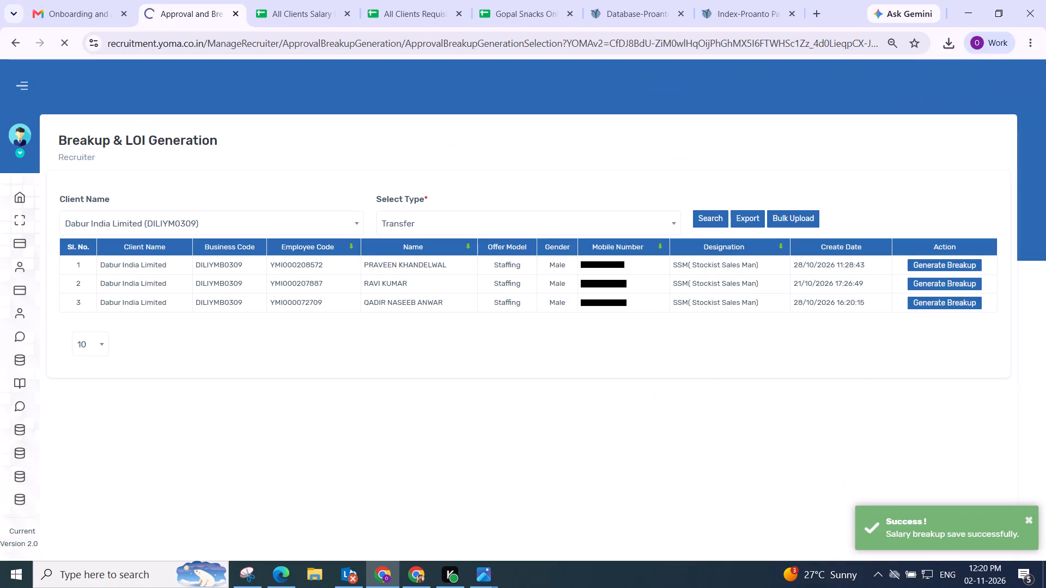
pyautogui.scroll(2, 574, 349)
# Generate the breakup for the Rs.20000 target-salary Dabur candidate with Semi-Skilled (Basic as Minimum Wages), HRA Percentage, Bonus 8.33% and statutory location Delhi.
pyautogui.click(936, 266)
pyautogui.scroll(2, 908, 299)
pyautogui.click(925, 264)
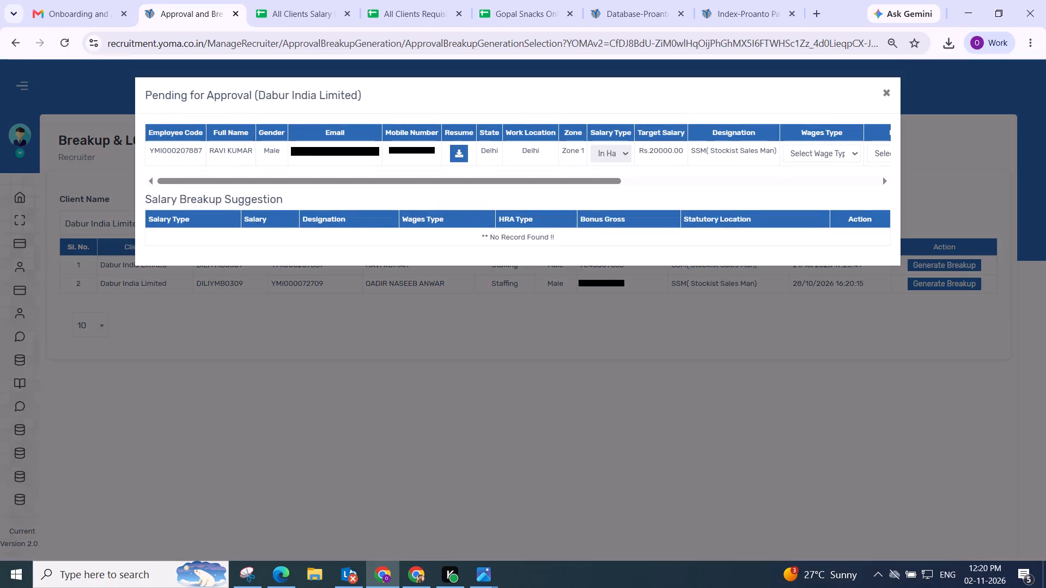
pyautogui.moveTo(316, 177); pyautogui.dragTo(892, 163)
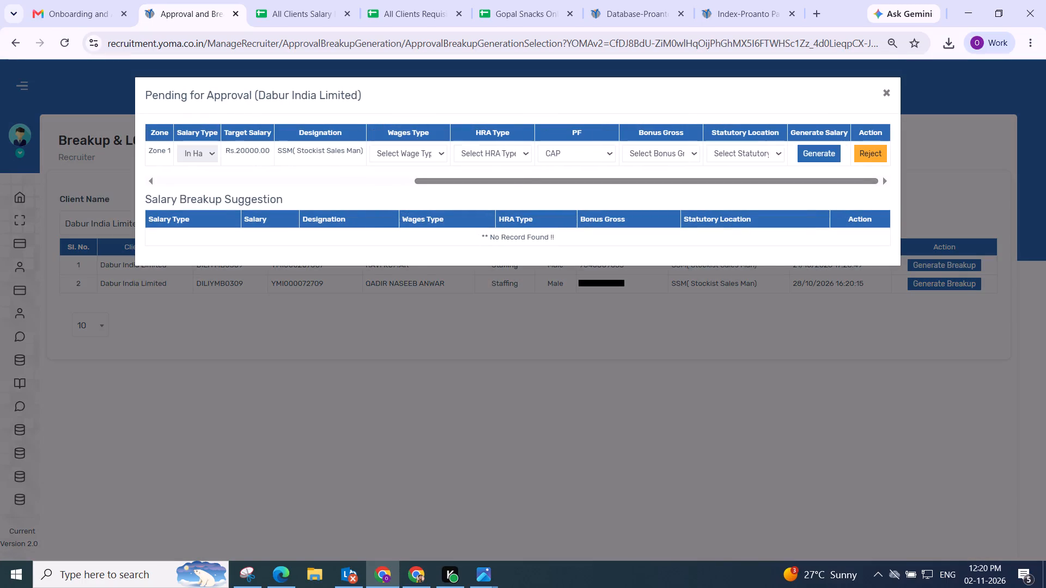
pyautogui.click(409, 155)
pyautogui.click(423, 208)
pyautogui.click(506, 149)
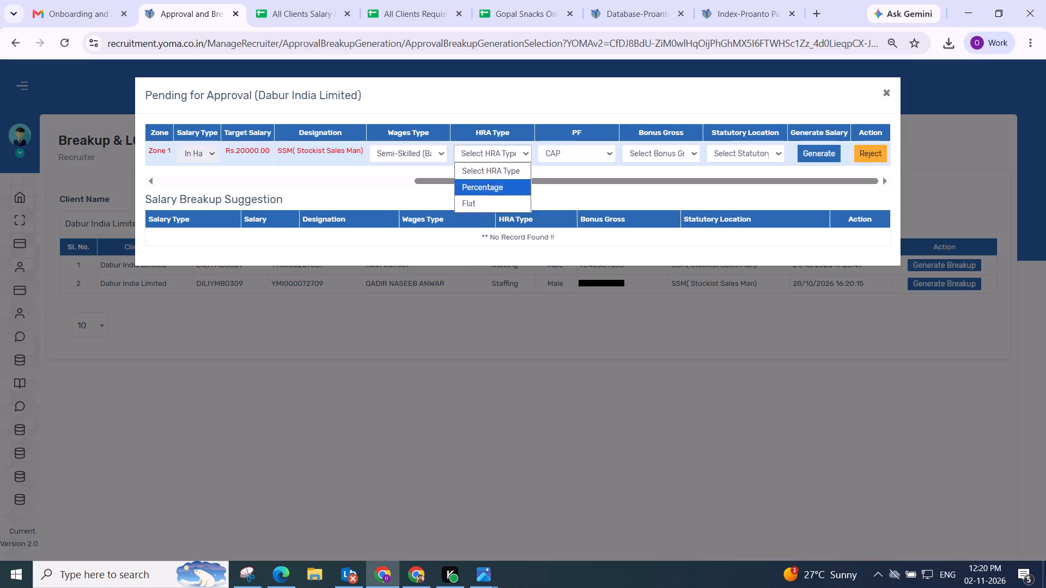
pyautogui.click(495, 185)
pyautogui.click(650, 148)
pyautogui.click(668, 181)
pyautogui.click(739, 158)
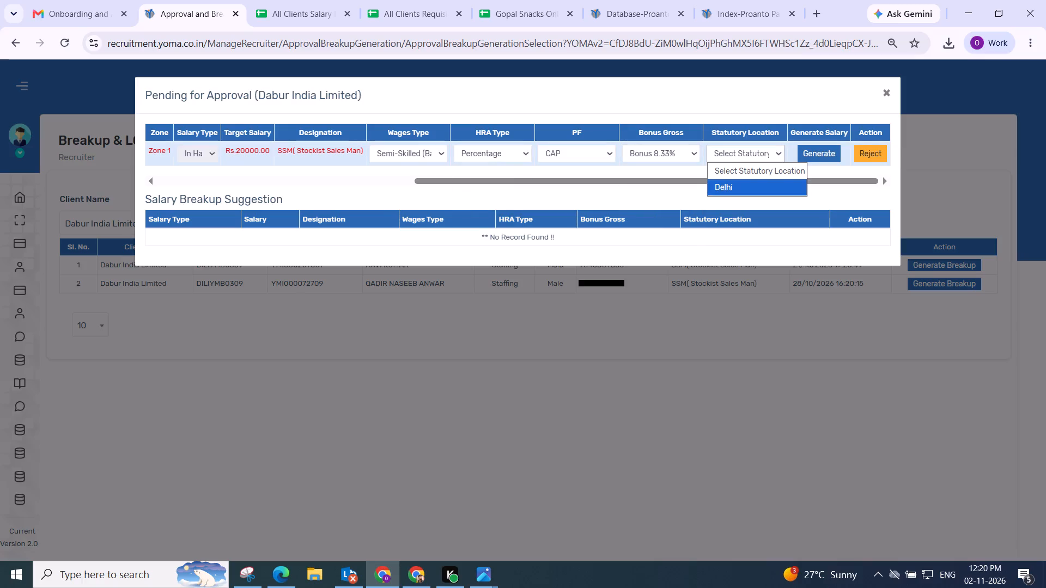
pyautogui.click(731, 186)
pyautogui.click(806, 148)
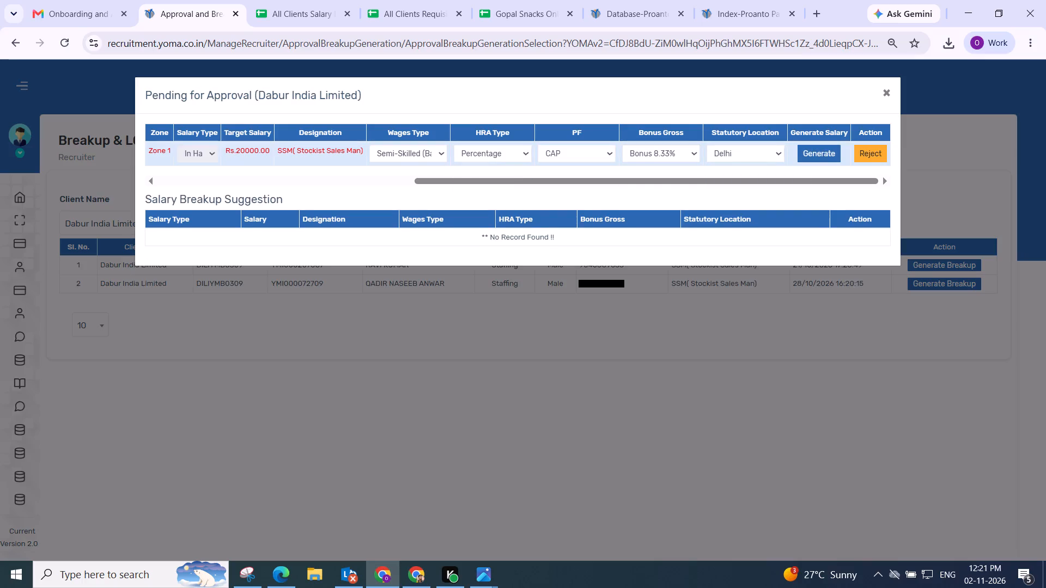
# Adjust the gross components automatically for the Rs.20000 target-salary candidate and save the salary breakup.
pyautogui.scroll(2, 591, 226)
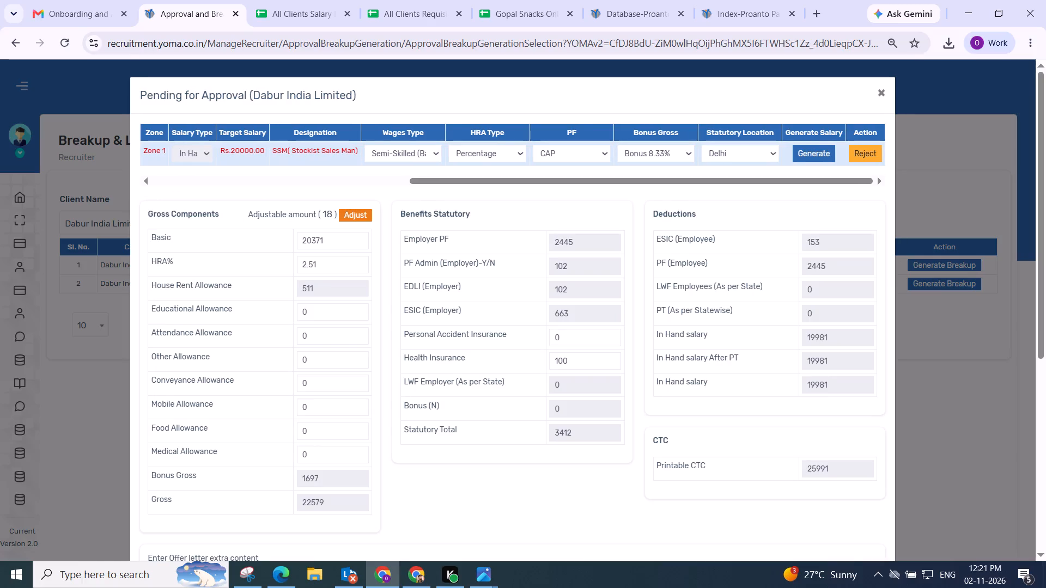
pyautogui.click(366, 217)
pyautogui.scroll(-1, 366, 217)
pyautogui.click(487, 186)
pyautogui.click(877, 281)
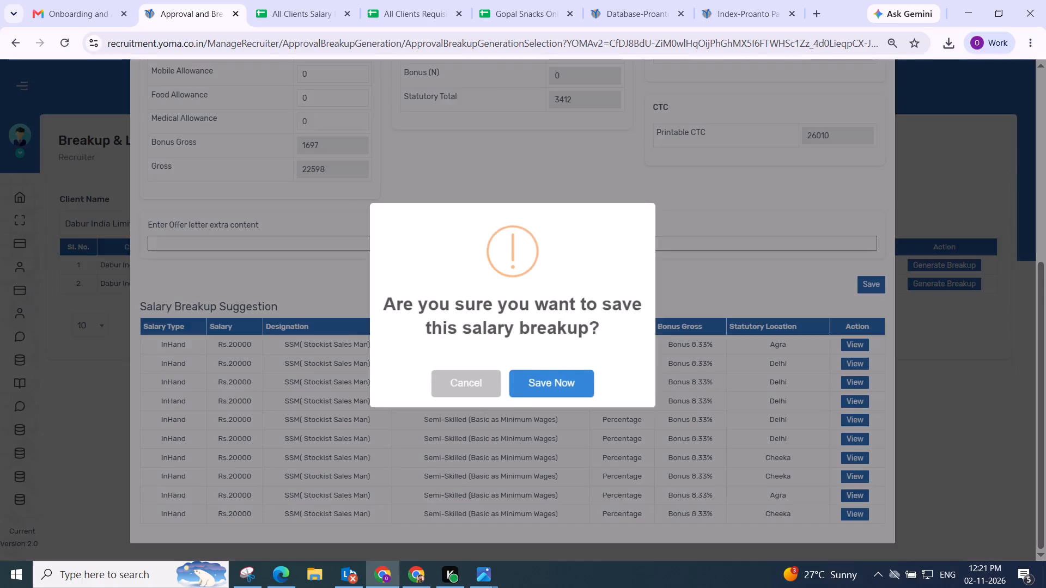
pyautogui.click(561, 386)
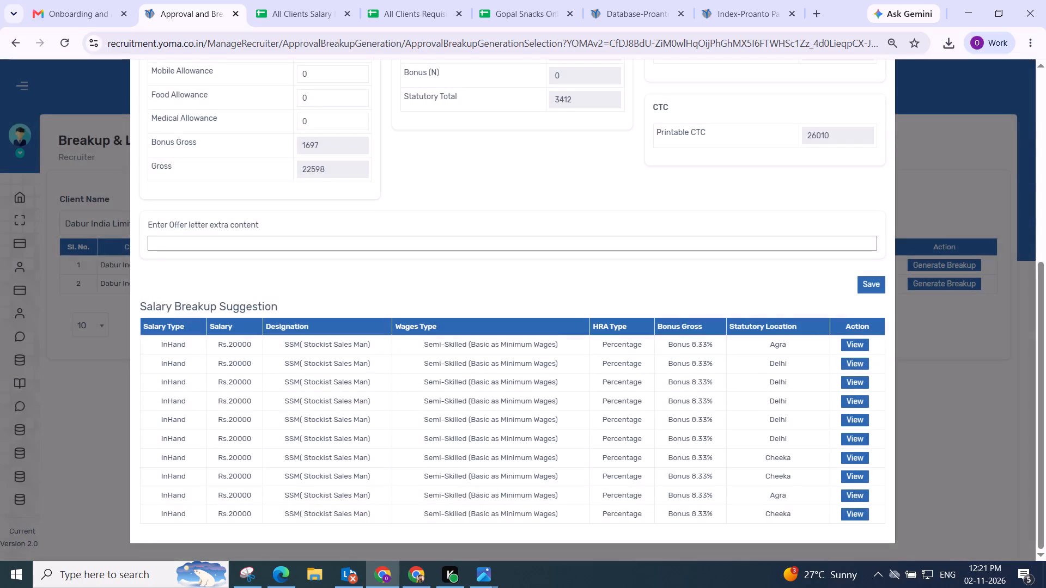
pyautogui.scroll(3, 573, 317)
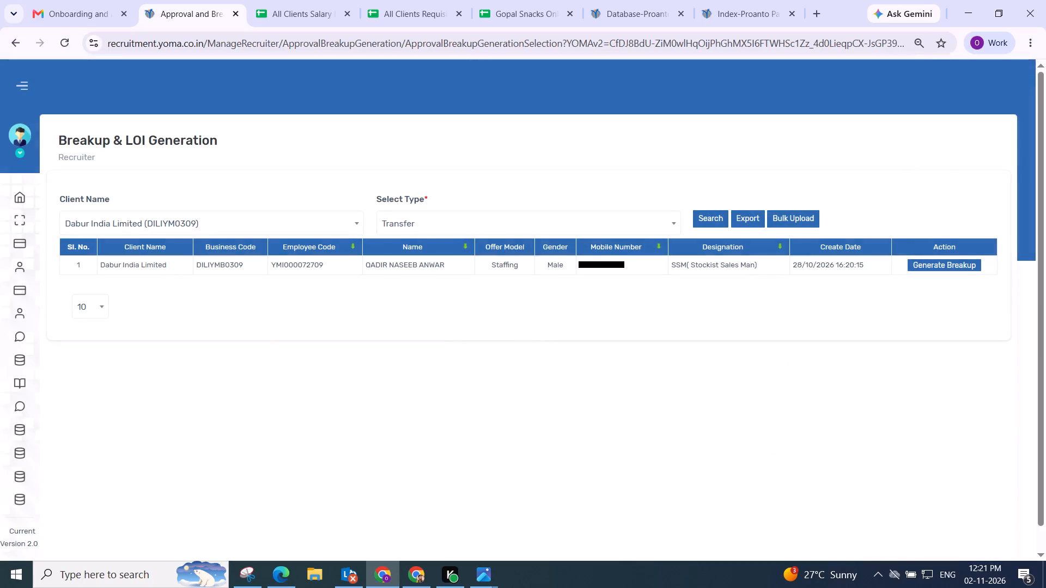
# Generate the last remaining Dabur candidate's salary breakup with Semi-Skilled wages, HRA Percentage, Bonus 8.33% and statutory location Amroha.
pyautogui.click(941, 265)
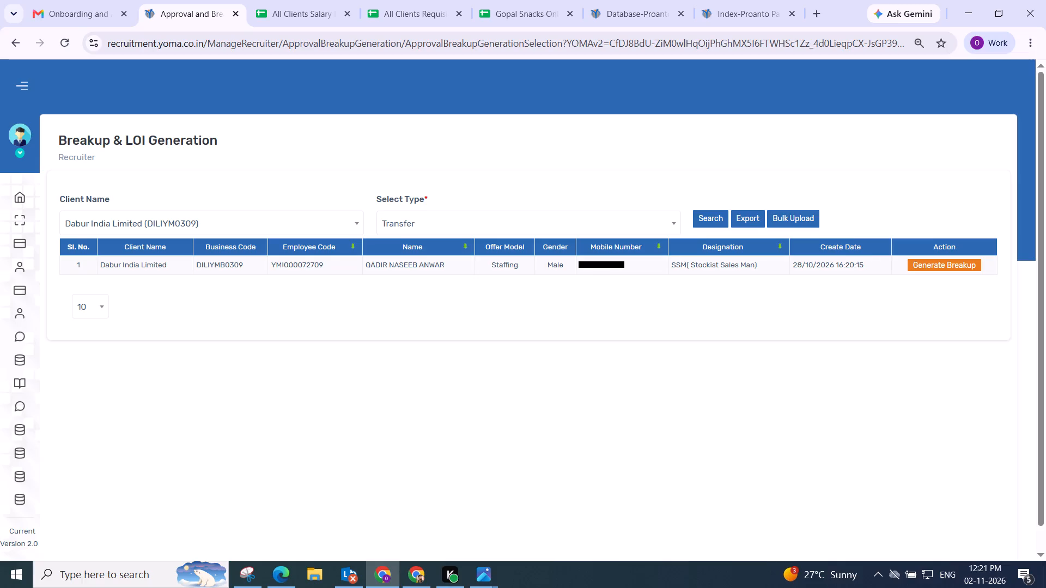
pyautogui.moveTo(327, 183); pyautogui.dragTo(1024, 147)
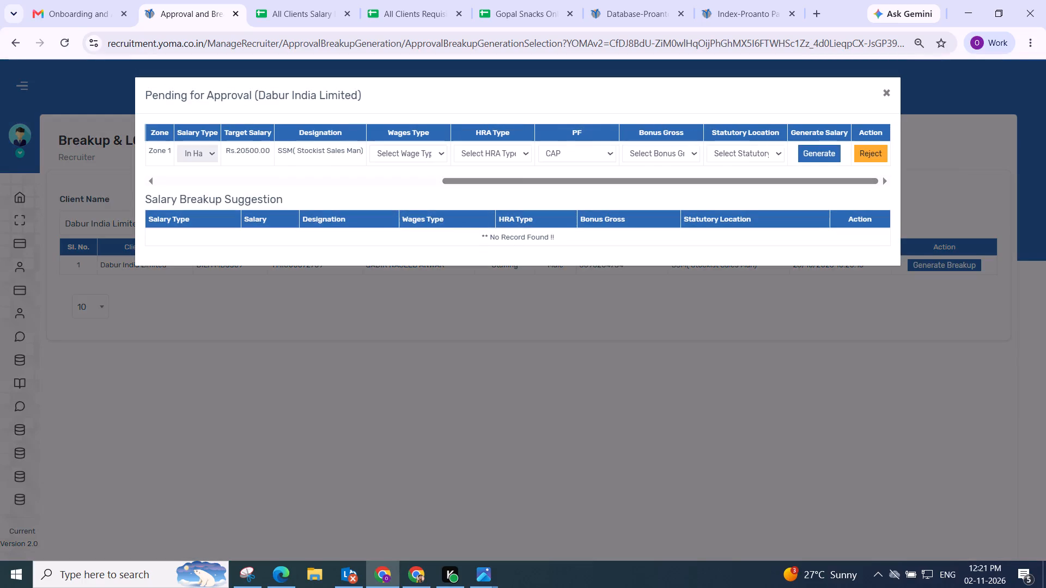
pyautogui.click(392, 147)
pyautogui.click(405, 205)
pyautogui.click(492, 154)
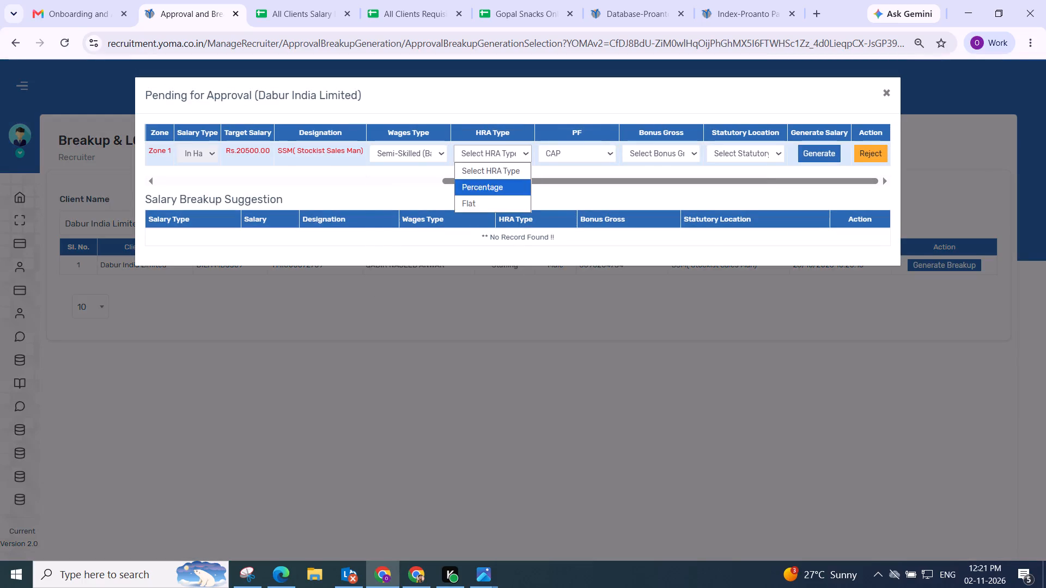
pyautogui.click(495, 186)
pyautogui.click(689, 150)
pyautogui.click(660, 184)
pyautogui.click(731, 156)
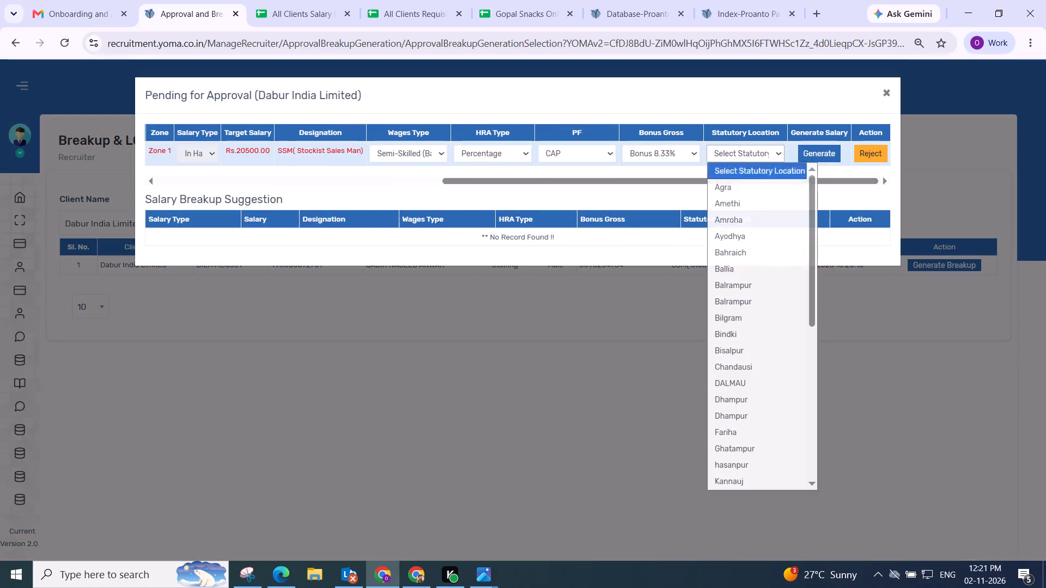
pyautogui.click(723, 218)
pyautogui.moveTo(790, 152); pyautogui.dragTo(795, 152)
pyautogui.click(806, 154)
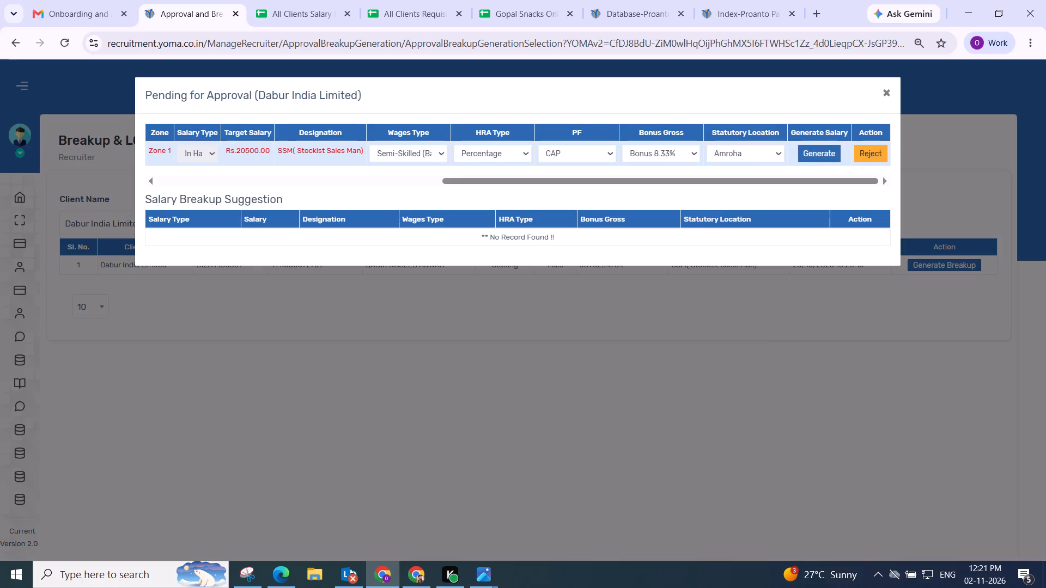
# Adjust the gross components automatically for the last Dabur candidate and save the salary breakup.
pyautogui.scroll(2, 613, 232)
pyautogui.click(352, 215)
pyautogui.scroll(-2, 354, 214)
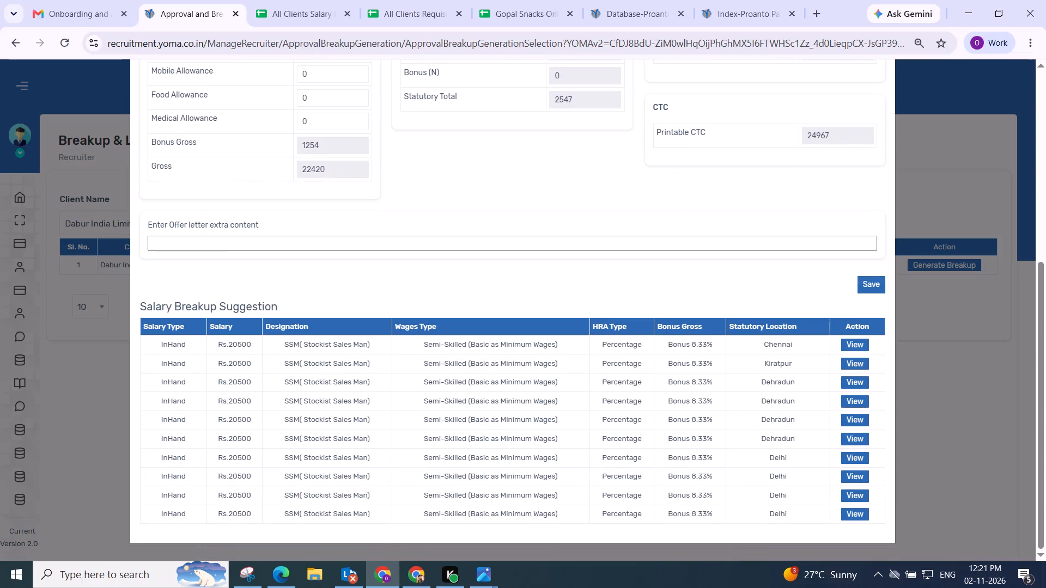
pyautogui.moveTo(627, 220); pyautogui.dragTo(638, 218)
pyautogui.click(875, 283)
pyautogui.click(564, 392)
pyautogui.scroll(3, 521, 336)
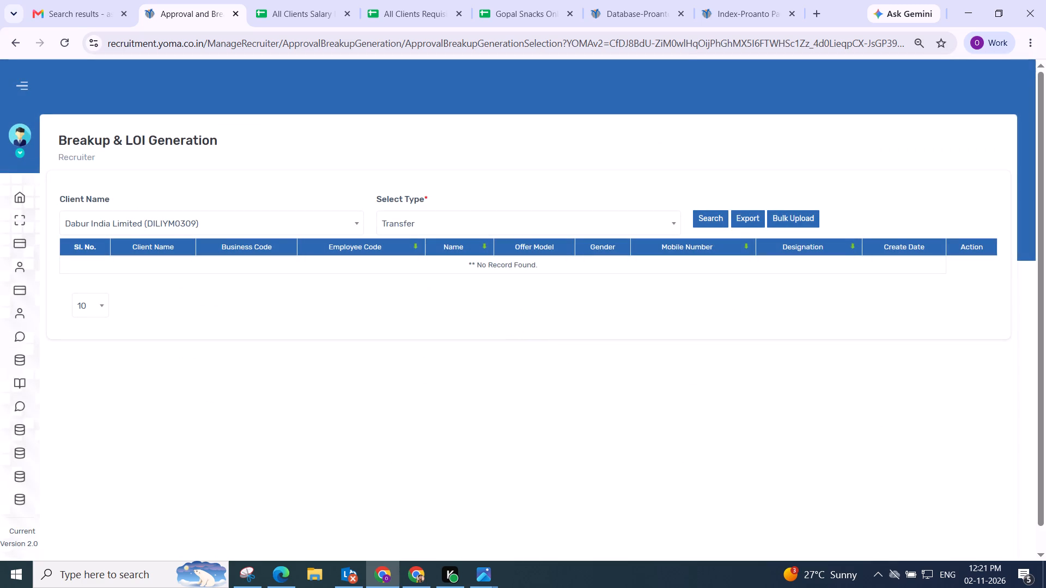
# Reset the client filter to Select Client, search the transfer candidates of every client and show ALL rows.
pyautogui.scroll(2, 703, 219)
pyautogui.click(218, 224)
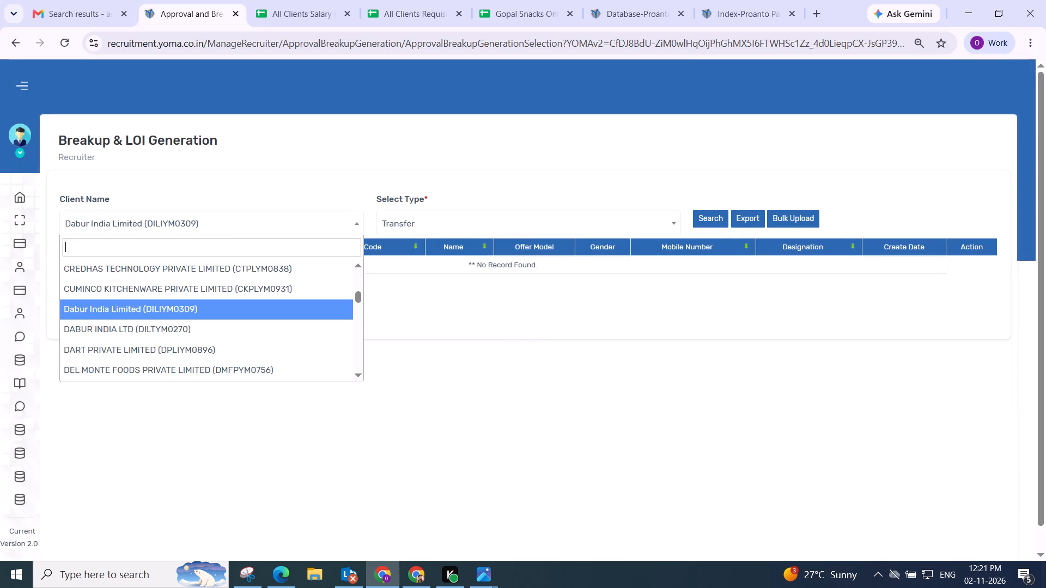
pyautogui.write('sel')
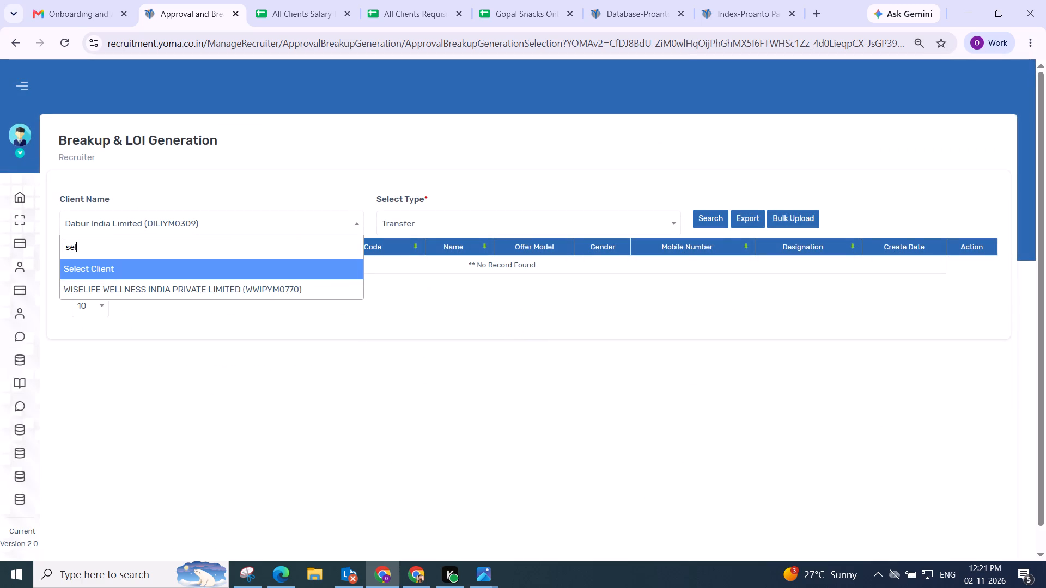
pyautogui.click(209, 274)
pyautogui.click(710, 217)
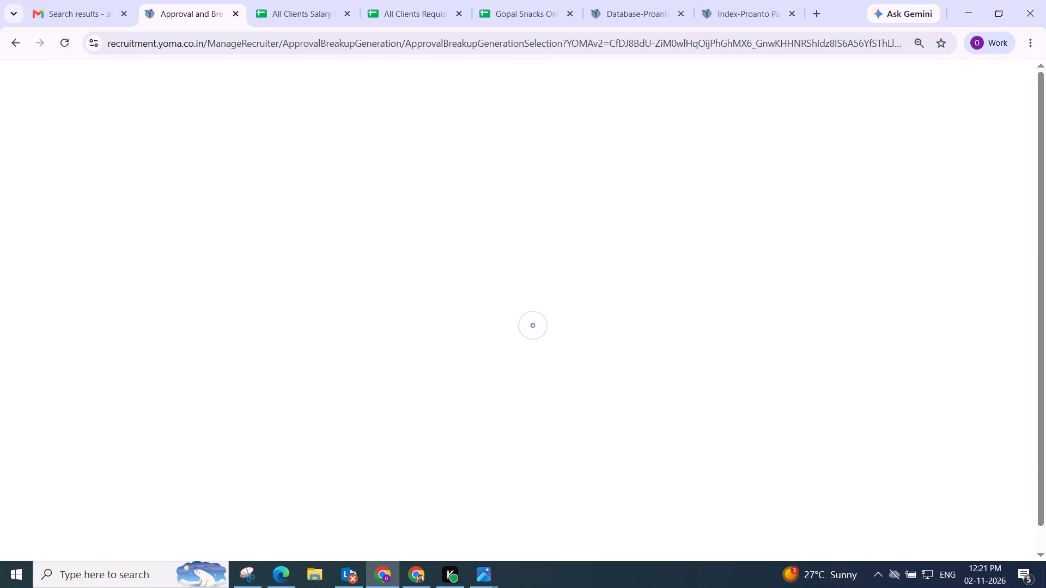
pyautogui.scroll(-3, 224, 331)
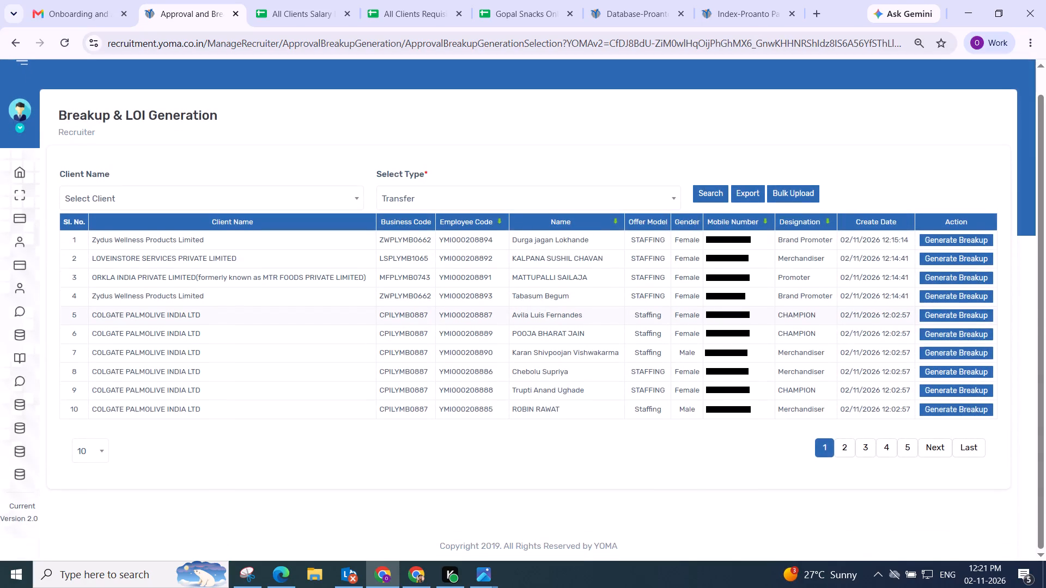
pyautogui.click(85, 444)
pyautogui.click(87, 342)
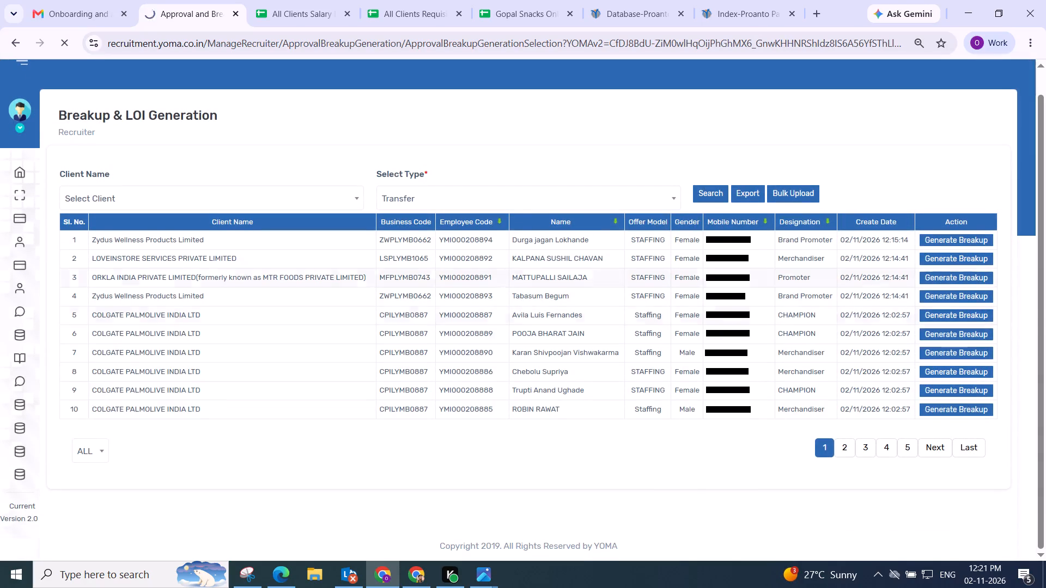
# Examine the full list of pending transfer candidates for clients whose breakups still need generating.
pyautogui.scroll(-5, 301, 264)
pyautogui.scroll(5, 360, 284)
pyautogui.scroll(-6, 366, 287)
pyautogui.scroll(4, 370, 290)
pyautogui.scroll(-4, 372, 289)
pyautogui.scroll(5, 372, 289)
pyautogui.scroll(-5, 372, 289)
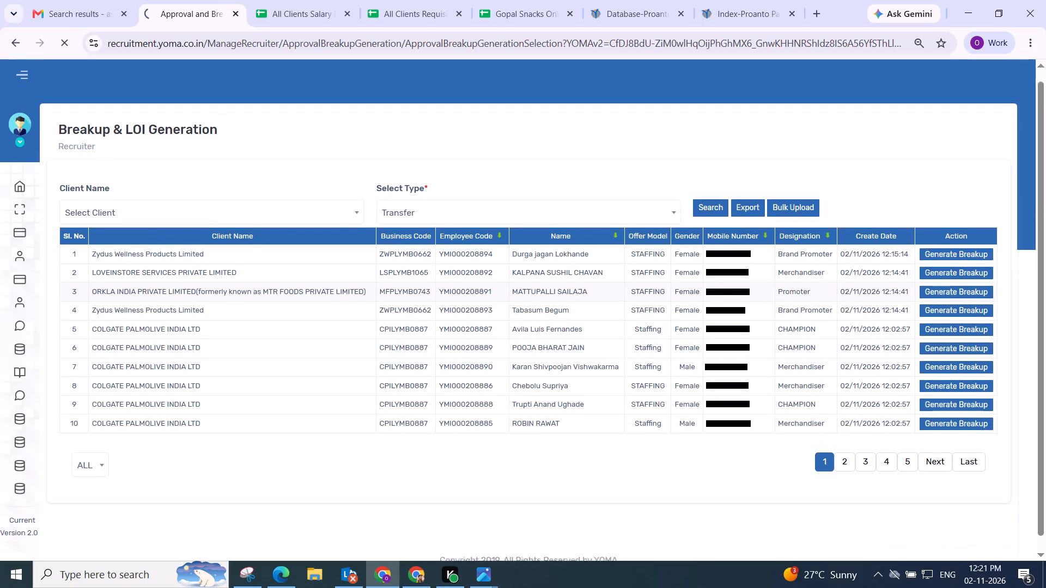
pyautogui.scroll(-5, 495, 345)
pyautogui.scroll(5, 495, 345)
pyautogui.scroll(-3, 495, 345)
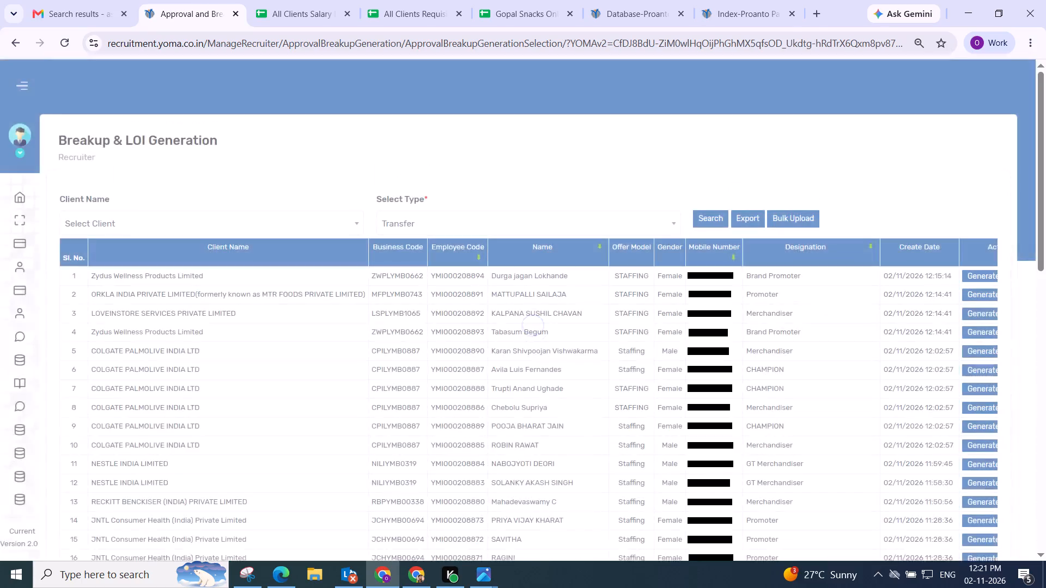
pyautogui.scroll(-2, 434, 365)
pyautogui.scroll(-2, 187, 288)
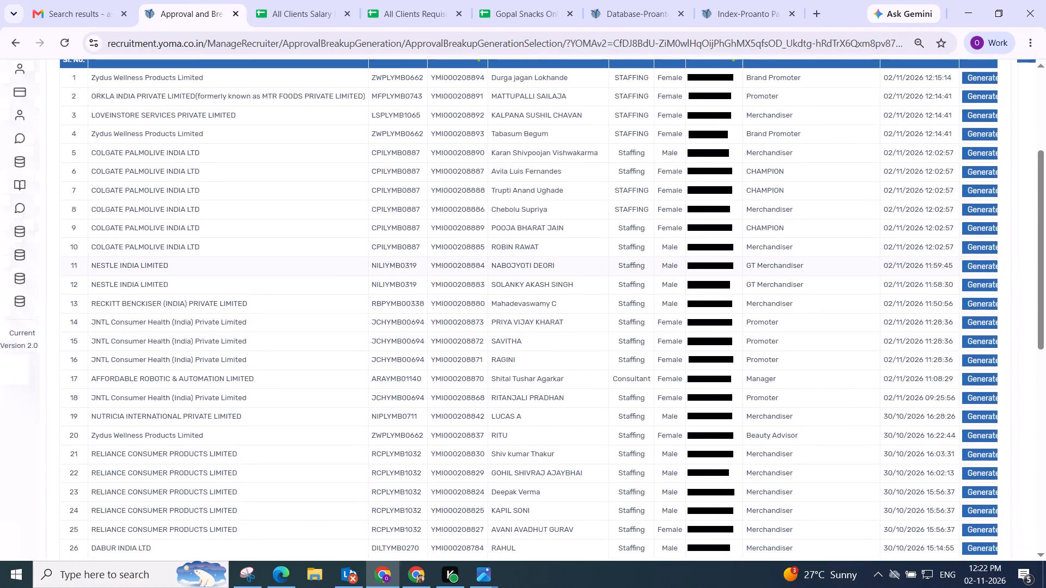
pyautogui.scroll(-5, 177, 274)
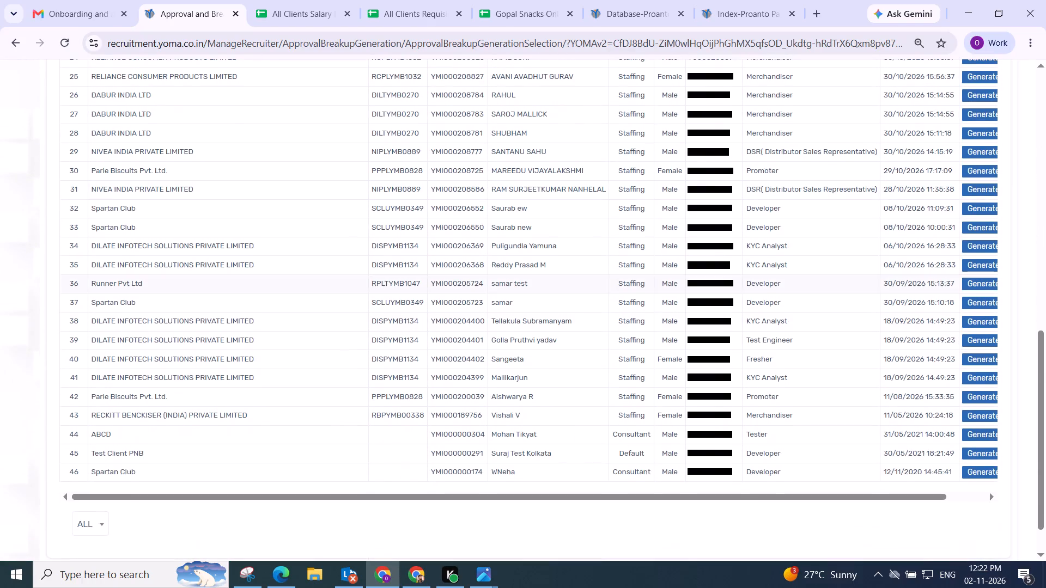
pyautogui.scroll(-1, 174, 286)
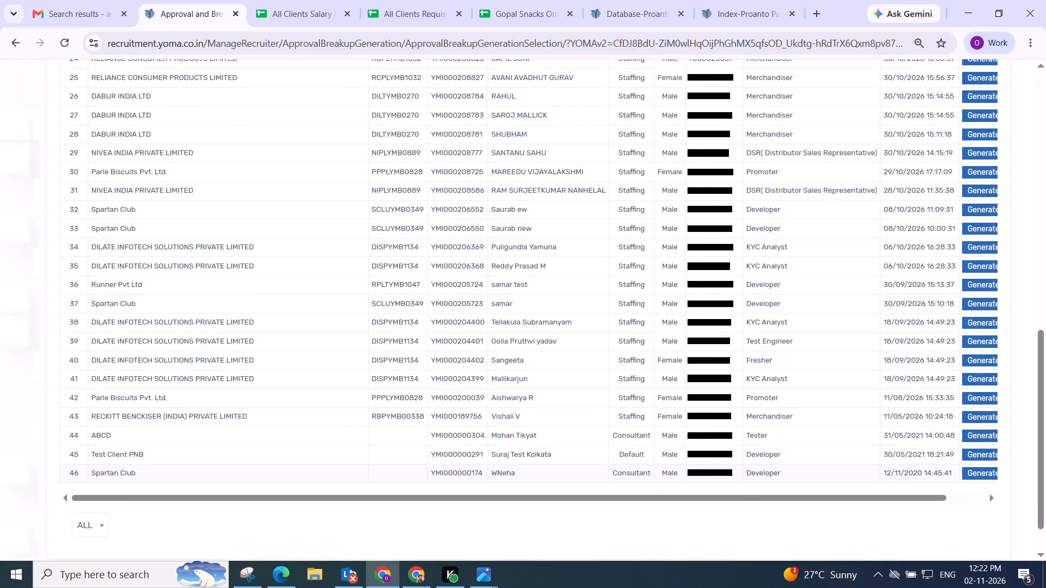
pyautogui.scroll(1, 123, 461)
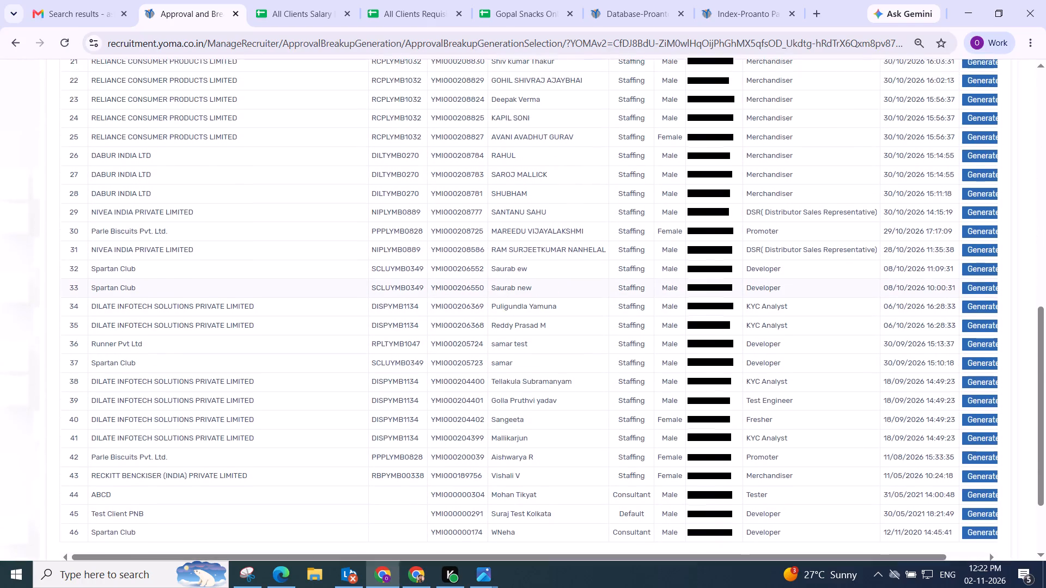
pyautogui.scroll(1, 95, 276)
pyautogui.scroll(1, 144, 260)
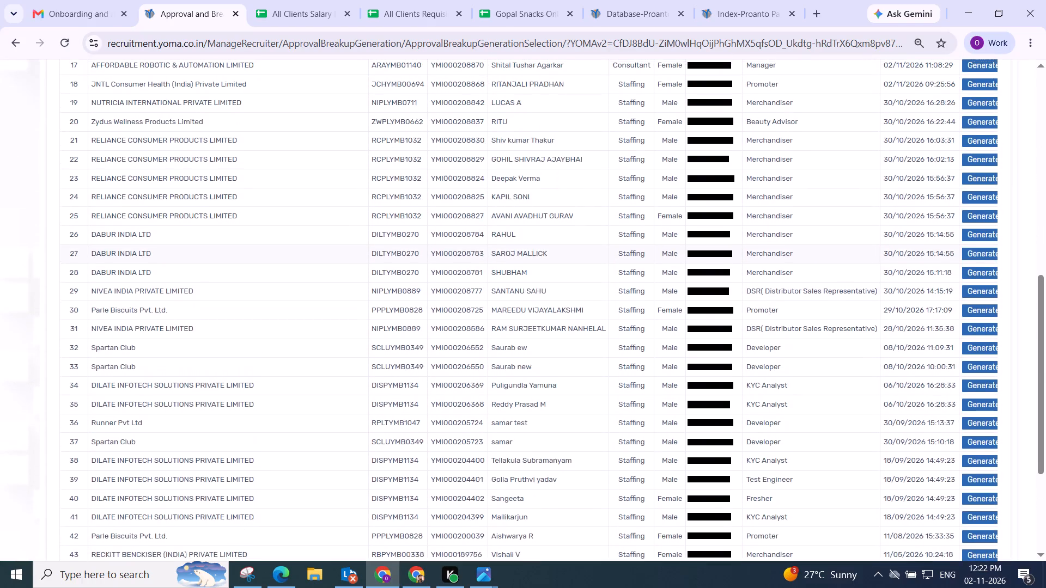
pyautogui.scroll(2, 106, 252)
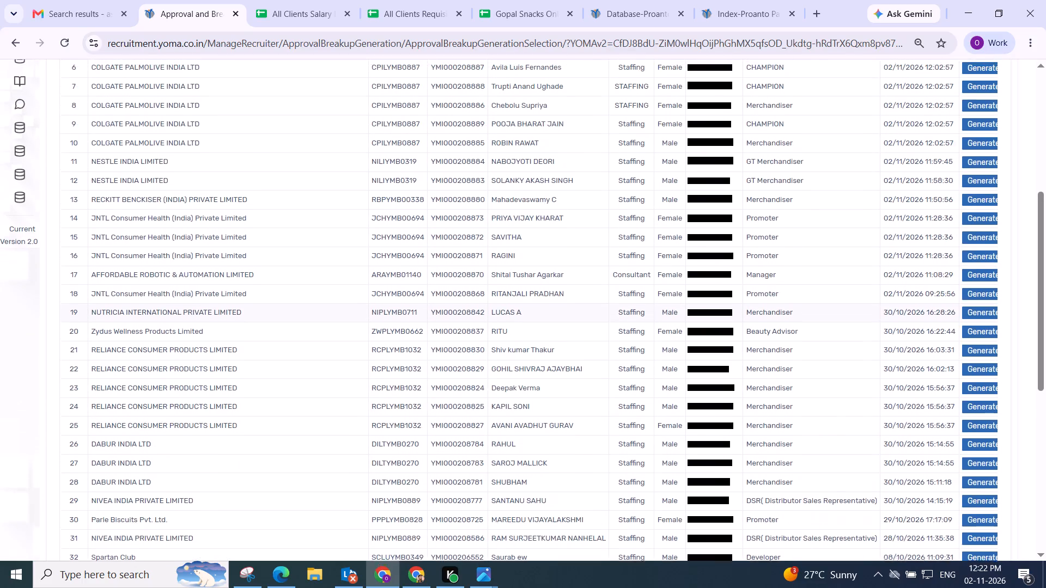
pyautogui.scroll(3, 105, 251)
pyautogui.scroll(-1, 117, 231)
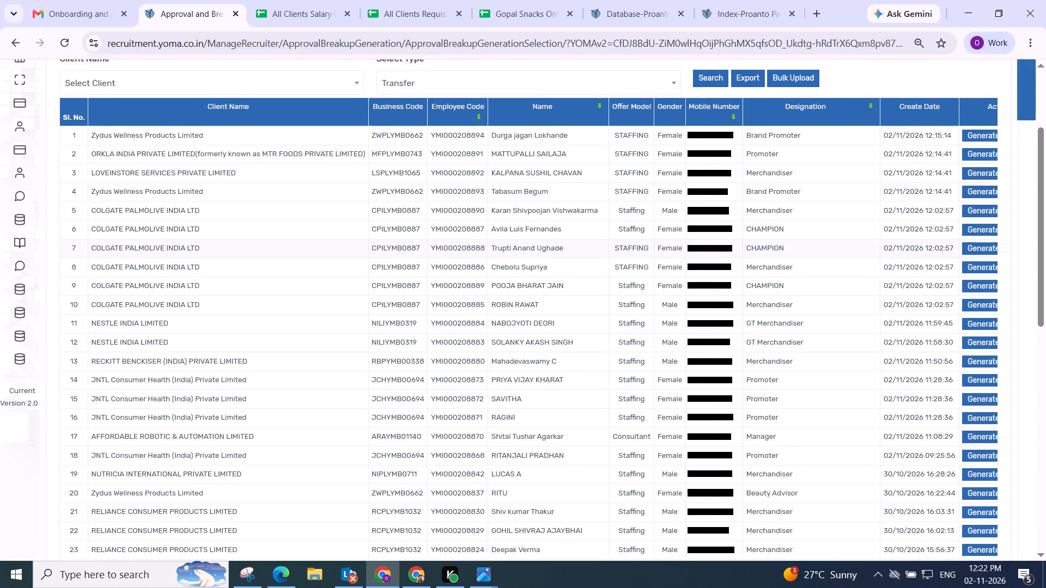
pyautogui.scroll(-1, 117, 231)
pyautogui.scroll(1, 151, 364)
# Search the pending transfer candidates of Kimberly-Clark India Private Limited.
pyautogui.click(148, 85)
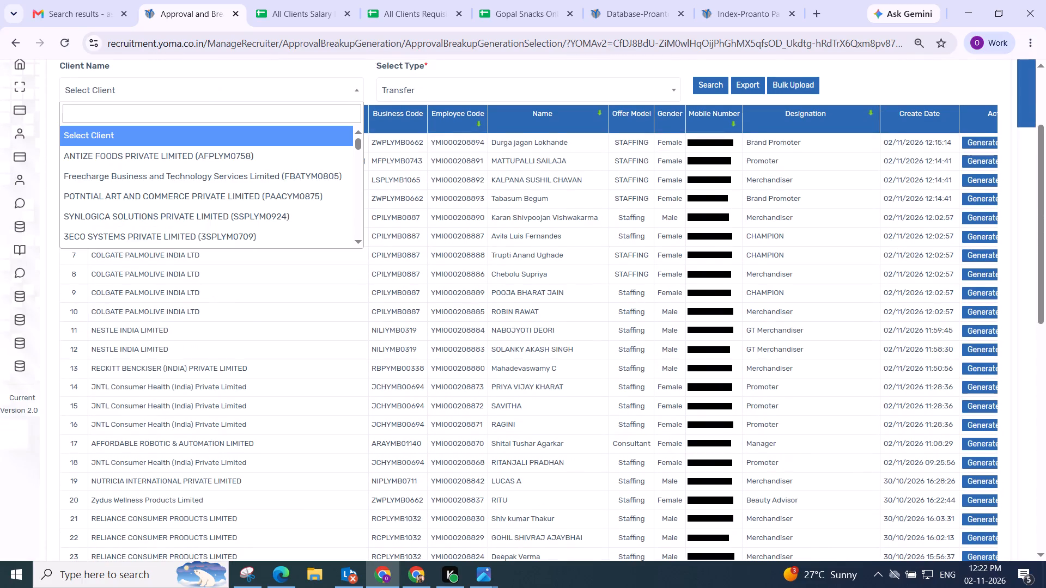
pyautogui.write('kimb')
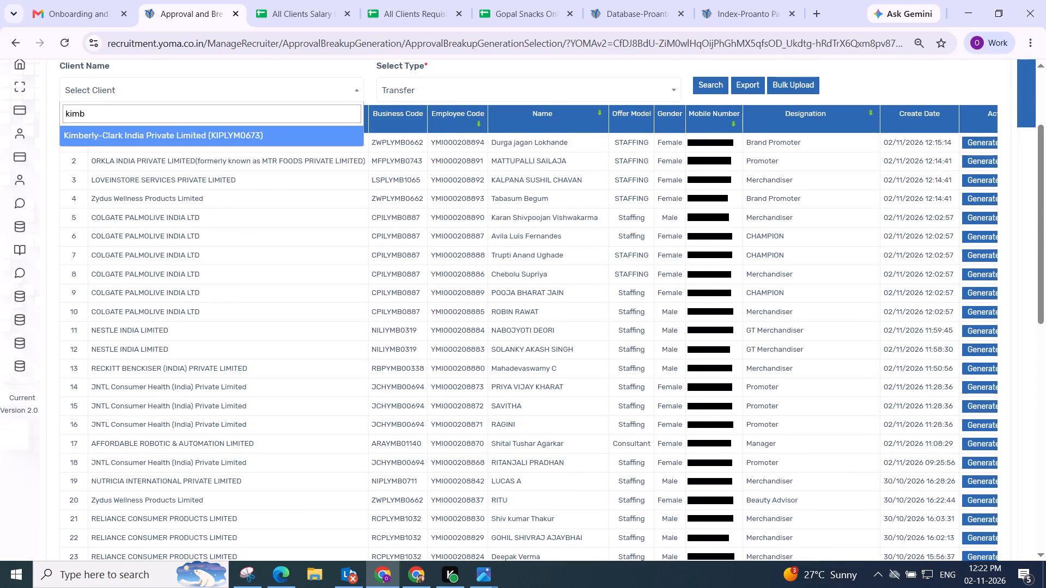
pyautogui.click(246, 136)
pyautogui.click(711, 81)
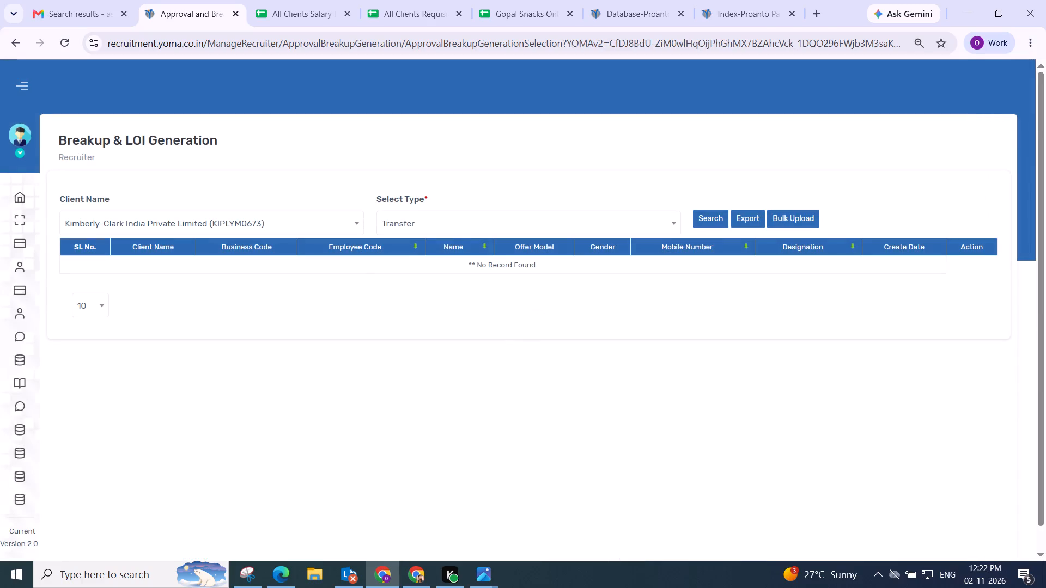
# Reset the client filter to Select Client and search the transfer candidates of all clients again.
pyautogui.click(300, 214)
pyautogui.write('se')
pyautogui.press('l')
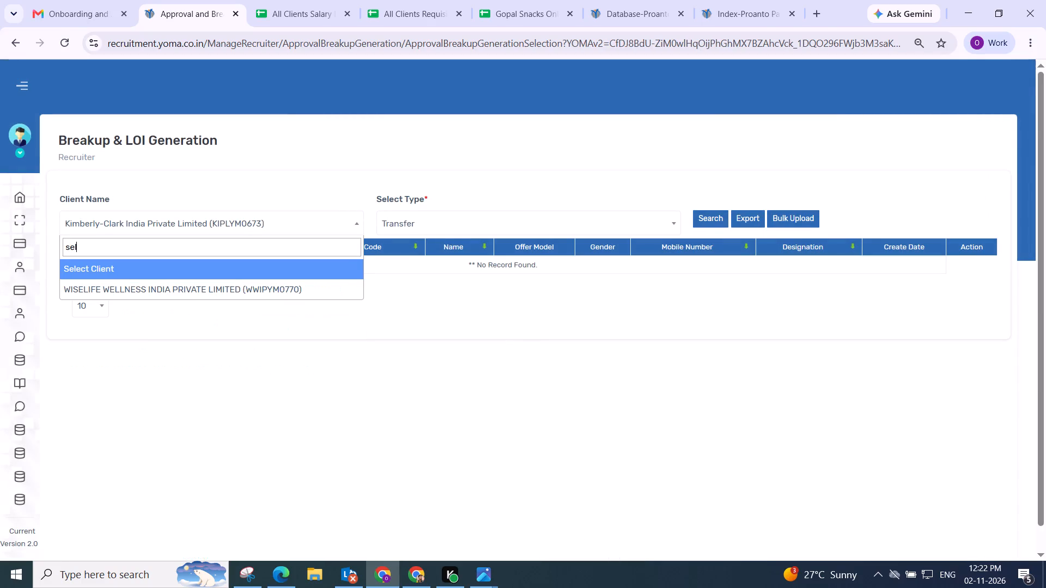
pyautogui.click(226, 258)
pyautogui.click(227, 267)
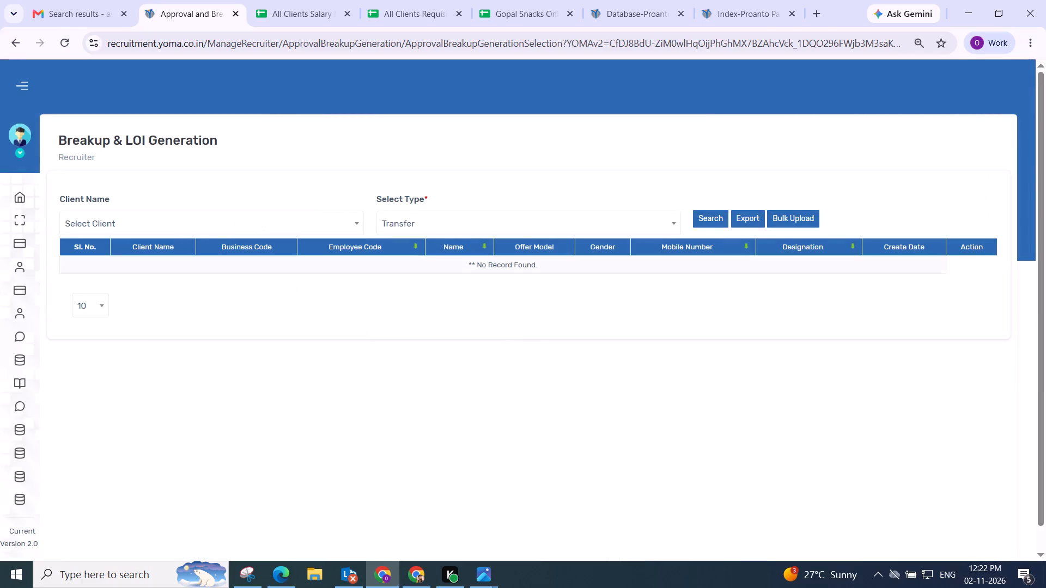
pyautogui.click(717, 222)
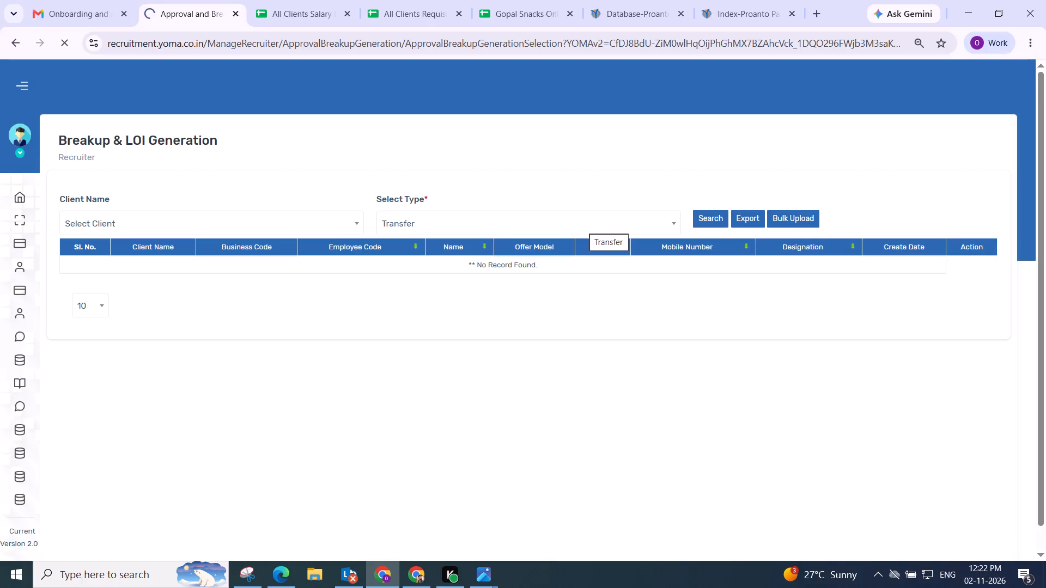
# Examine the first page of pending transfer candidates across all clients.
pyautogui.scroll(-4, 431, 259)
pyautogui.scroll(1, 442, 271)
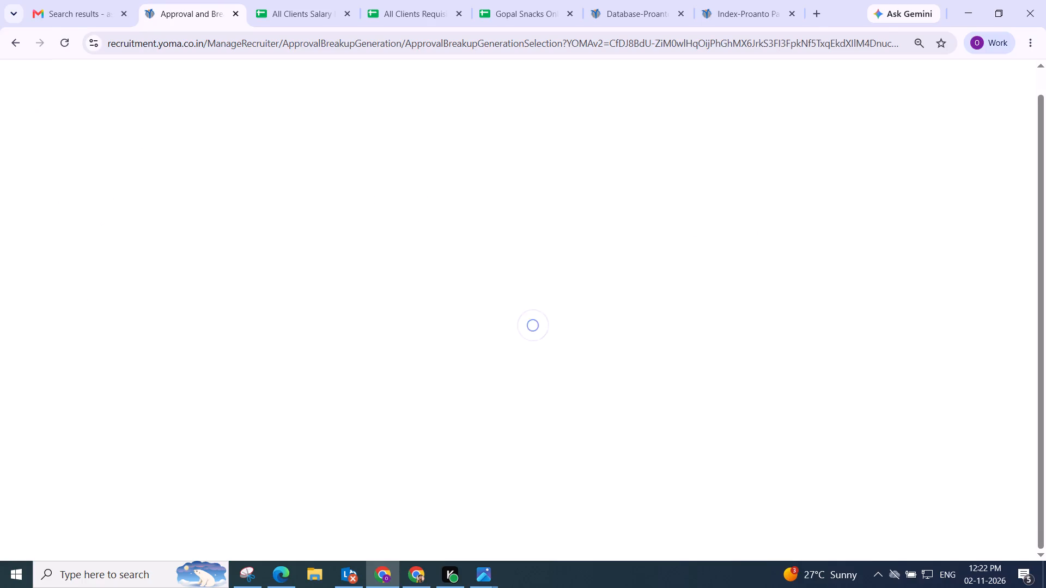
pyautogui.scroll(3, 442, 271)
pyautogui.scroll(-4, 448, 272)
pyautogui.scroll(-4, 332, 299)
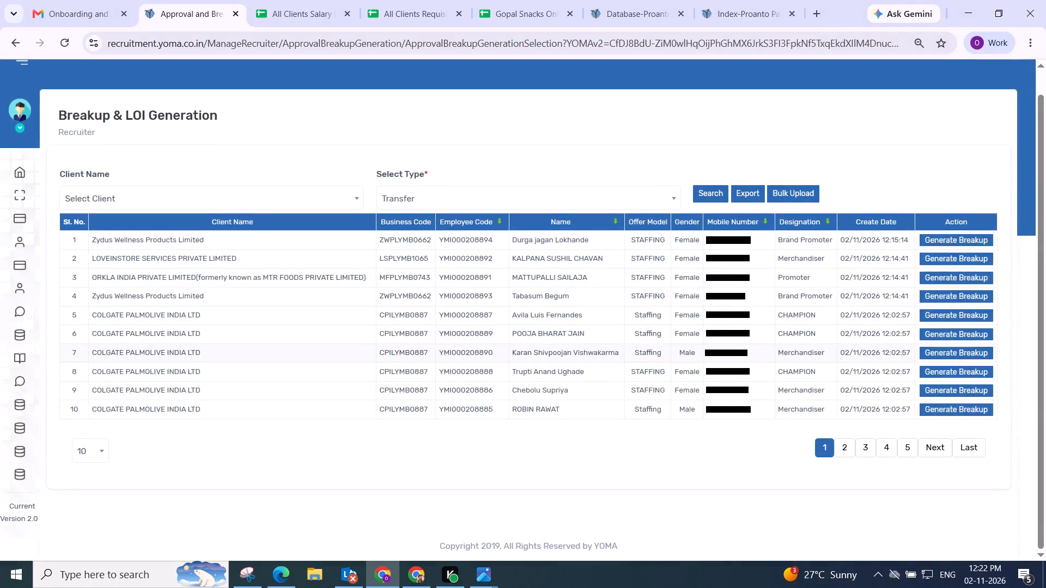
pyautogui.scroll(2, 221, 334)
pyautogui.scroll(-4, 222, 334)
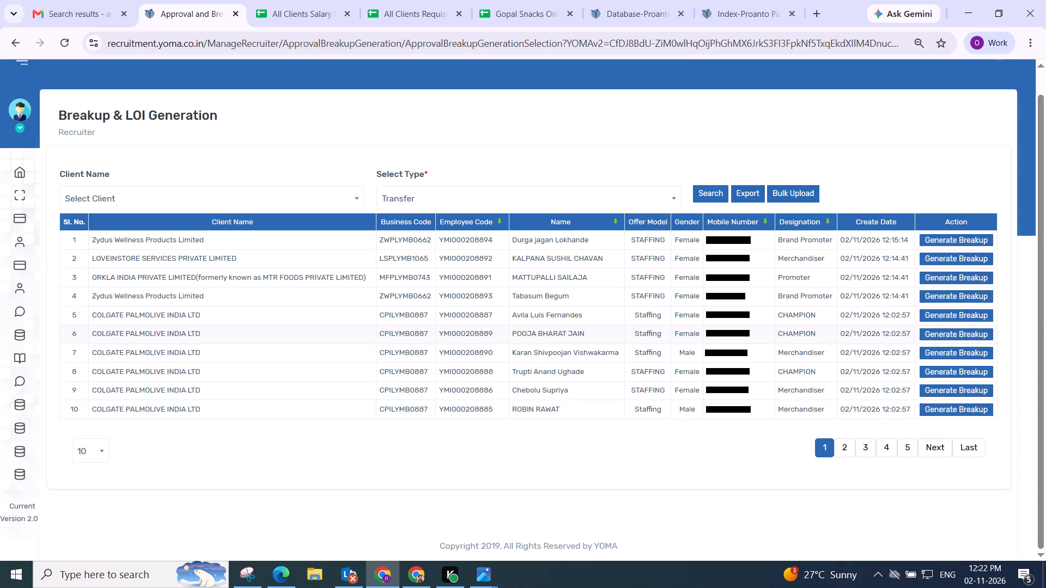
pyautogui.scroll(-6, 258, 345)
pyautogui.scroll(5, 299, 365)
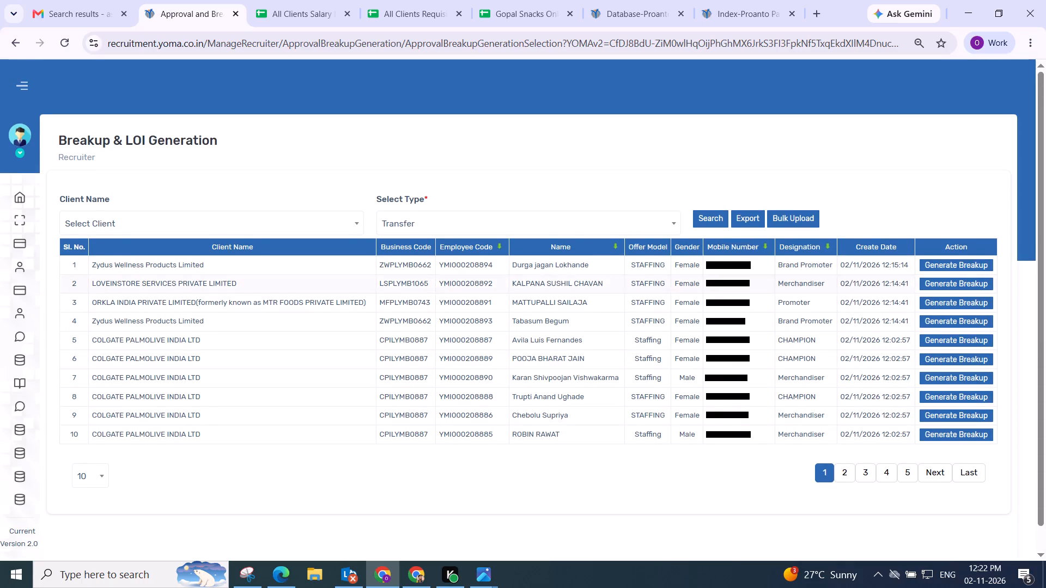
# Change the candidate type to Source and search across all clients.
pyautogui.click(482, 229)
pyautogui.click(467, 286)
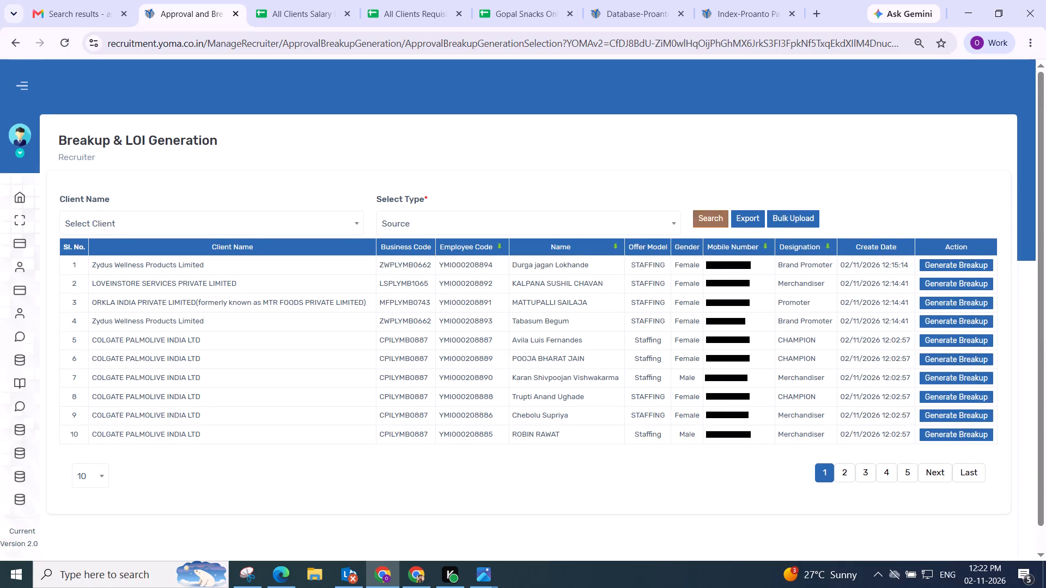
pyautogui.click(713, 216)
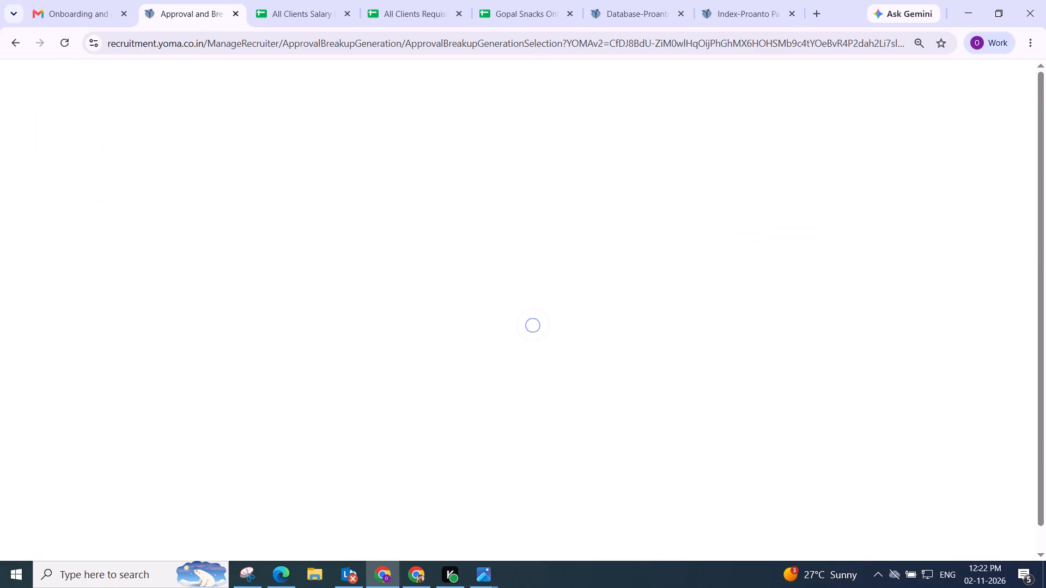
pyautogui.scroll(2, 722, 321)
# Generate the Kolar FOS candidate's salary breakup with Semi-Skilled (Basic as Minimum Wages), HRA Percentage, Bonus 8.33% and statutory location Amarkantak.
pyautogui.click(738, 358)
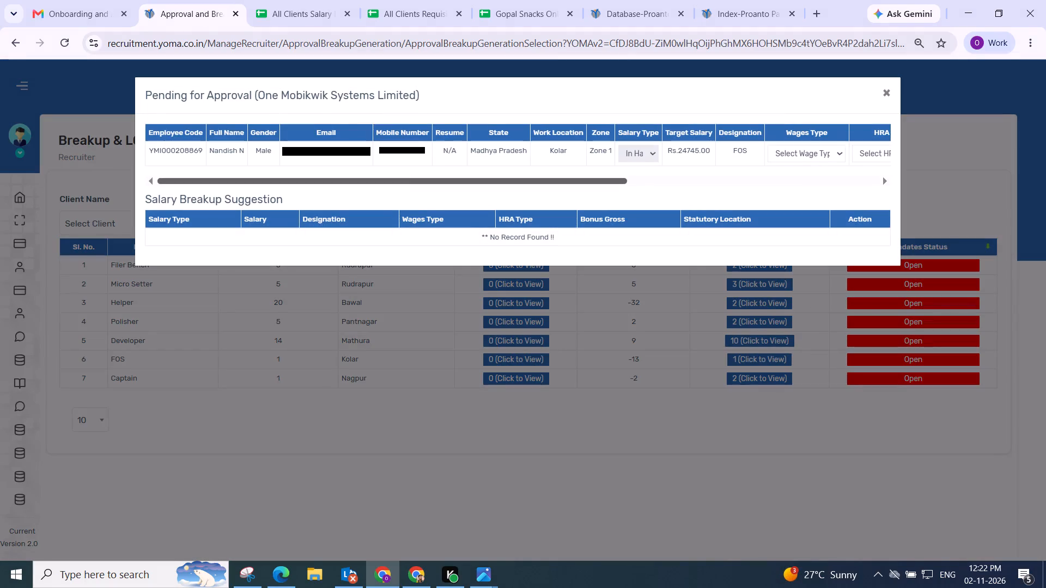
pyautogui.moveTo(285, 180); pyautogui.dragTo(773, 181)
pyautogui.click(391, 154)
pyautogui.moveTo(408, 201); pyautogui.dragTo(415, 202)
pyautogui.click(497, 150)
pyautogui.click(490, 187)
pyautogui.click(658, 150)
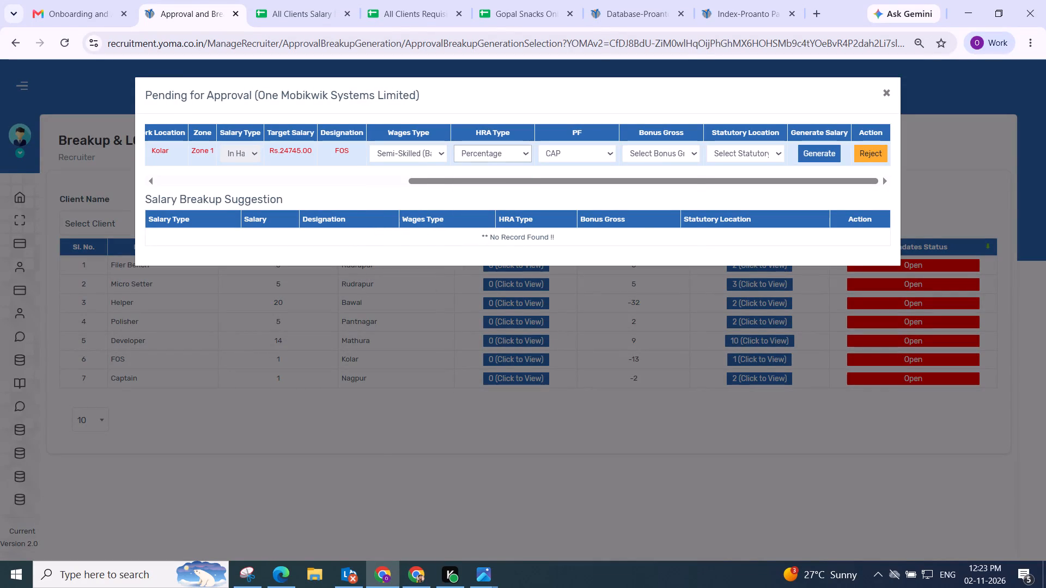
pyautogui.click(660, 185)
pyautogui.click(737, 148)
pyautogui.click(732, 201)
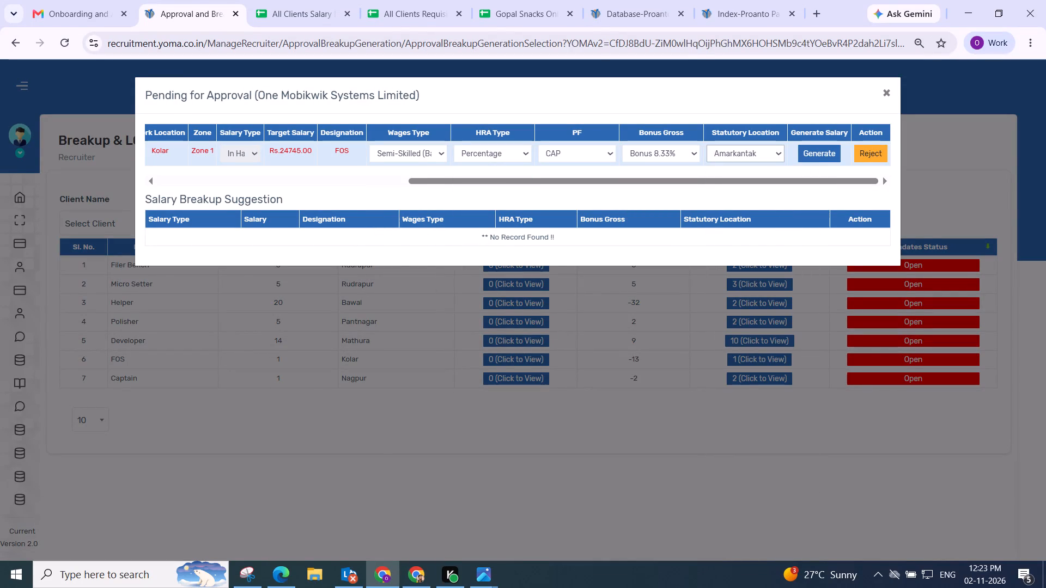
pyautogui.click(804, 153)
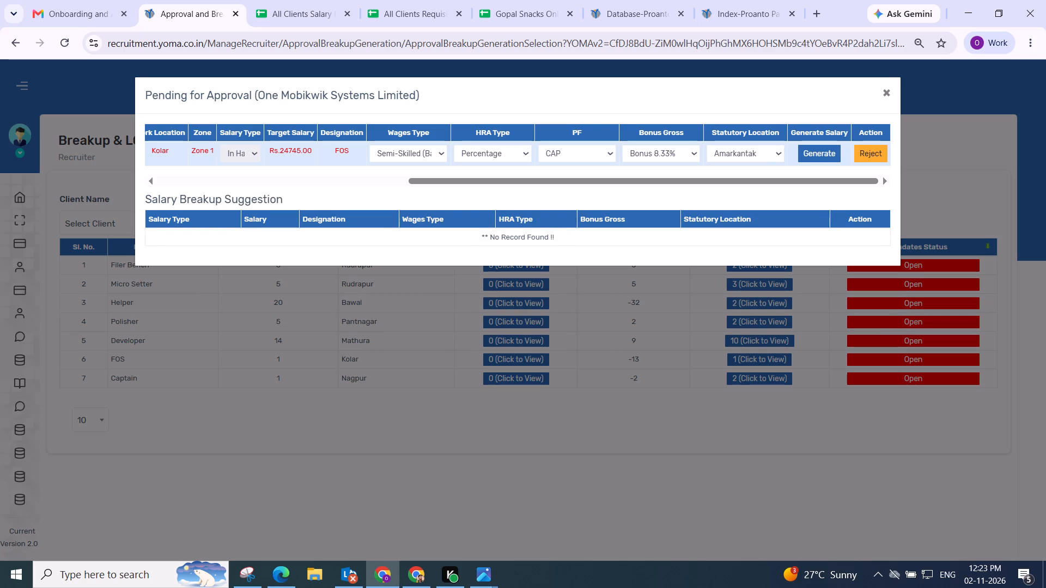
# Adjust the gross components automatically for the One Mobikwik FOS candidate and save the salary breakup.
pyautogui.scroll(3, 546, 247)
pyautogui.click(353, 215)
pyautogui.scroll(-2, 368, 217)
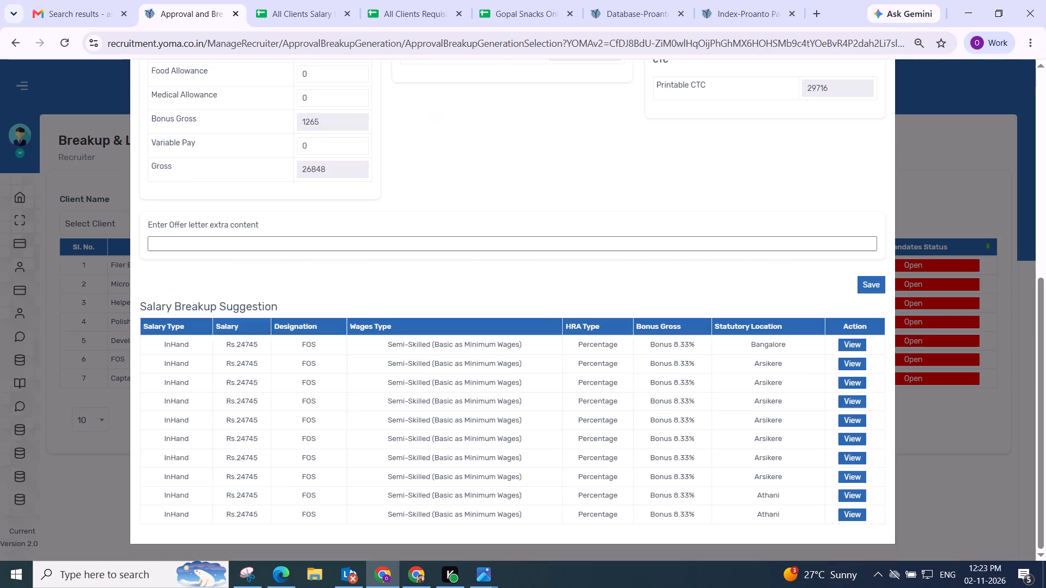
pyautogui.scroll(3, 484, 223)
pyautogui.scroll(-2, 372, 216)
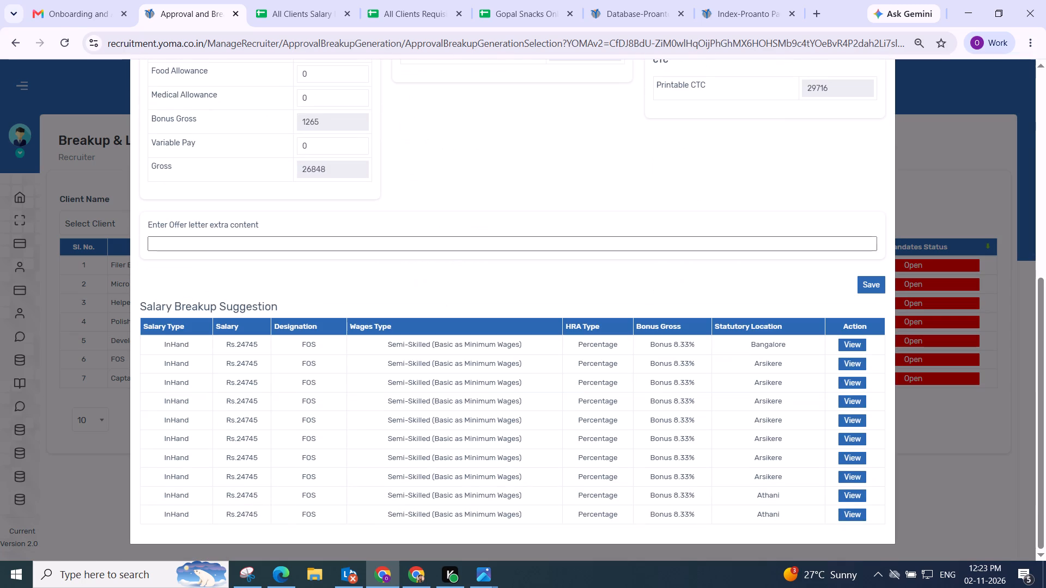
pyautogui.moveTo(522, 188); pyautogui.dragTo(542, 191)
pyautogui.click(873, 287)
pyautogui.click(569, 381)
pyautogui.scroll(1, 571, 347)
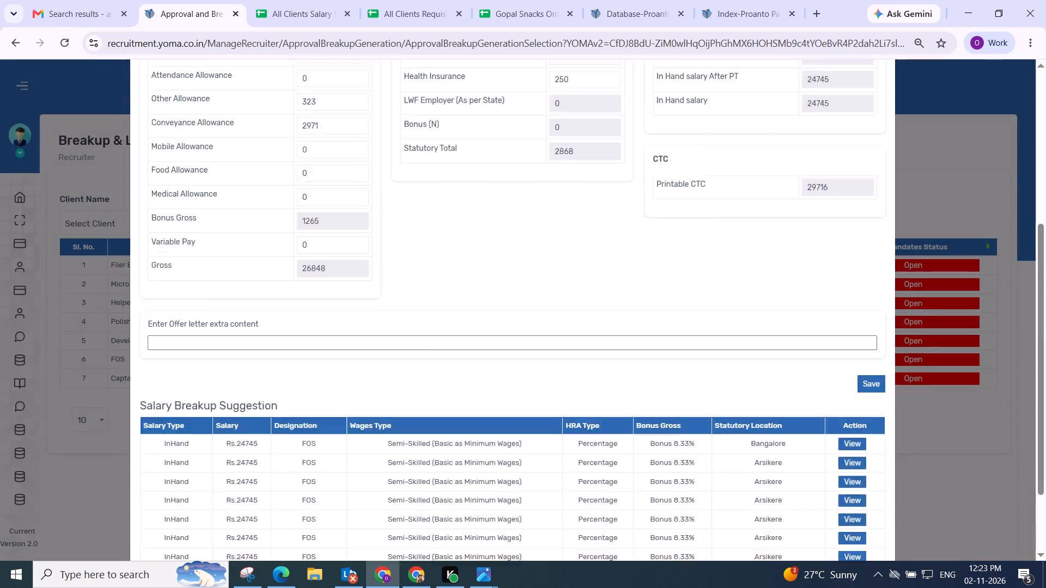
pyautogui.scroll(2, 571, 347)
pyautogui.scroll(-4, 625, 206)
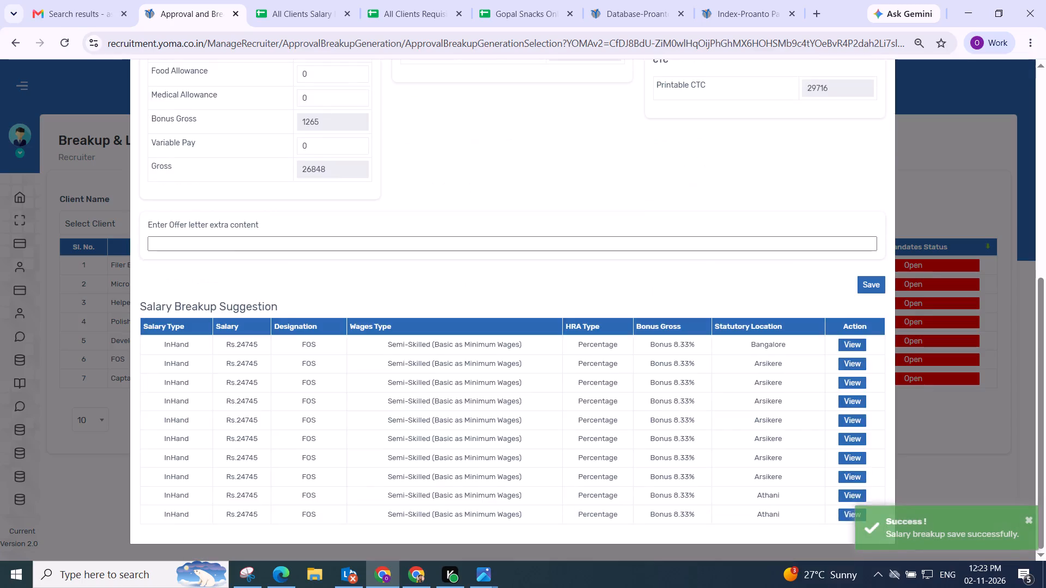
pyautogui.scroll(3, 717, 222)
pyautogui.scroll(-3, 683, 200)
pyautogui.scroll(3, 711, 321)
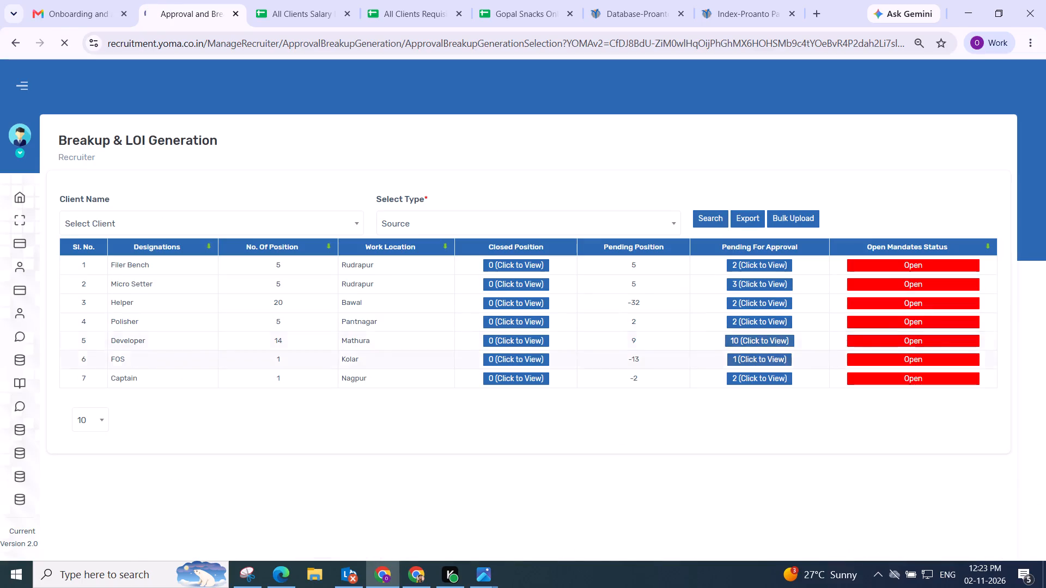
# Check the pending Captain candidates in Nagpur for Blink Commerce, including their salary setup fields, and close the list.
pyautogui.scroll(-8, 706, 304)
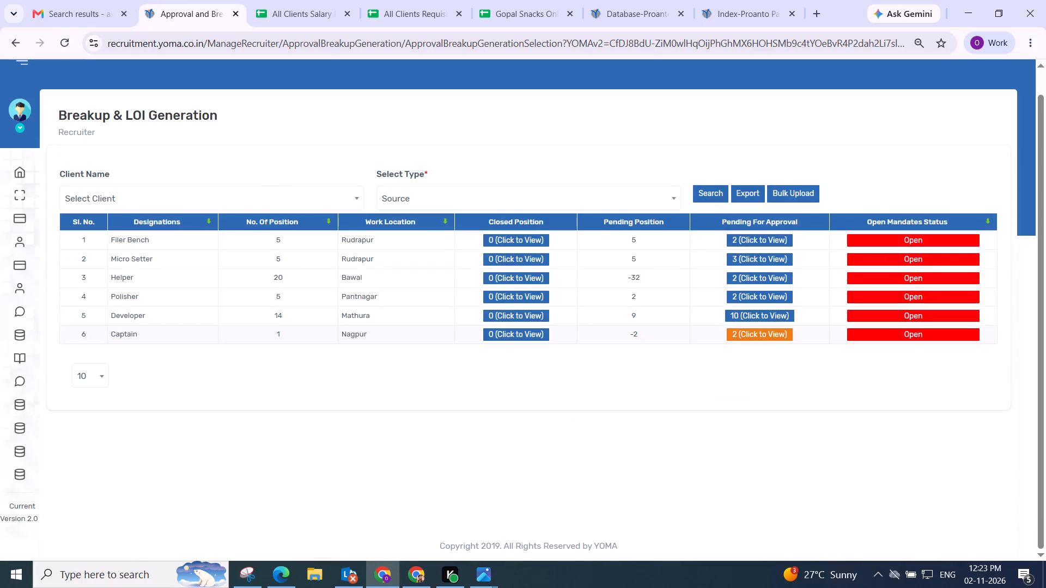
pyautogui.click(763, 334)
pyautogui.moveTo(328, 204); pyautogui.dragTo(703, 201)
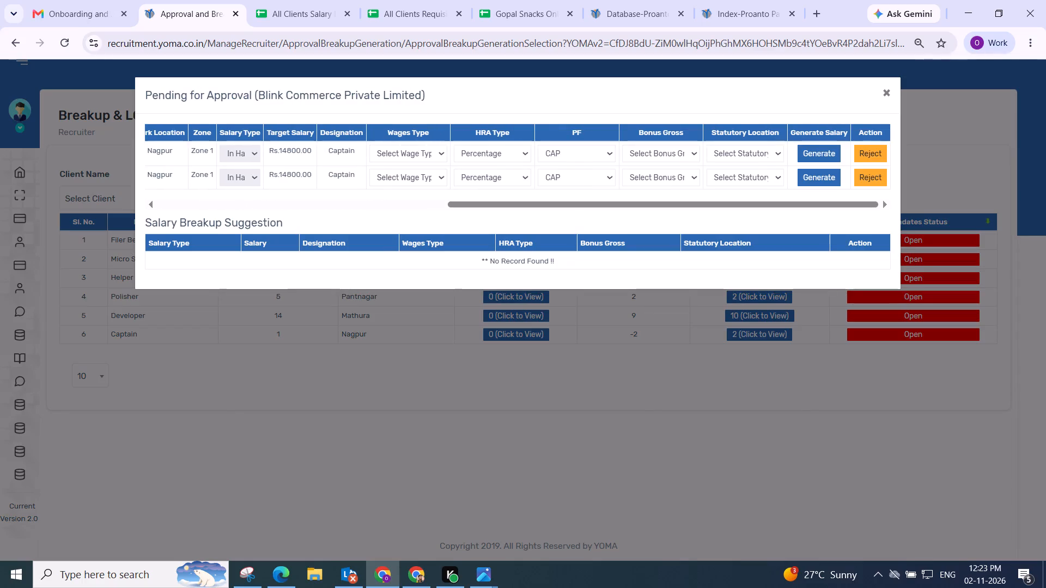
pyautogui.click(878, 94)
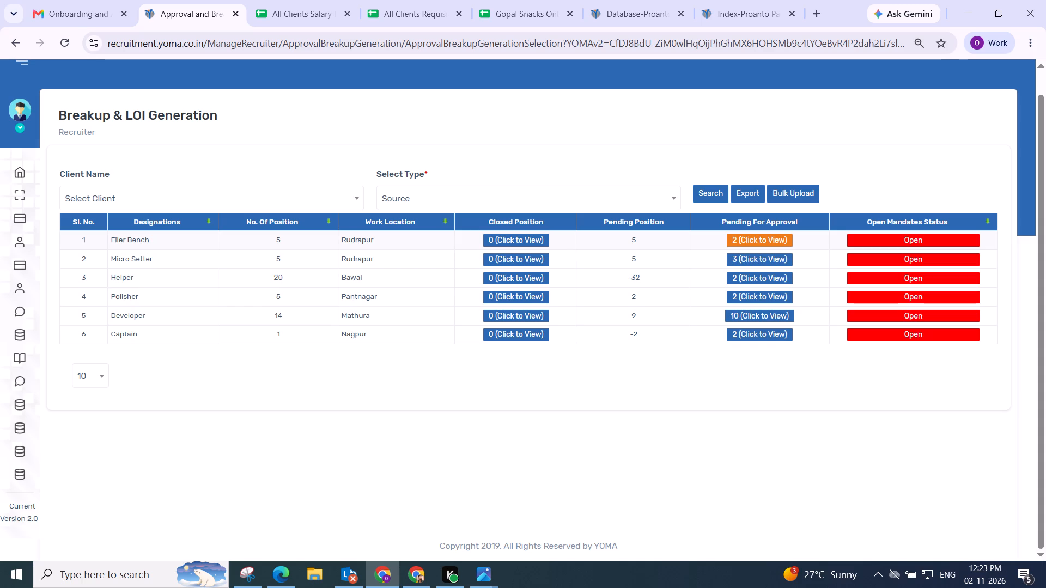
# Open the pending Pantnagar Polisher candidates and look up their client, TITAN COMPANY LIMITED, in the All Clients Salary Breakup sheet.
pyautogui.click(755, 296)
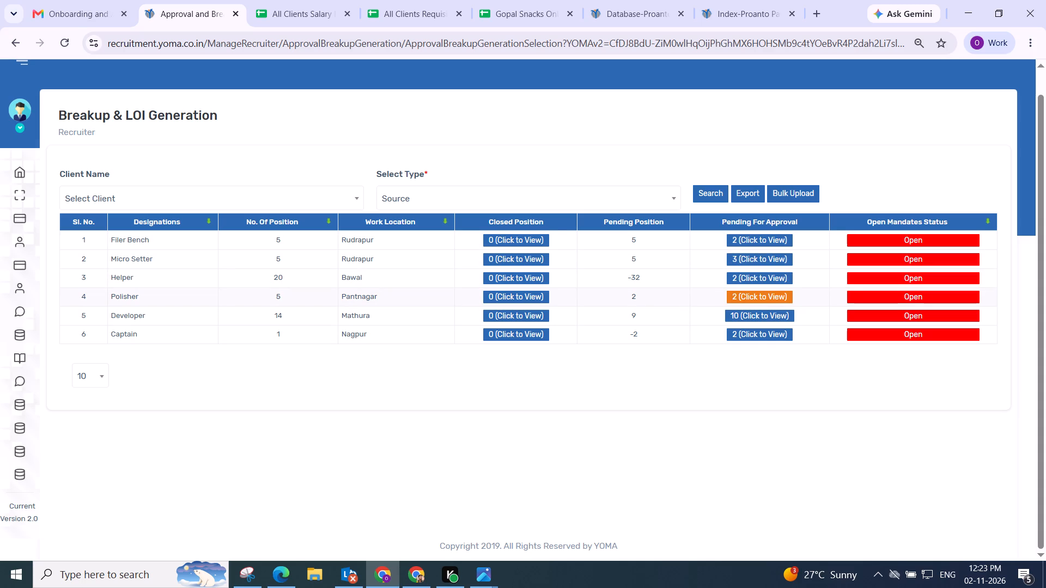
pyautogui.click(758, 296)
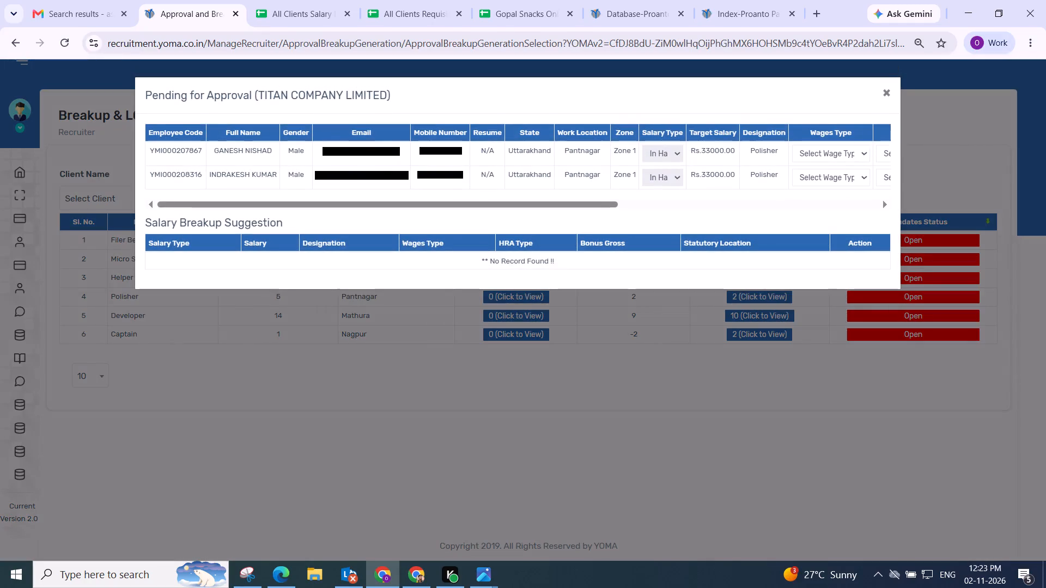
pyautogui.moveTo(261, 204); pyautogui.dragTo(706, 212)
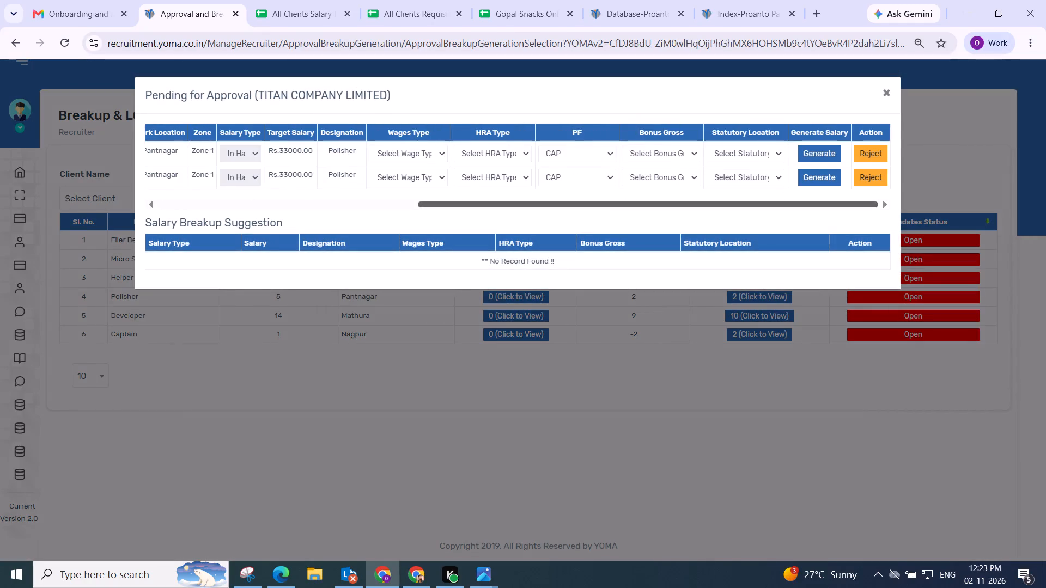
pyautogui.moveTo(259, 95); pyautogui.dragTo(293, 94)
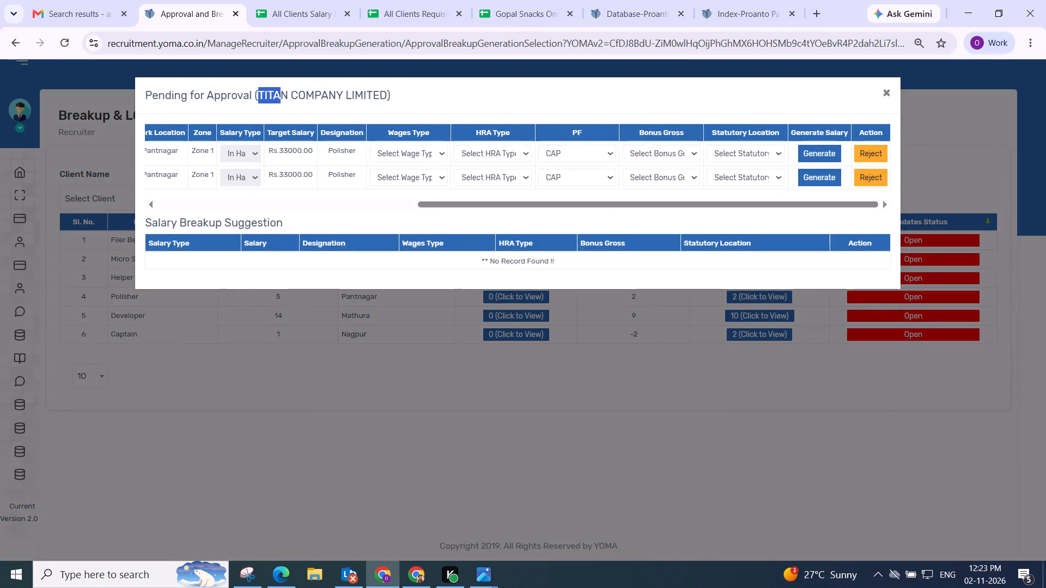
pyautogui.moveTo(293, 94); pyautogui.dragTo(385, 94)
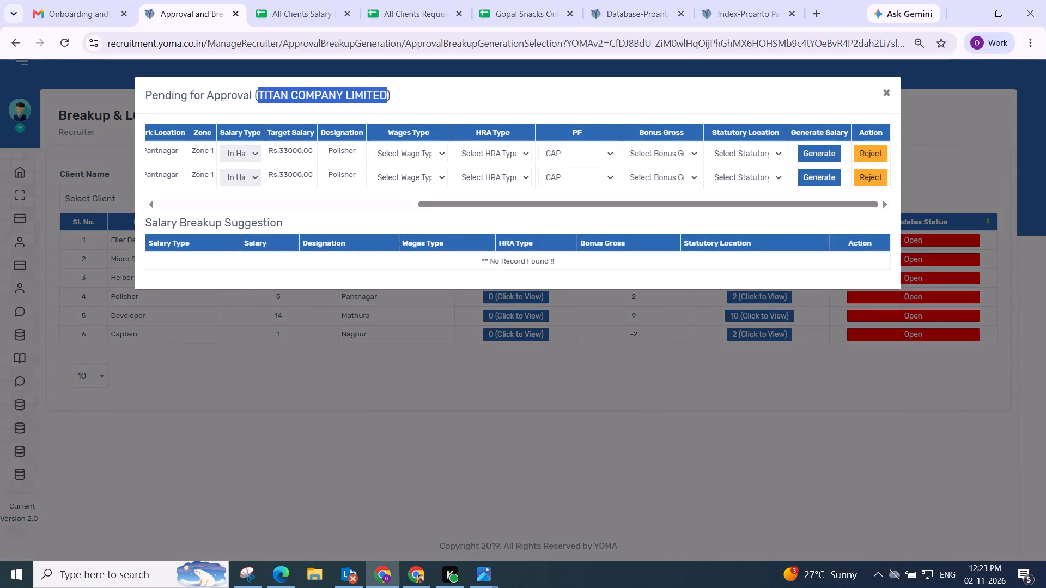
pyautogui.hotkey('ctrl', 'c')
pyautogui.click(286, 22)
pyautogui.hotkey('ctrl', 'f')
pyautogui.hotkey('ctrl', 'v')
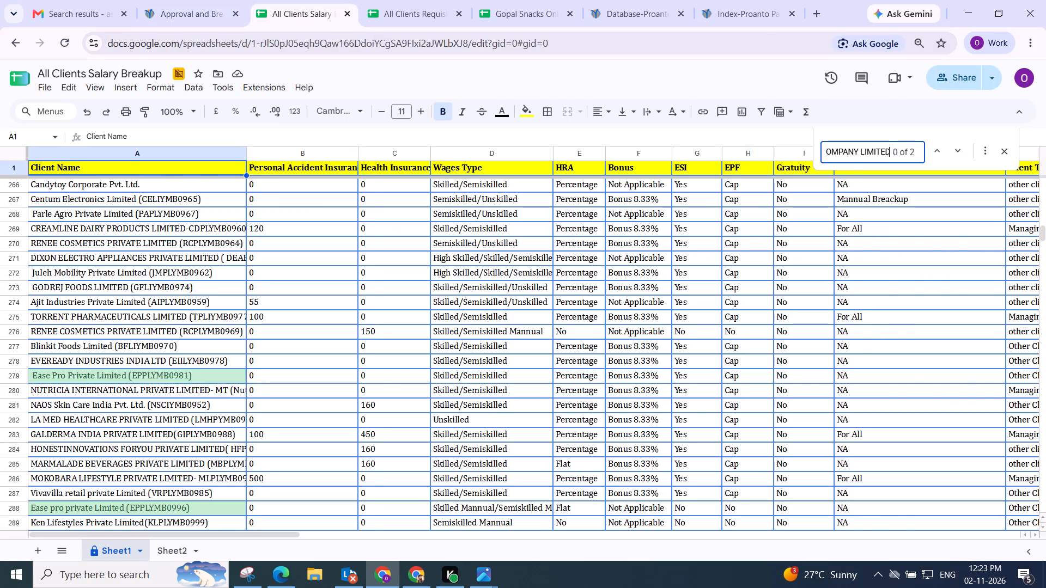
pyautogui.press('Return')
pyautogui.press('Return')
pyautogui.scroll(-1, 318, 329)
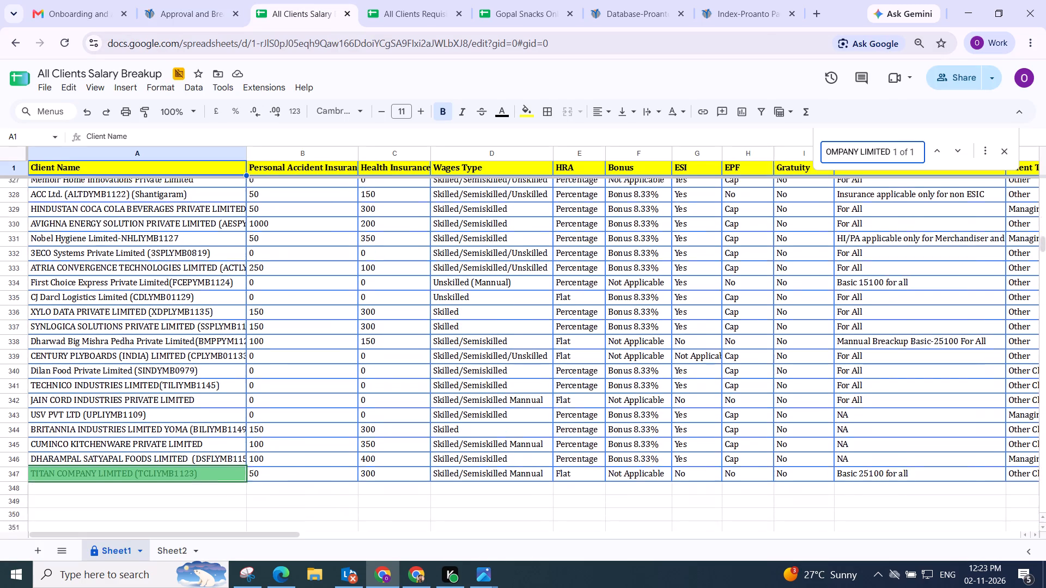
pyautogui.scroll(-1, 323, 342)
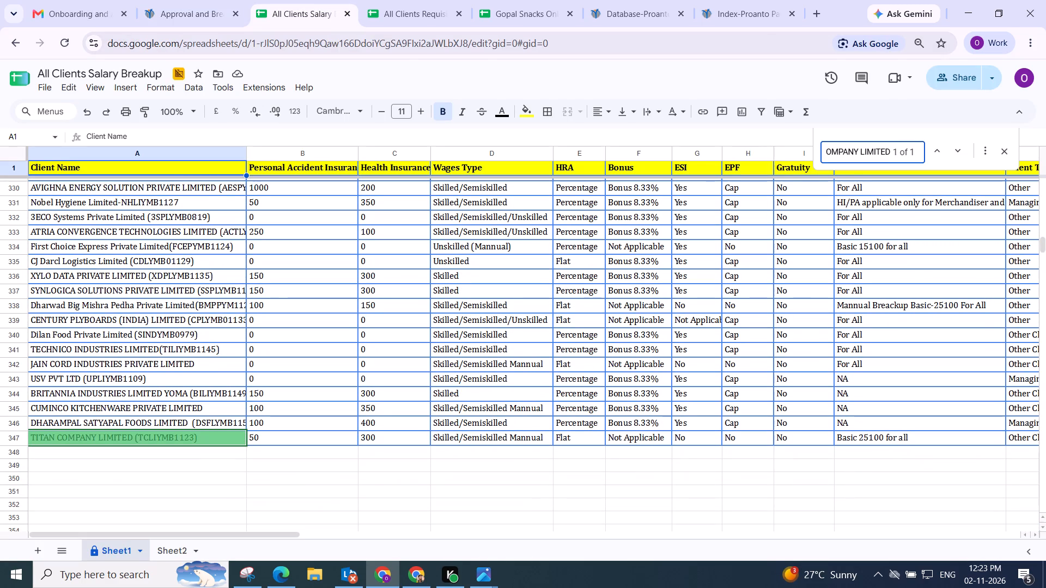
# Generate the first Pantnagar Polisher's salary breakup with Semi-Skilled (Manual), HRA Flat, PF NO, Bonus Not Applicable and statutory location Pauri.
pyautogui.click(208, 16)
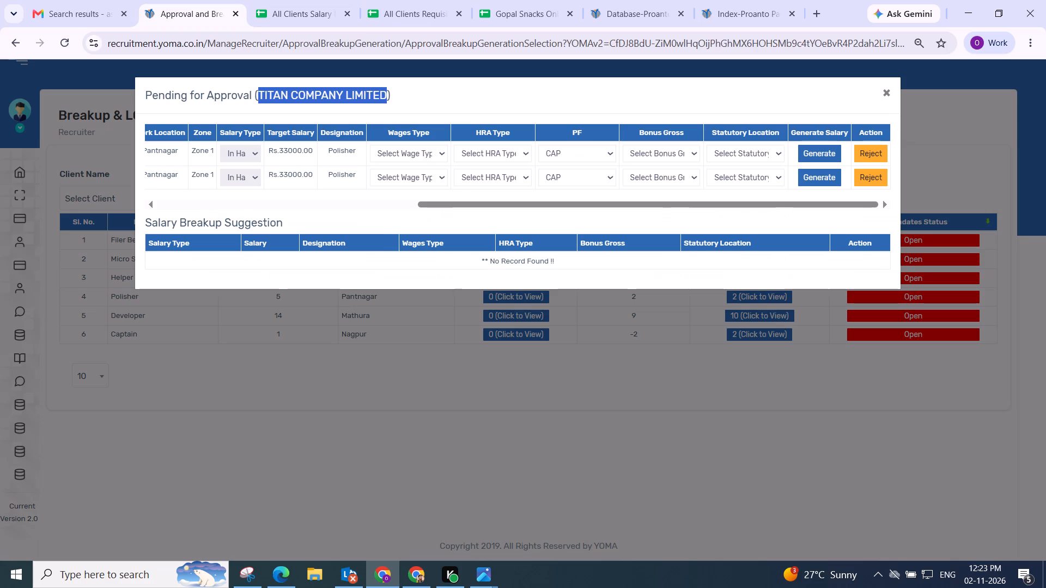
pyautogui.click(393, 154)
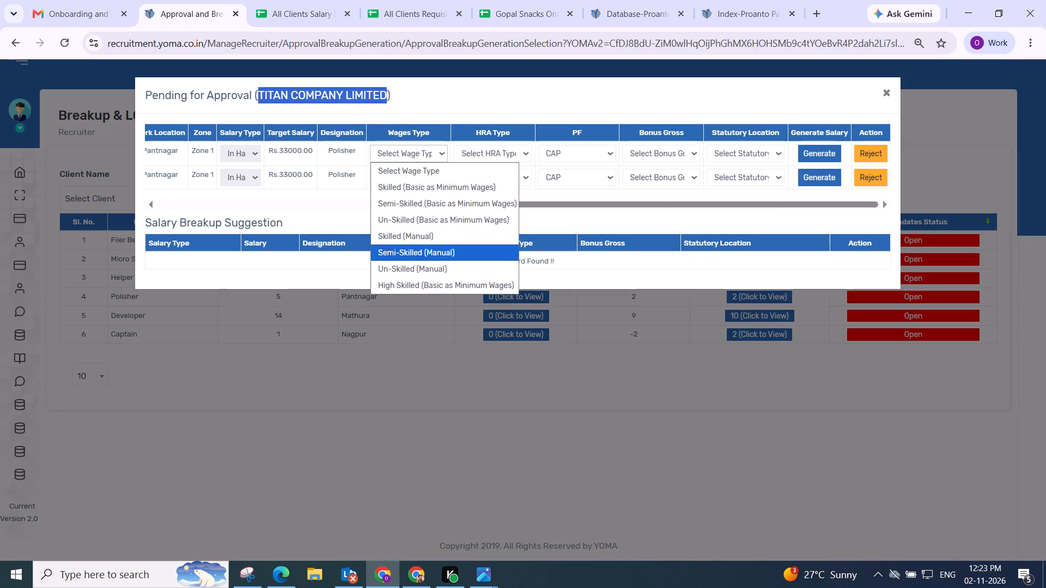
pyautogui.click(403, 254)
pyautogui.click(475, 152)
pyautogui.click(481, 201)
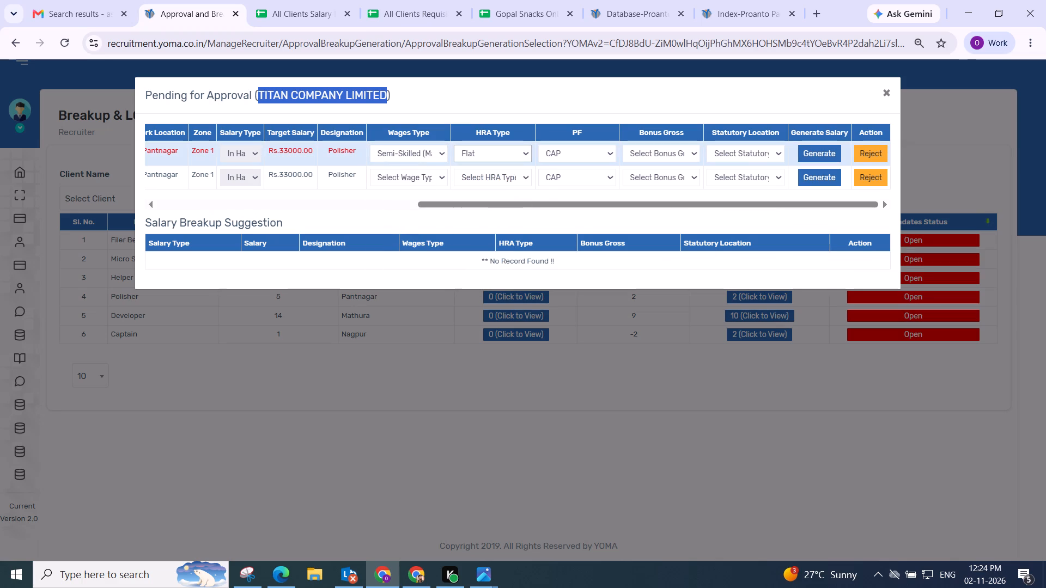
pyautogui.click(589, 152)
pyautogui.click(581, 213)
pyautogui.click(640, 154)
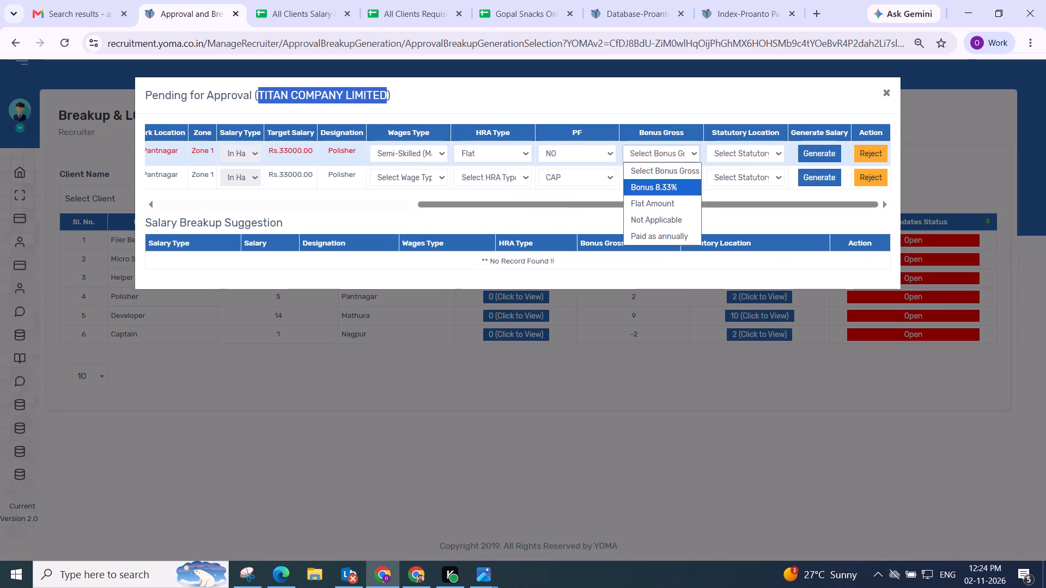
pyautogui.click(653, 213)
pyautogui.click(717, 154)
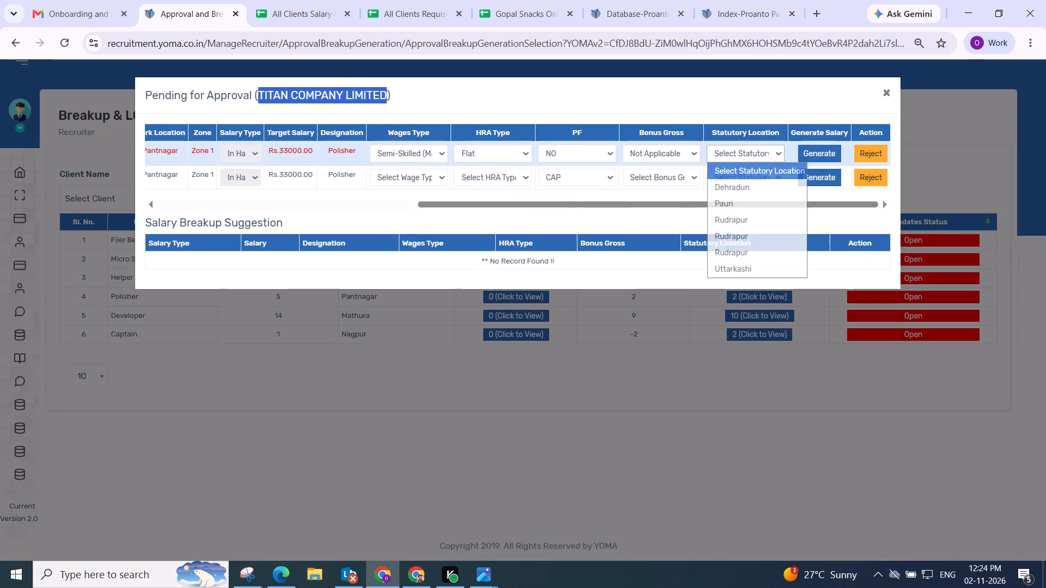
pyautogui.click(725, 203)
pyautogui.click(798, 155)
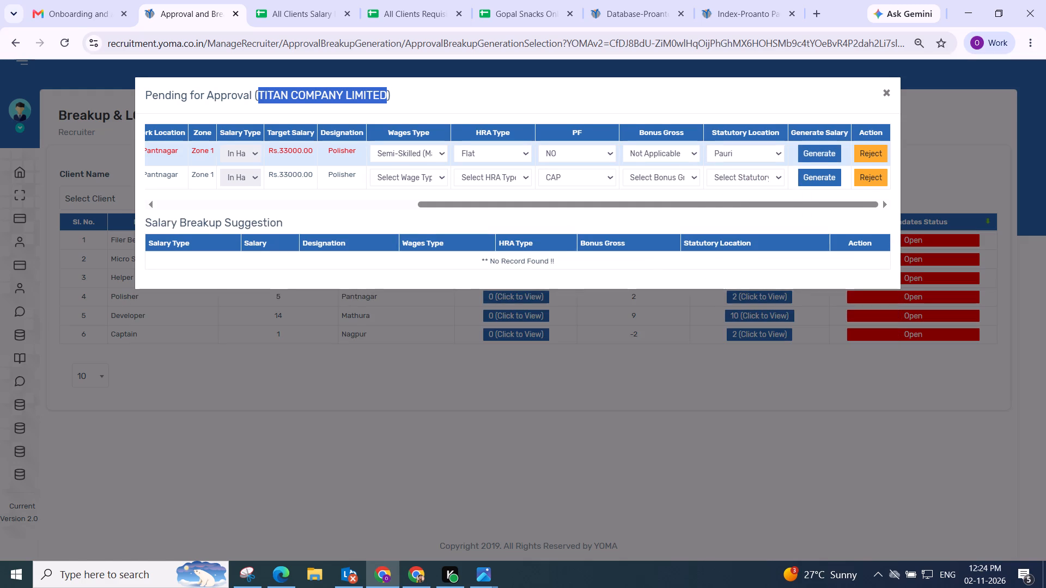
# Enter a Basic of 25100 for the Titan Polisher and adjust the gross components automatically.
pyautogui.moveTo(325, 264); pyautogui.dragTo(289, 264)
pyautogui.press('2')
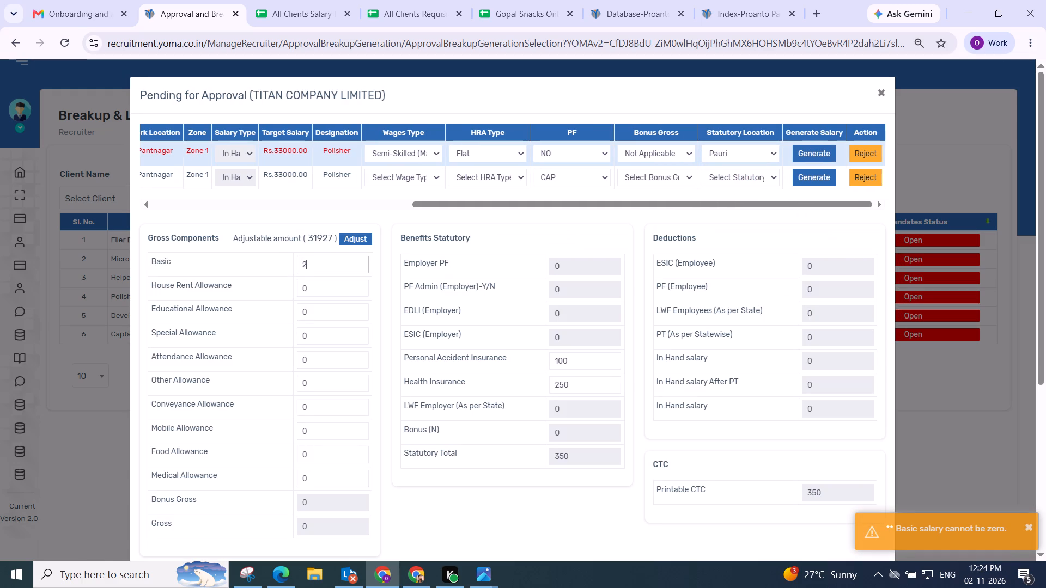
pyautogui.write('5100')
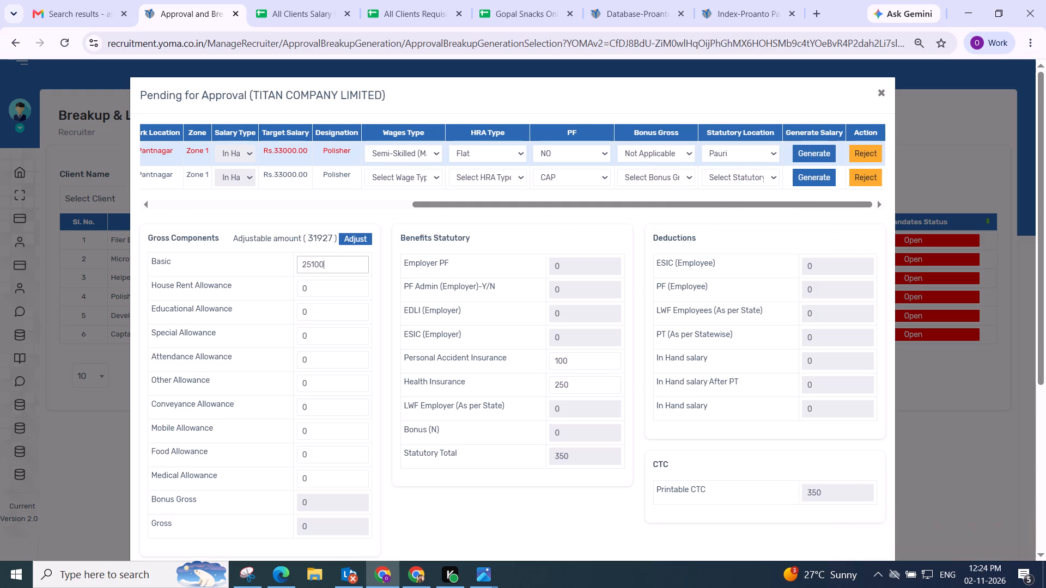
pyautogui.click(386, 263)
pyautogui.scroll(-1, 392, 264)
pyautogui.scroll(2, 405, 264)
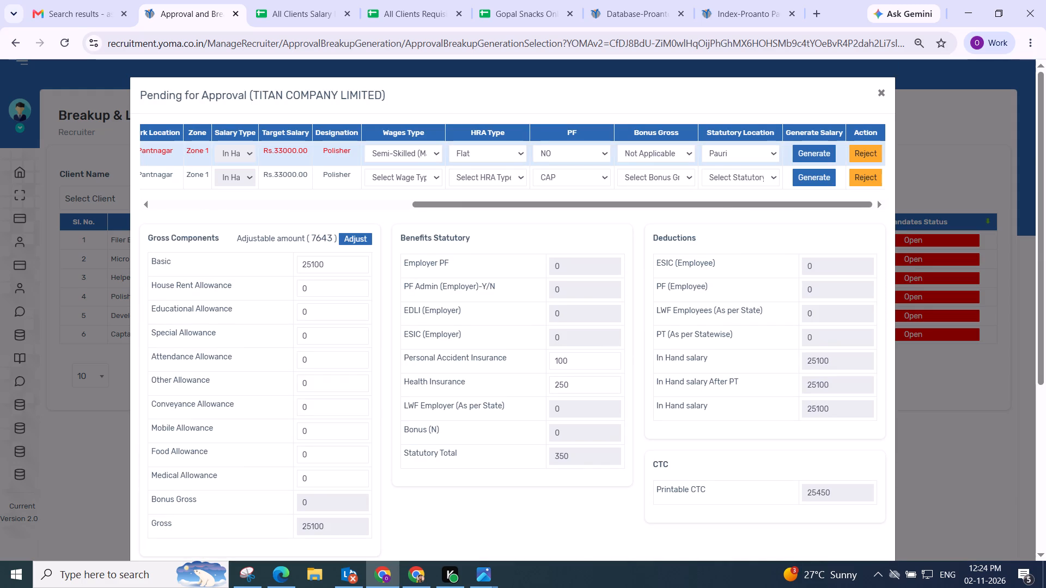
pyautogui.scroll(-2, 423, 264)
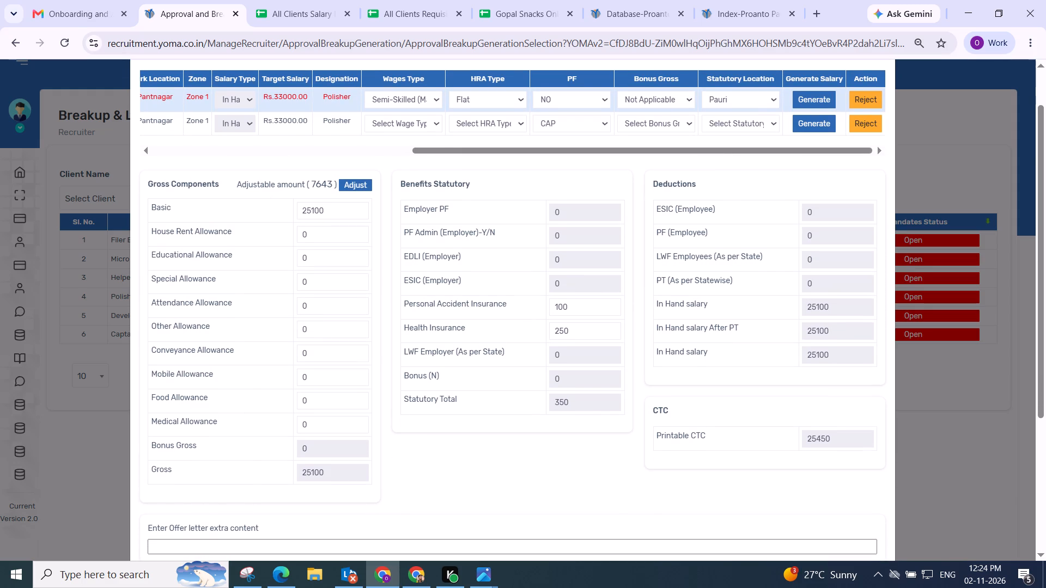
pyautogui.click(357, 185)
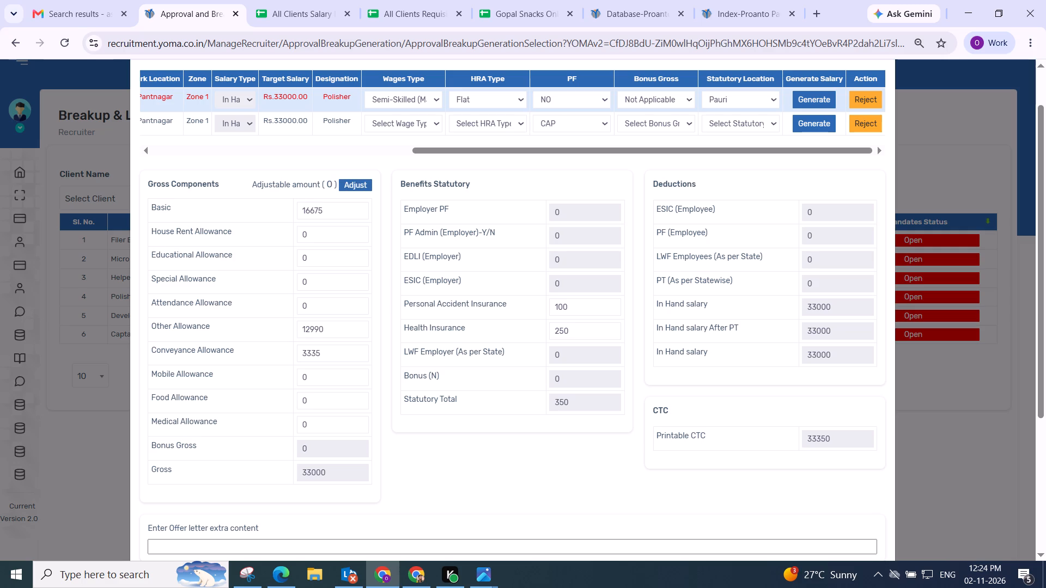
# Set the Basic to 25100 again in the adjusted Titan Polisher breakup.
pyautogui.moveTo(341, 210); pyautogui.dragTo(291, 206)
pyautogui.press('2')
pyautogui.write('5100')
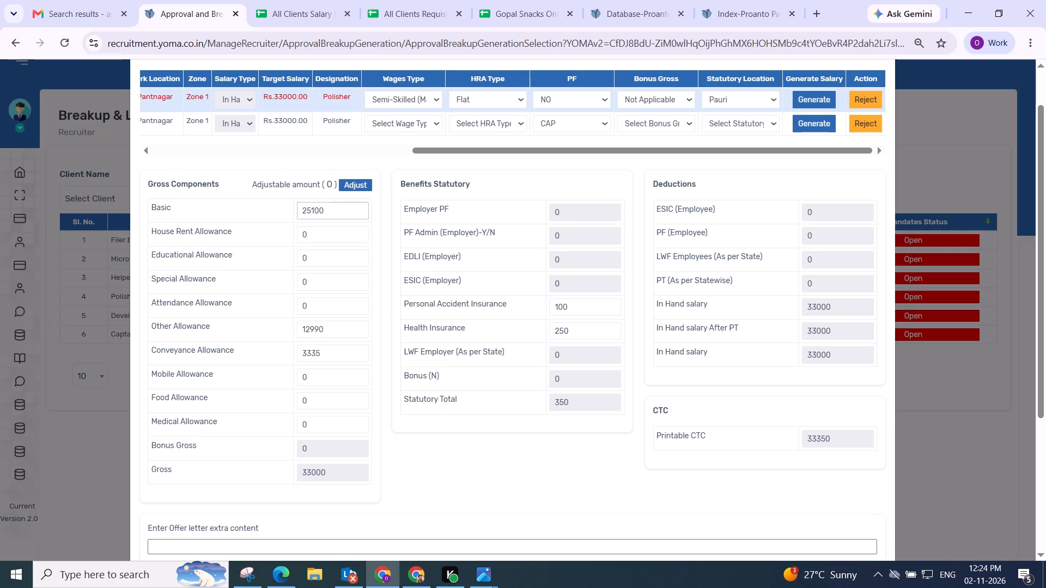
pyautogui.click(386, 205)
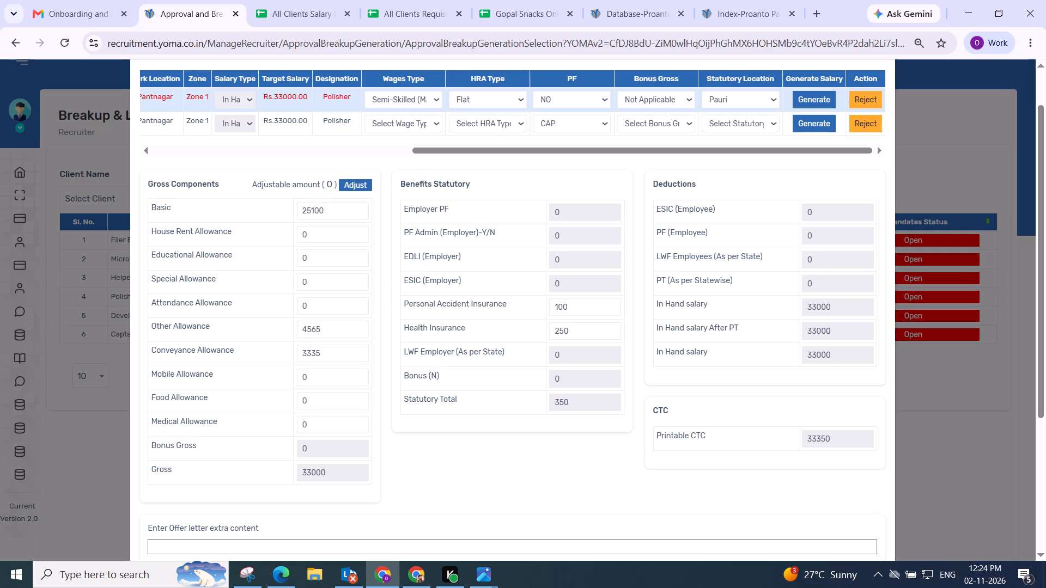
pyautogui.scroll(2, 391, 354)
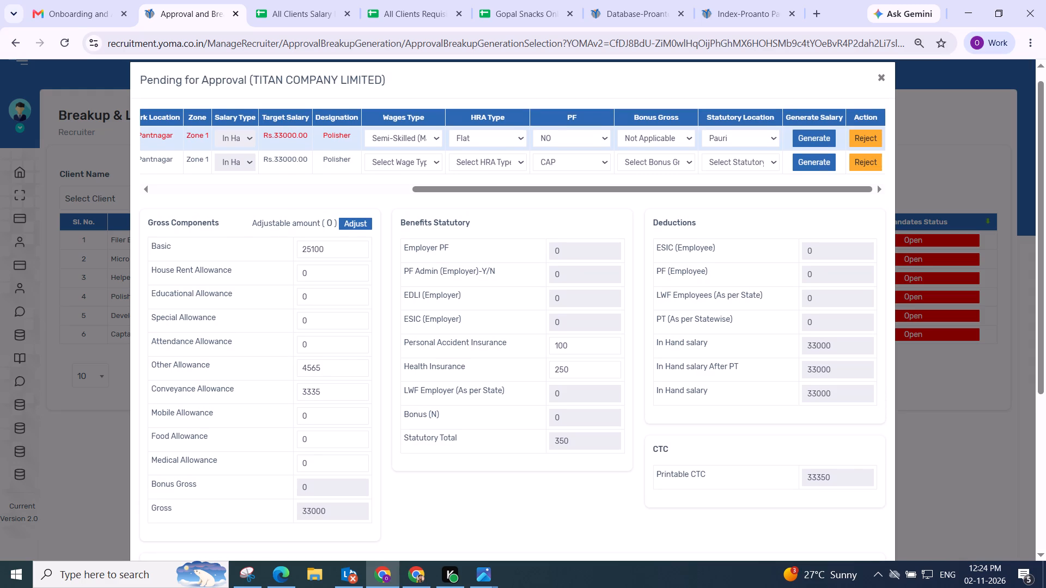
# Save the first Titan Polisher's salary breakup.
pyautogui.scroll(-1, 560, 257)
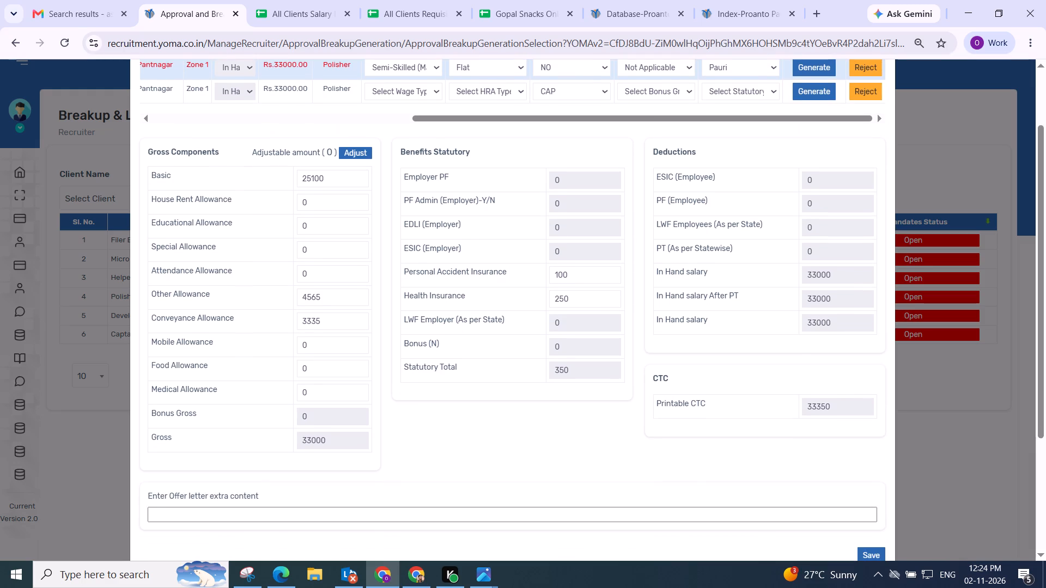
pyautogui.scroll(-3, 592, 352)
pyautogui.scroll(-1, 731, 411)
pyautogui.click(871, 378)
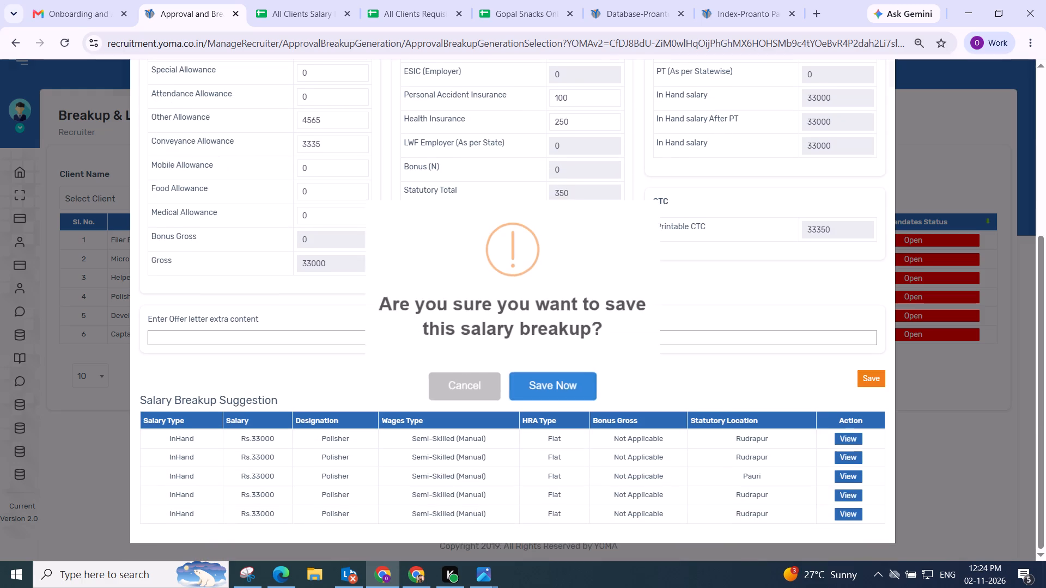
pyautogui.click(548, 383)
pyautogui.scroll(3, 546, 382)
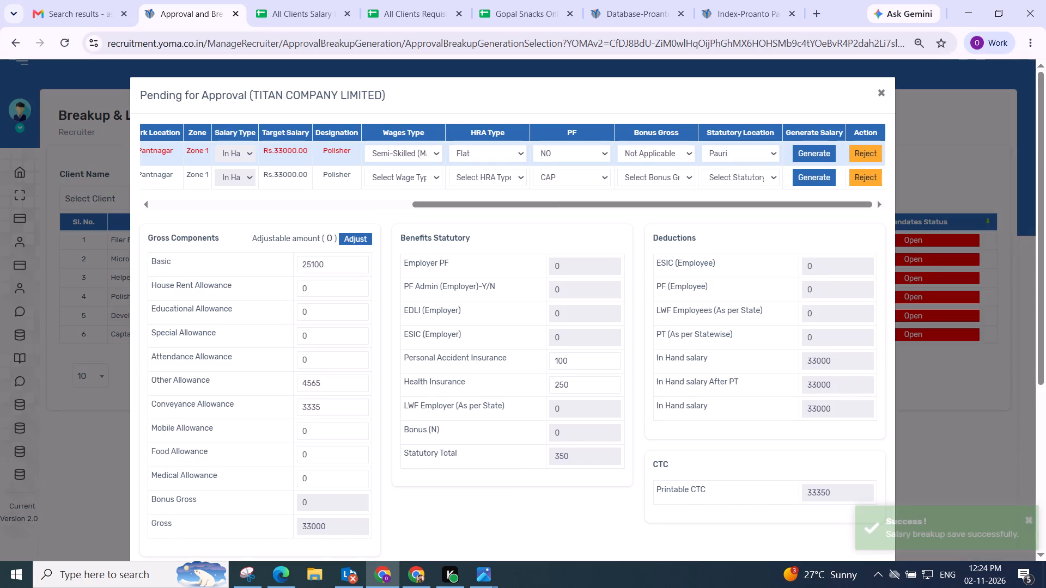
pyautogui.scroll(-7, 517, 278)
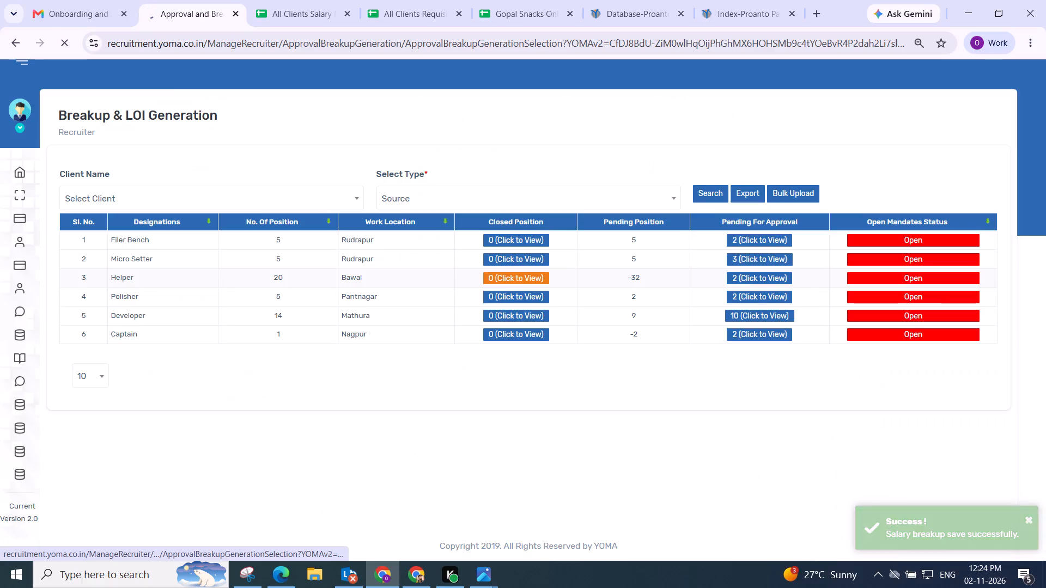
# Generate the remaining Pantnagar Polisher's salary breakup with Semi-Skilled (Manual), HRA Flat, PF NO, Bonus Not Applicable and statutory location Rudrapur.
pyautogui.scroll(3, 547, 283)
pyautogui.scroll(-2, 639, 290)
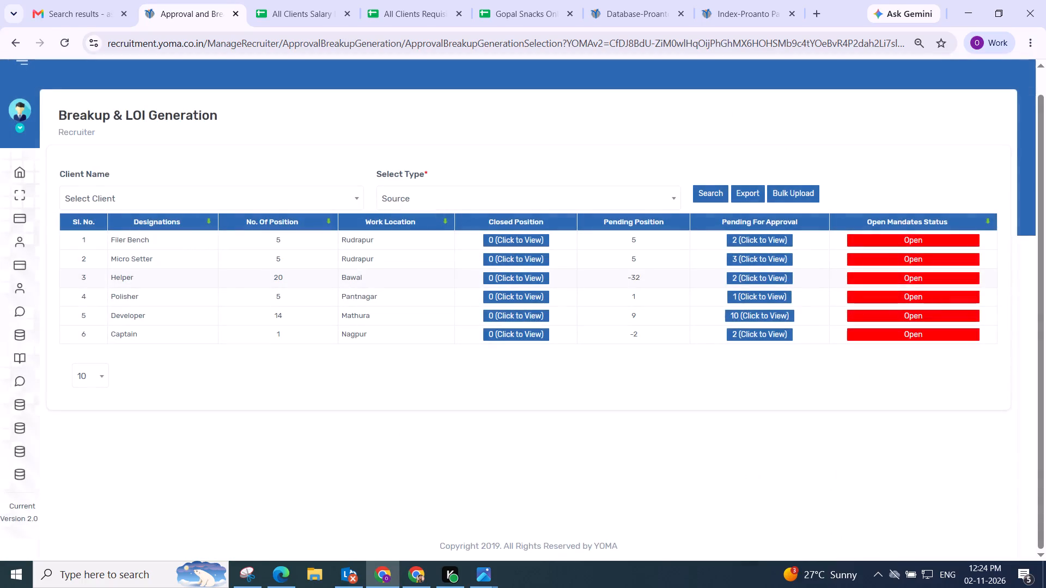
pyautogui.click(762, 295)
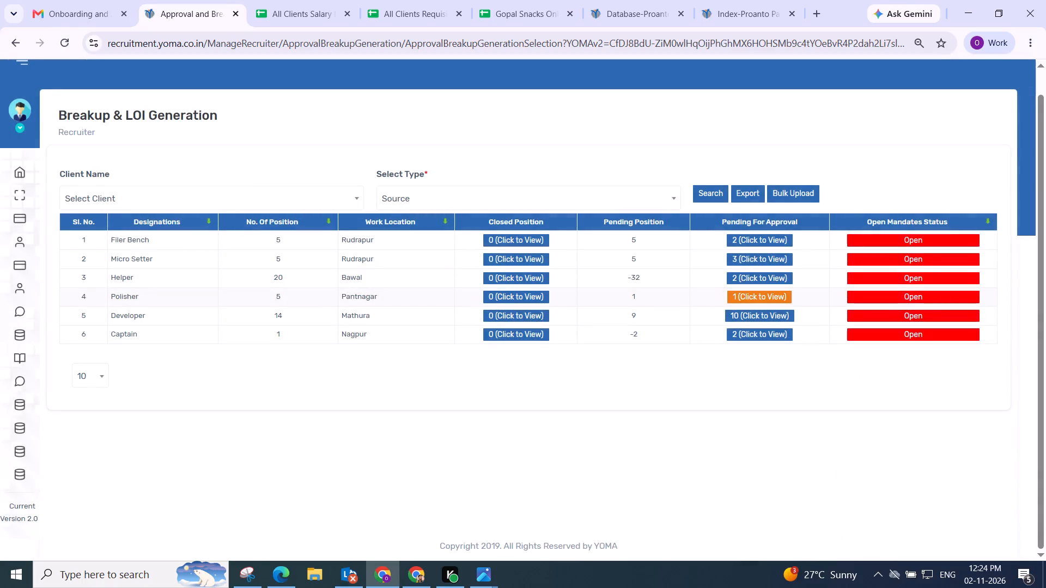
pyautogui.moveTo(262, 183); pyautogui.dragTo(766, 212)
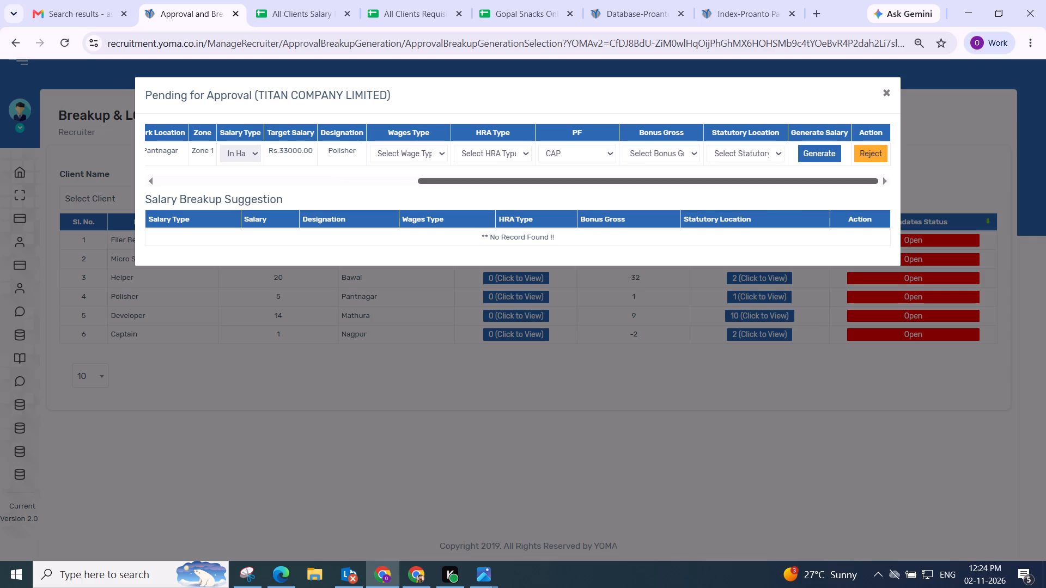
pyautogui.click(389, 154)
pyautogui.click(410, 250)
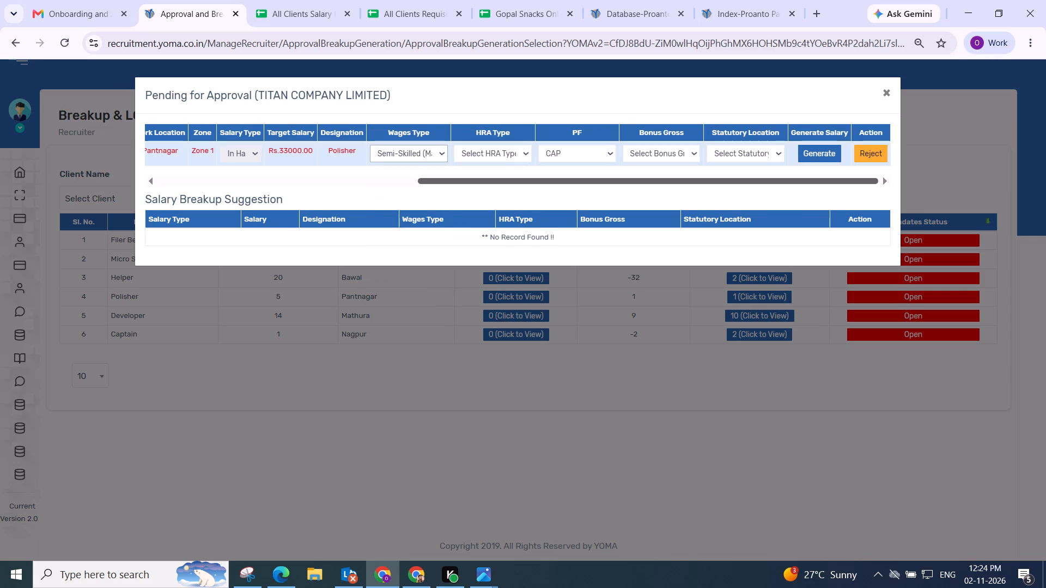
pyautogui.click(485, 146)
pyautogui.click(484, 201)
pyautogui.click(564, 152)
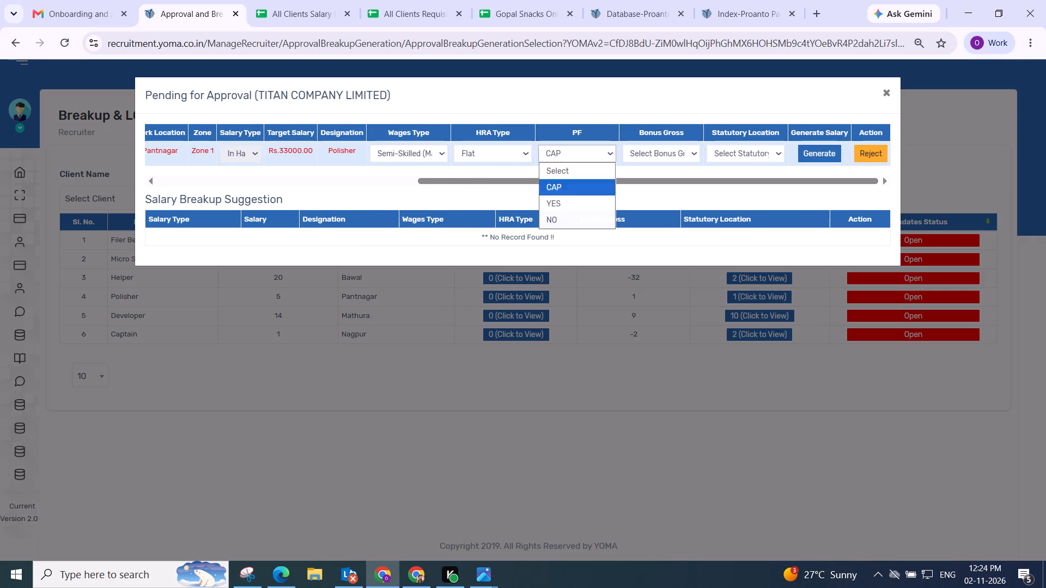
pyautogui.click(571, 219)
pyautogui.click(662, 153)
pyautogui.moveTo(661, 222); pyautogui.dragTo(658, 219)
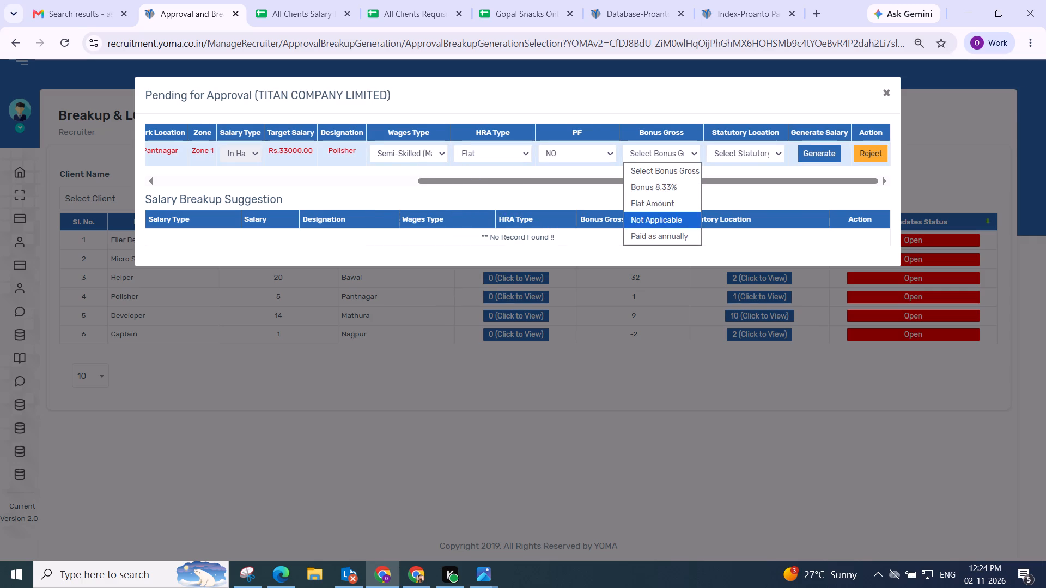
pyautogui.moveTo(658, 219); pyautogui.dragTo(658, 212)
pyautogui.click(735, 152)
pyautogui.click(727, 217)
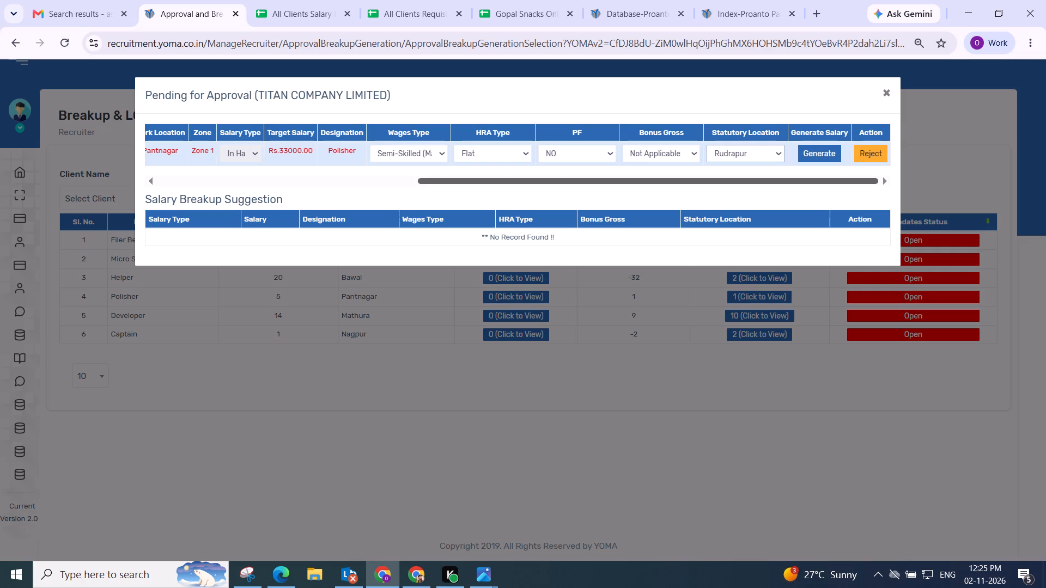
pyautogui.click(813, 155)
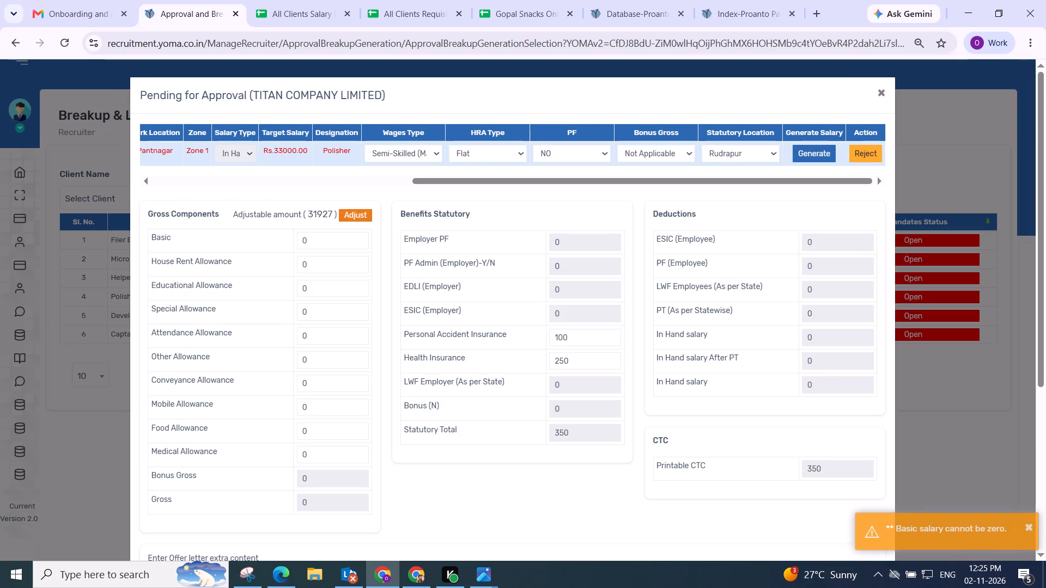
# Adjust the remaining Titan Polisher's gross components automatically and set the Basic to 25100.
pyautogui.click(368, 211)
pyautogui.click(305, 503)
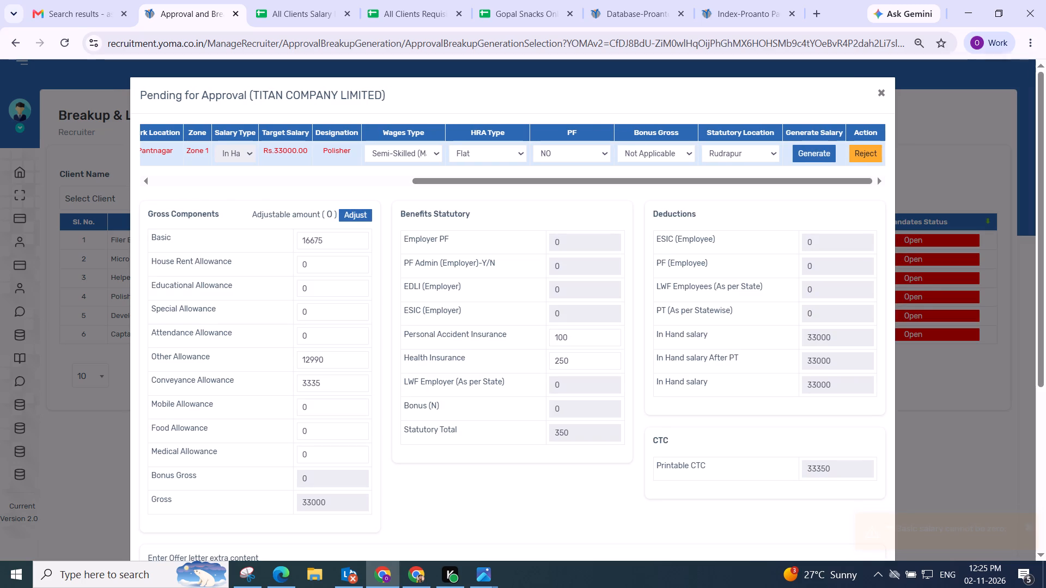
pyautogui.moveTo(332, 241); pyautogui.dragTo(290, 239)
pyautogui.write('25100')
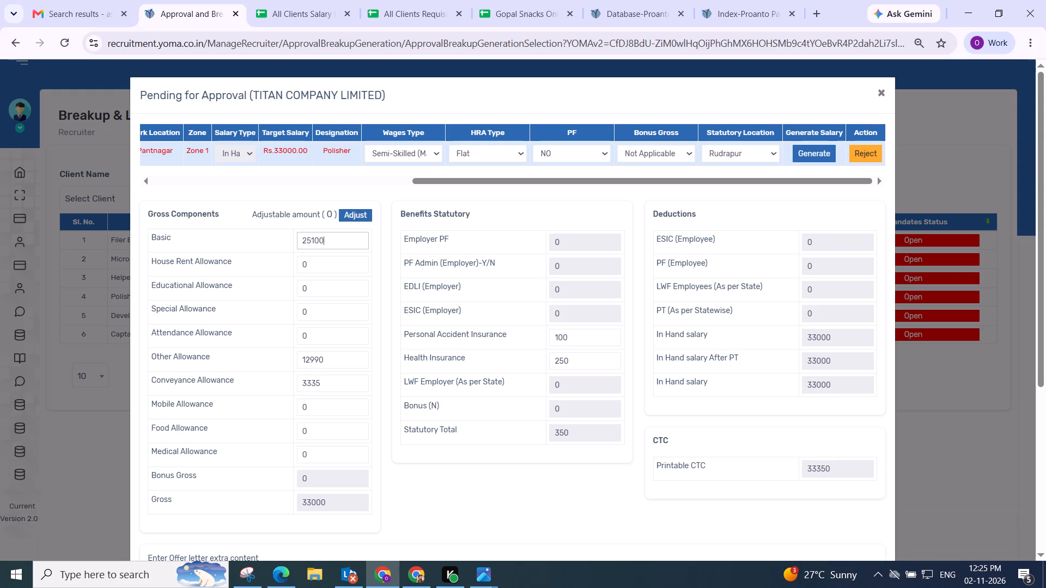
pyautogui.click(386, 234)
pyautogui.scroll(-3, 395, 236)
pyautogui.click(533, 223)
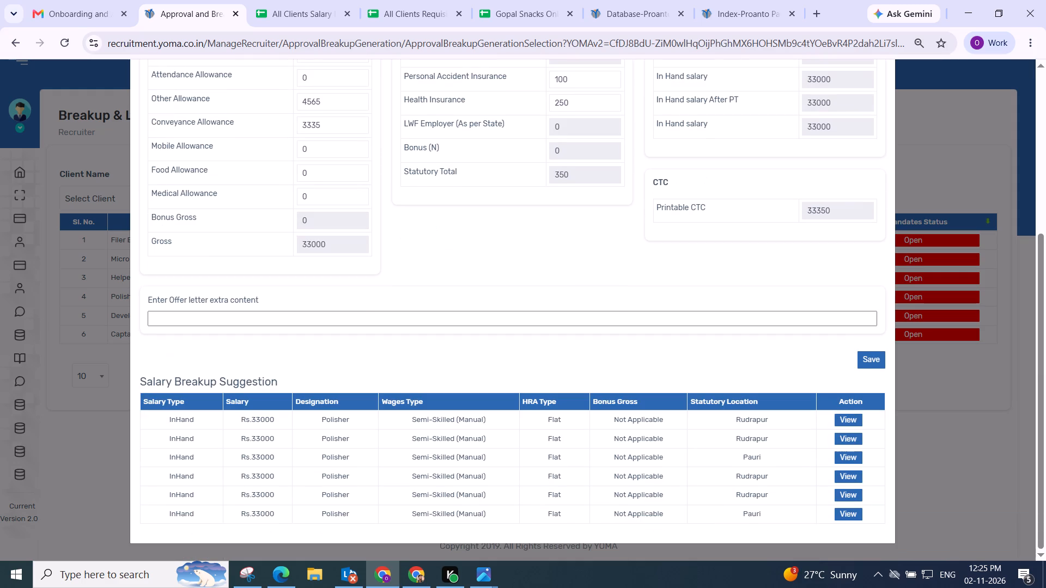
# Save the remaining Titan Polisher's salary breakup.
pyautogui.click(873, 369)
pyautogui.click(861, 363)
pyautogui.click(559, 389)
pyautogui.scroll(3, 556, 379)
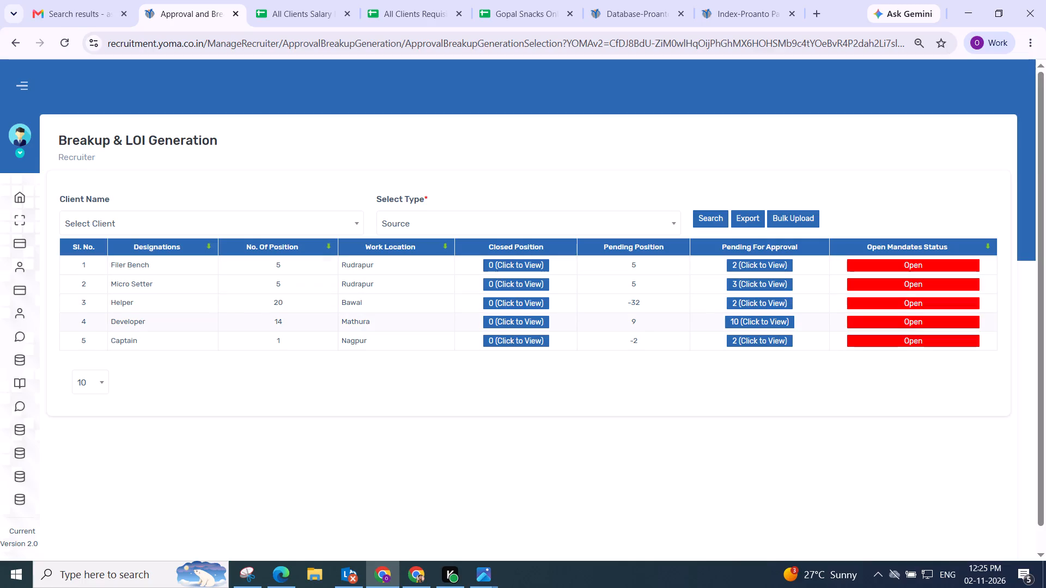
# View the Nagpur Captain candidates pending for approval.
pyautogui.click(761, 341)
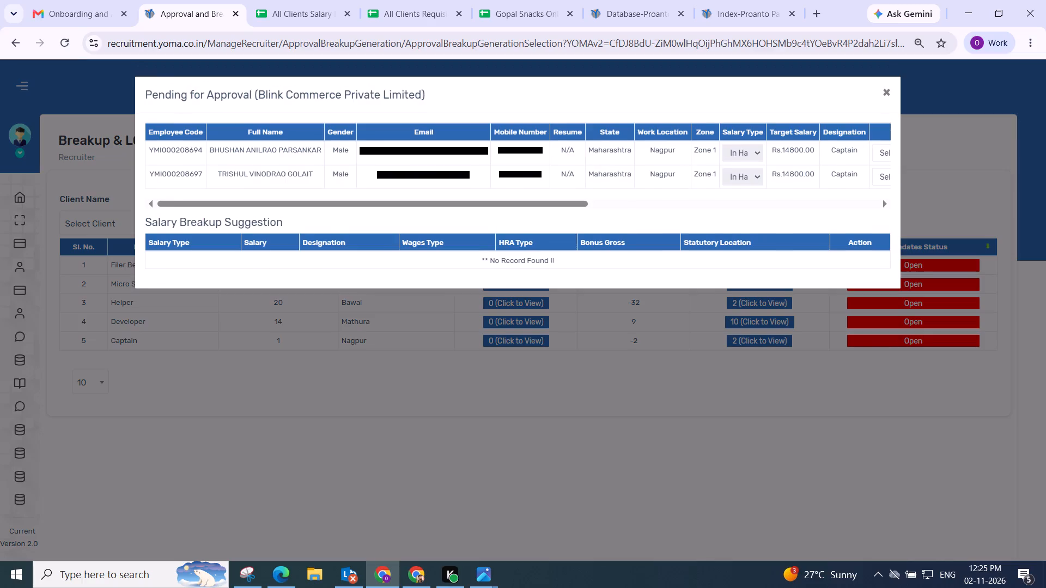
pyautogui.click(885, 94)
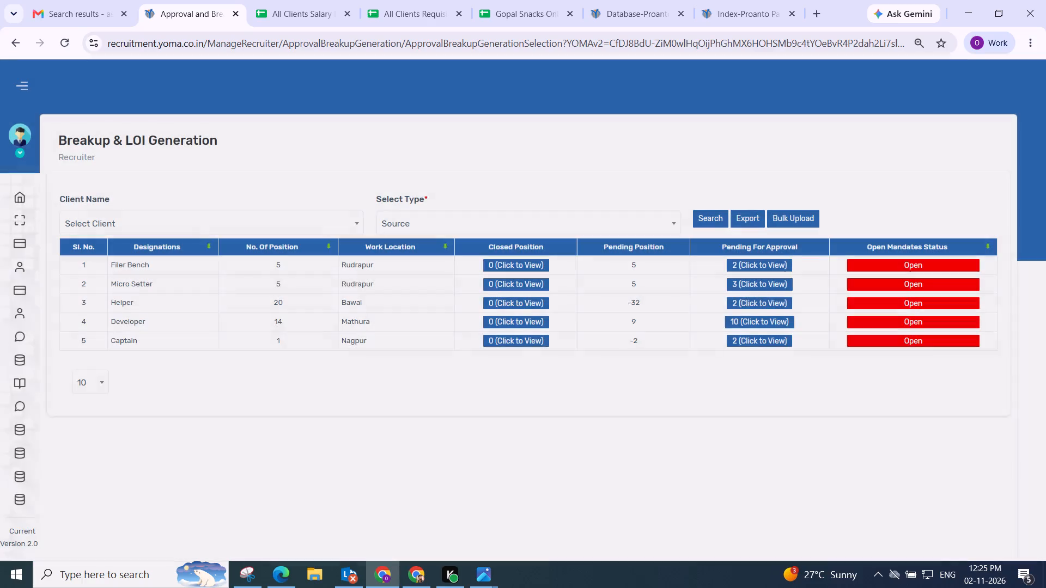
# Look up the breakup rules for the pending Bawal Helpers' client, TECHNICO INDUSTRIES LIMITED, in the All Clients Salary Breakup sheet.
pyautogui.click(761, 302)
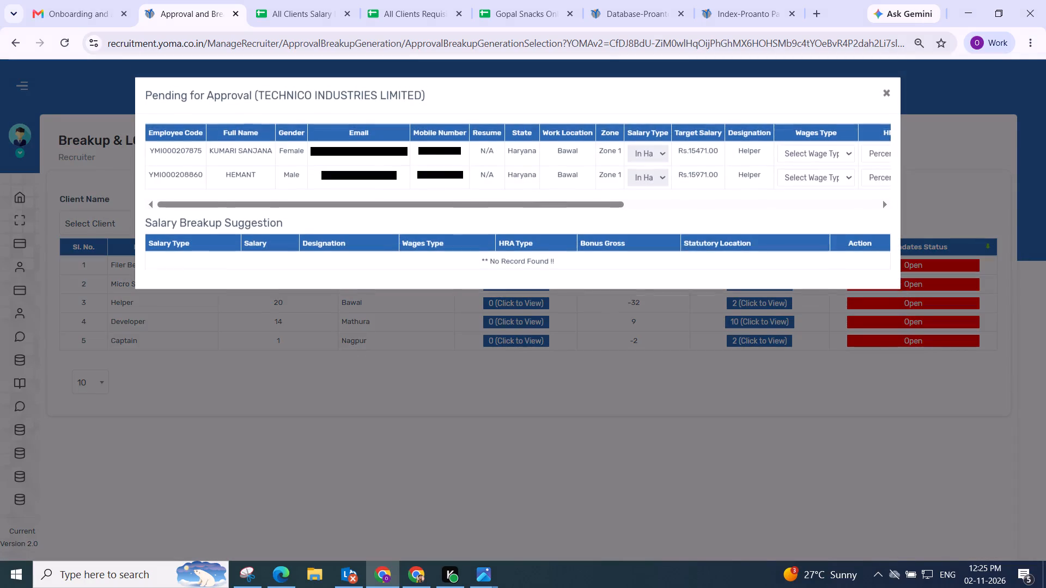
pyautogui.moveTo(302, 205); pyautogui.dragTo(776, 197)
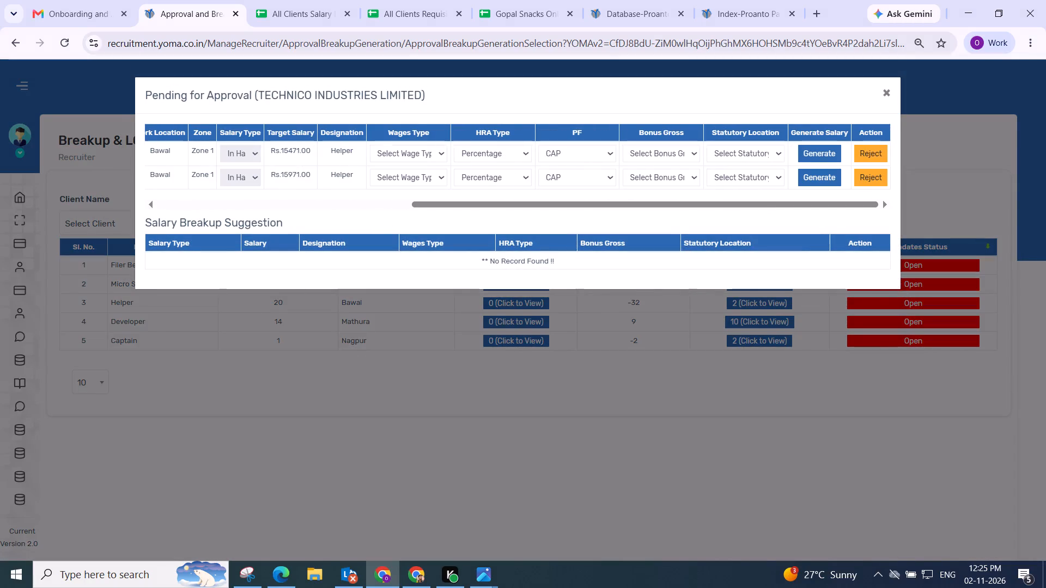
pyautogui.moveTo(258, 94); pyautogui.dragTo(418, 87)
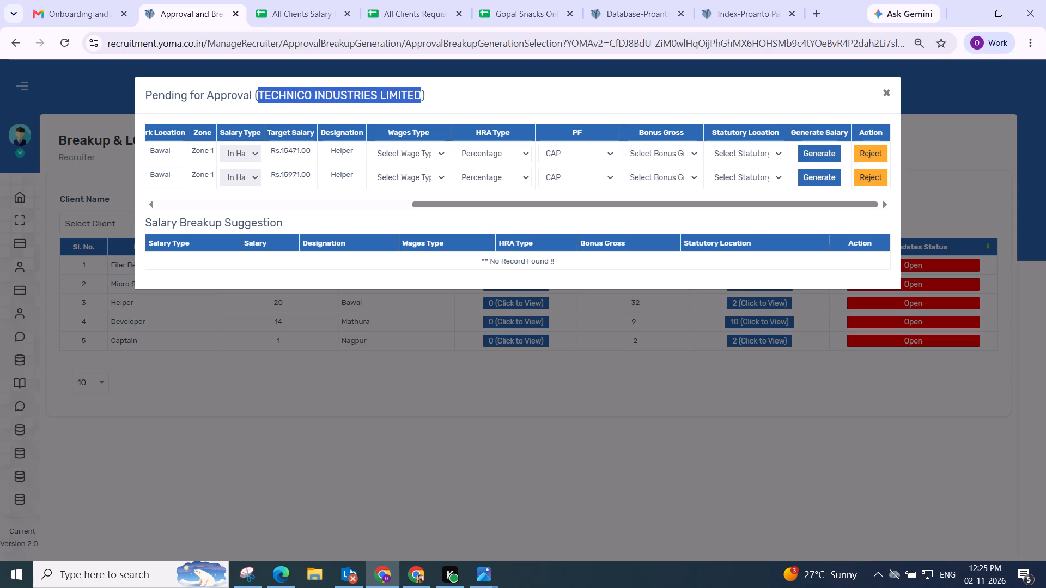
pyautogui.hotkey('ctrl', 'c')
pyautogui.click(270, 12)
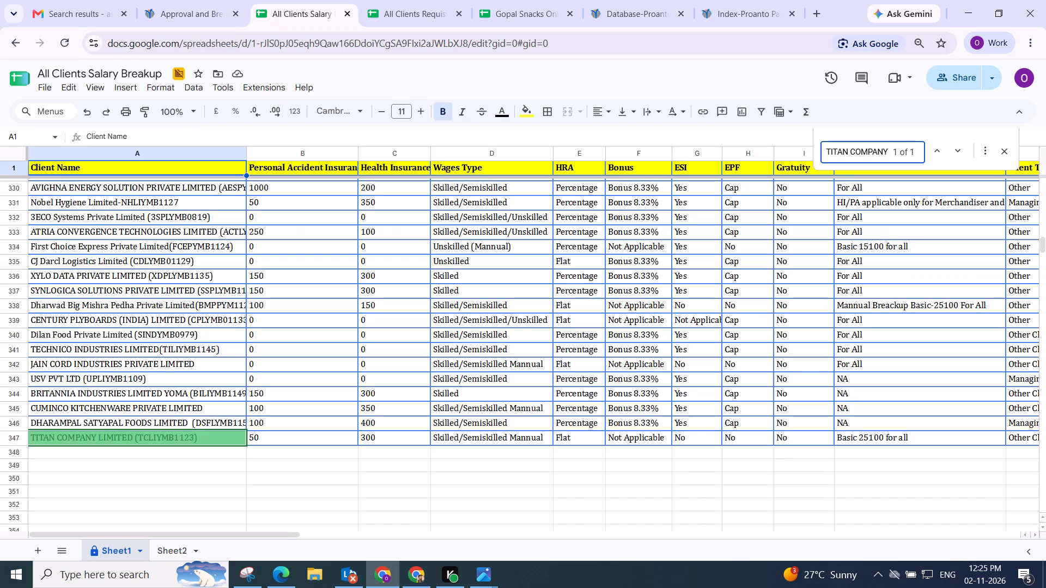
pyautogui.hotkey('ctrl', 'f')
pyautogui.hotkey('ctrl', 'v')
pyautogui.press('Return')
pyautogui.press('Return')
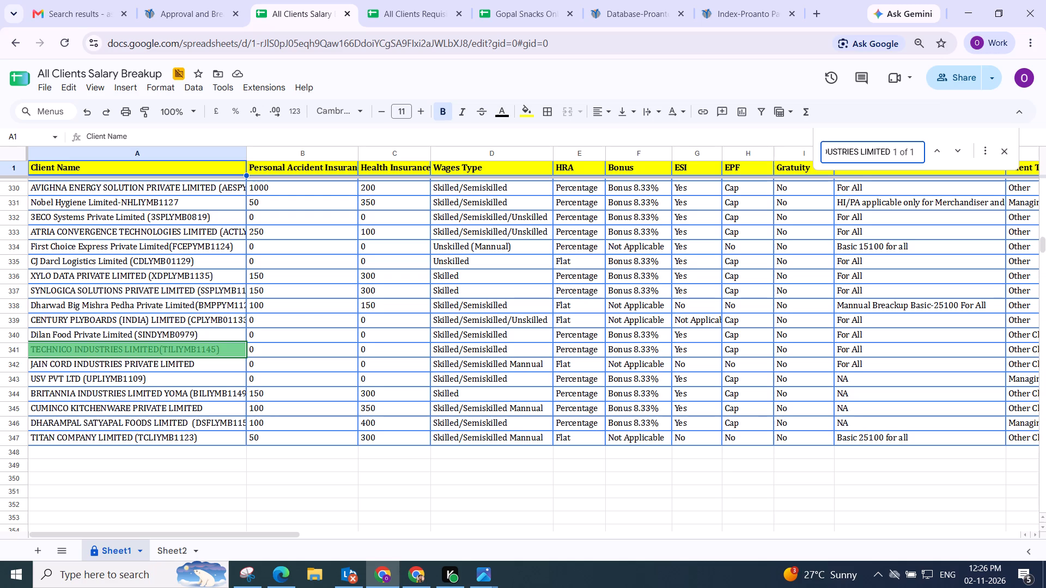
pyautogui.click(465, 349)
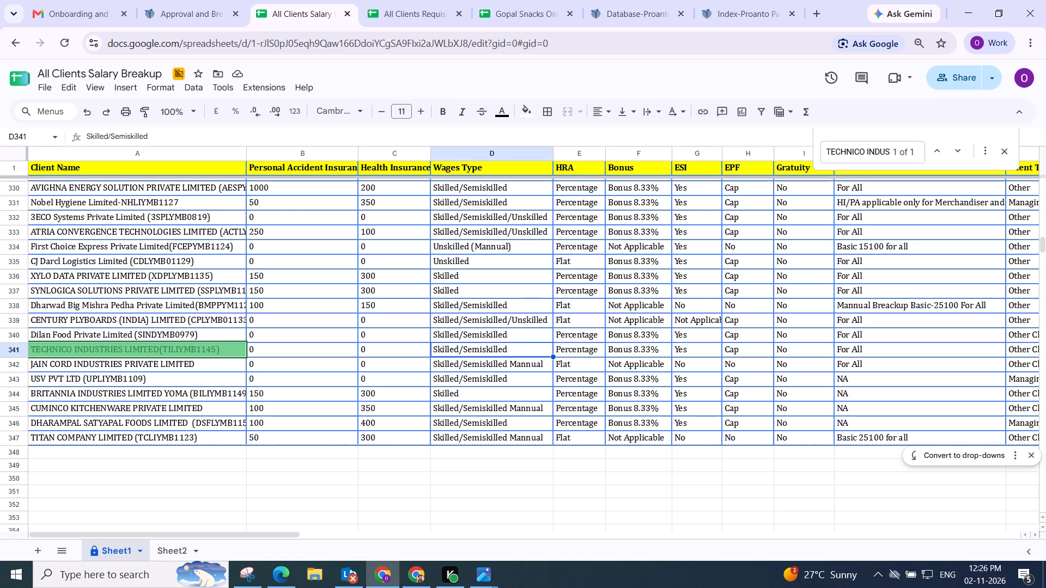
pyautogui.click(12, 350)
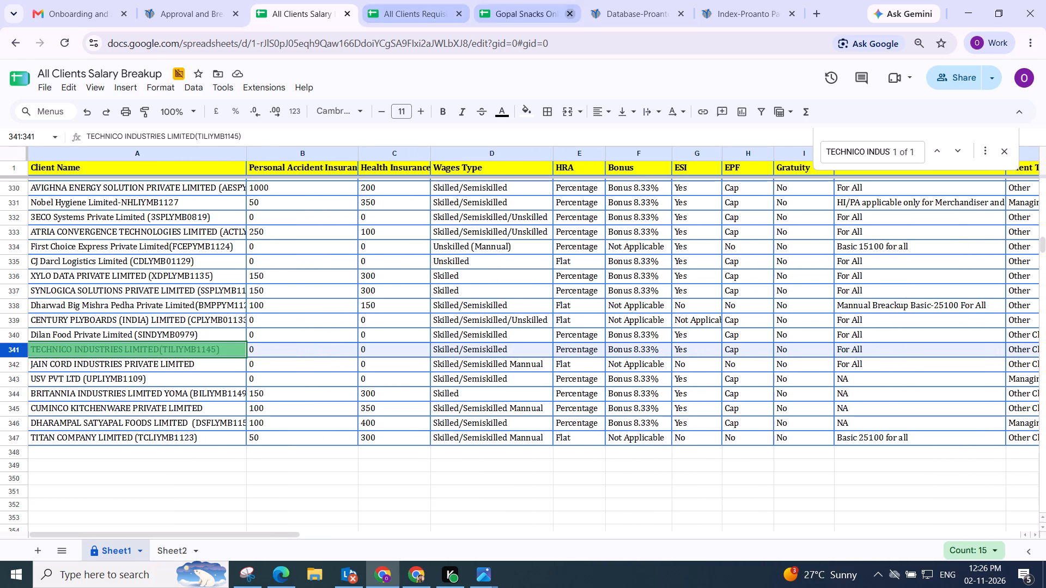
# Generate and adjust the first Technico Helper's salary breakup with Semi-Skilled (Basic as Minimum Wages), Bonus 8.33% and statutory location Fatehabad.
pyautogui.click(175, 11)
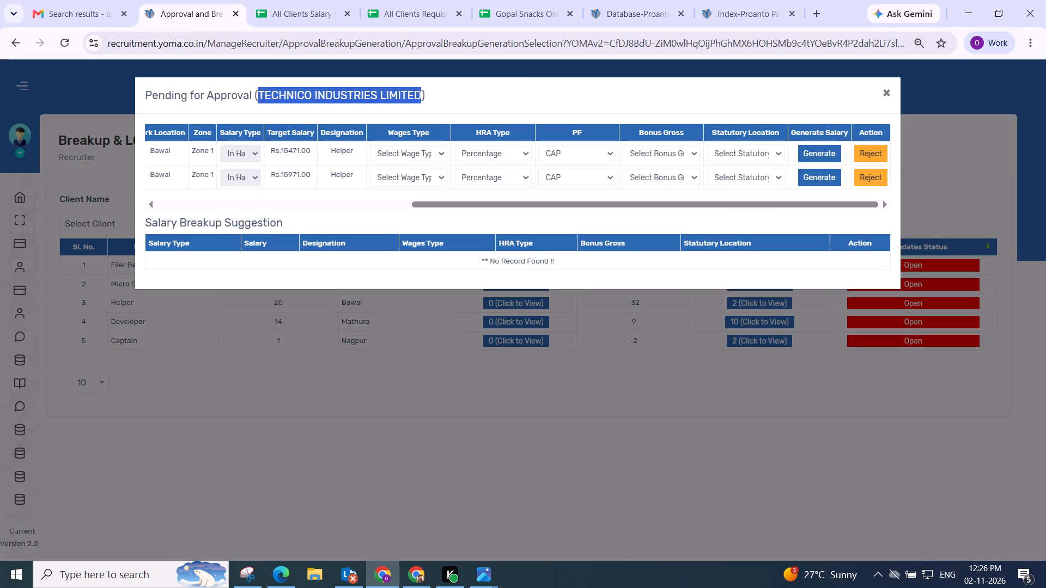
pyautogui.click(404, 154)
pyautogui.click(401, 198)
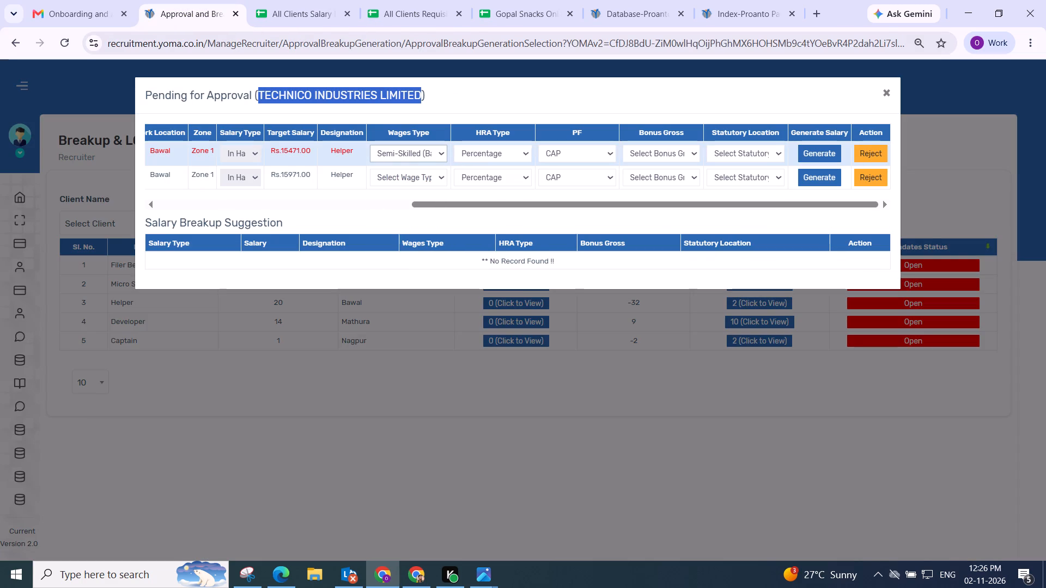
pyautogui.click(638, 149)
pyautogui.click(655, 185)
pyautogui.click(730, 149)
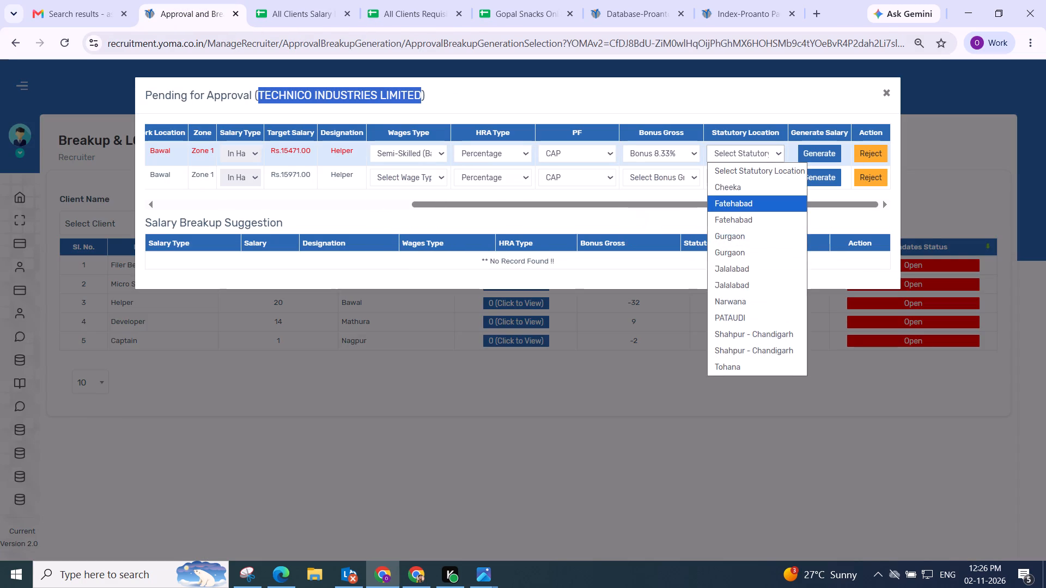
pyautogui.click(741, 207)
pyautogui.click(799, 156)
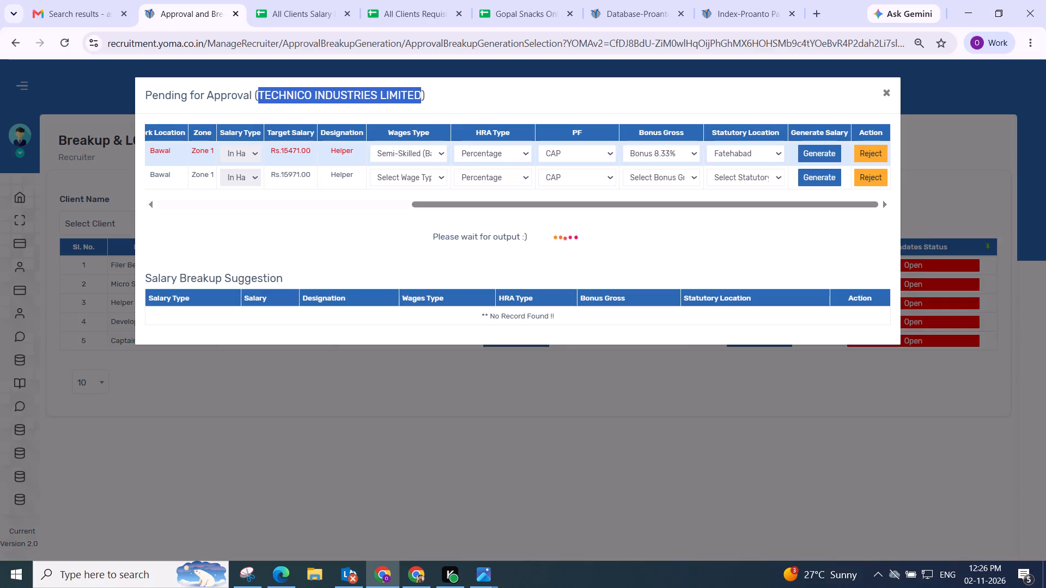
pyautogui.moveTo(483, 203); pyautogui.dragTo(319, 203)
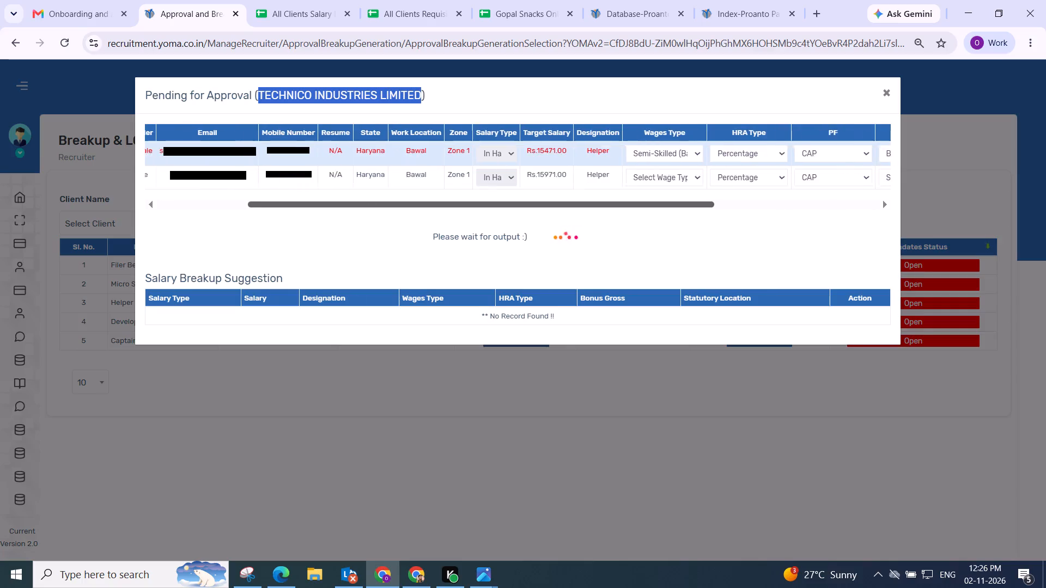
pyautogui.moveTo(319, 203); pyautogui.dragTo(762, 236)
pyautogui.click(357, 242)
pyautogui.scroll(2, 420, 244)
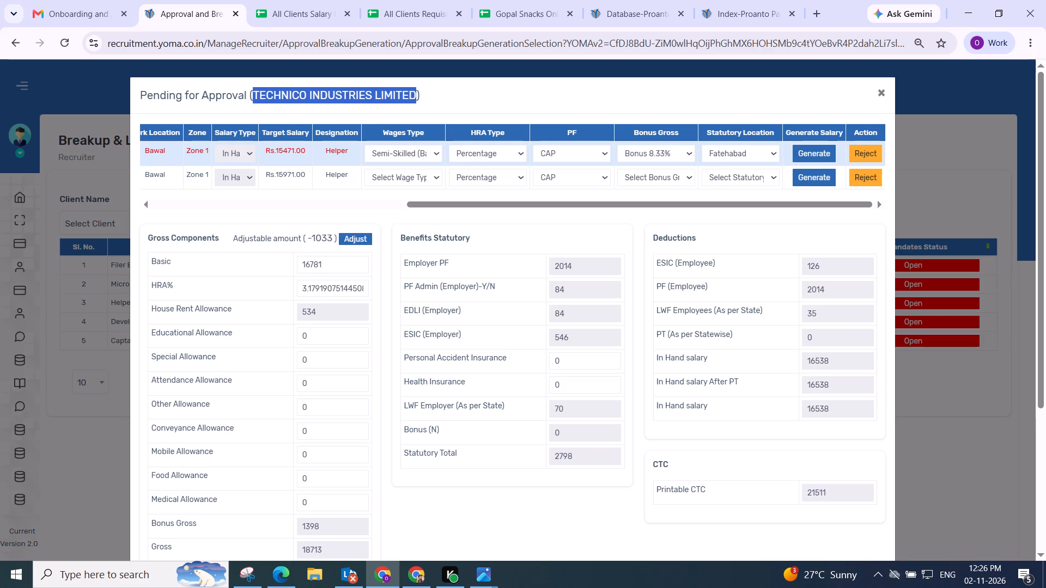
# Regenerate the first Technico Helper's breakup with Un-Skilled (Basic as Minimum Wages) and adjust the gross components automatically.
pyautogui.click(403, 155)
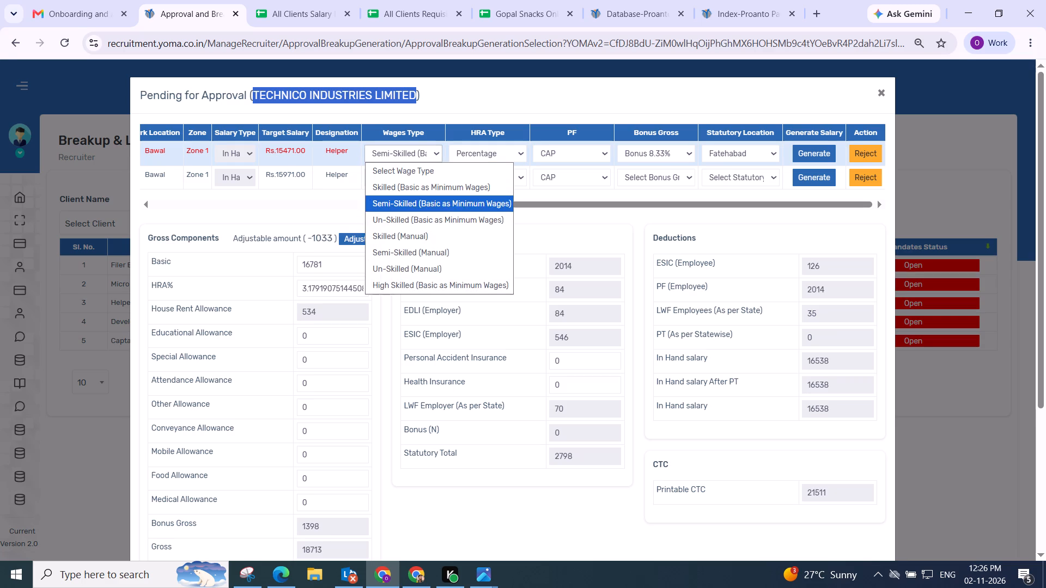
pyautogui.click(349, 198)
pyautogui.click(409, 153)
pyautogui.click(408, 222)
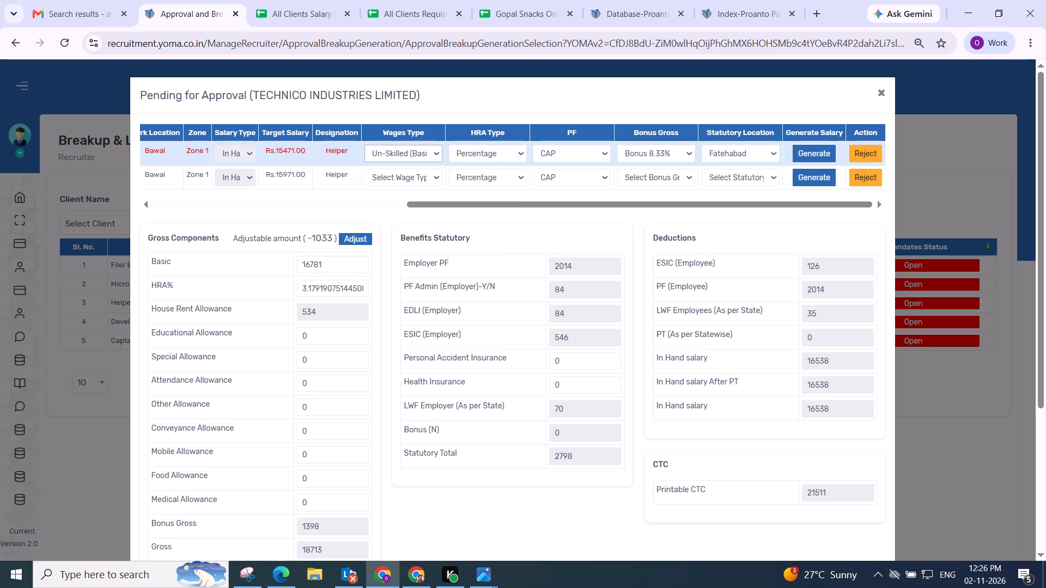
pyautogui.click(814, 151)
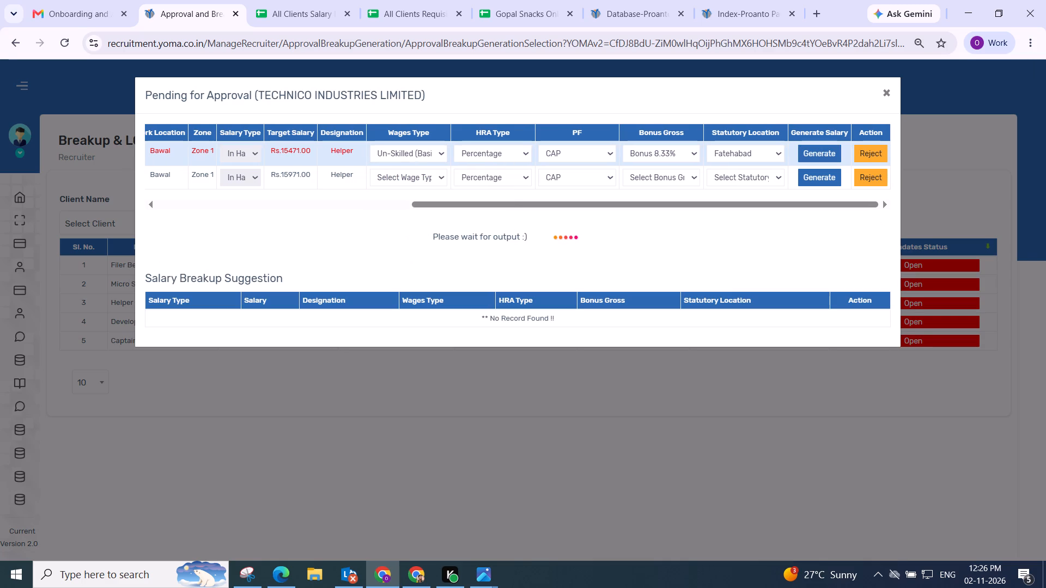
pyautogui.scroll(2, 418, 243)
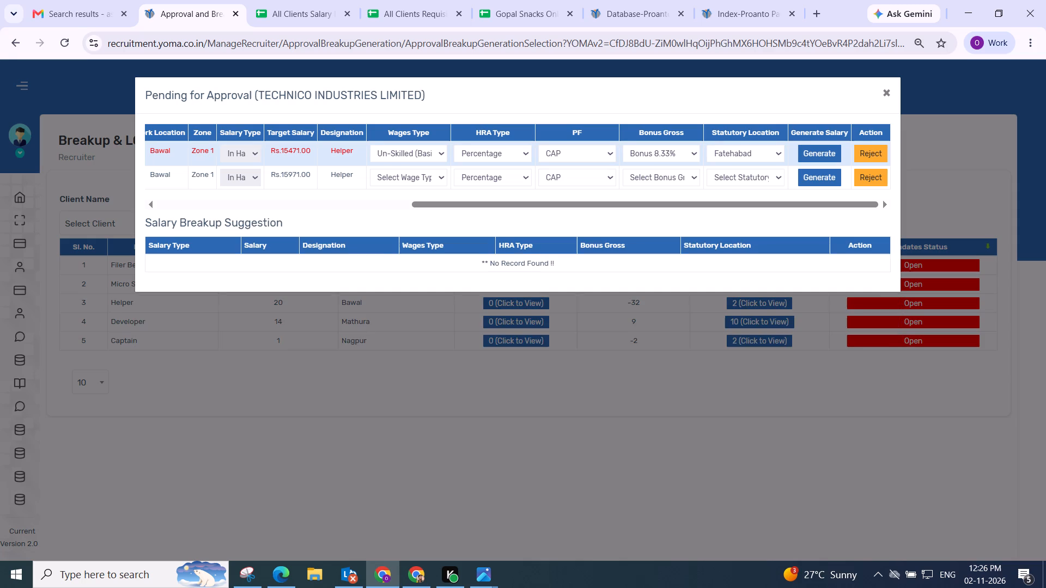
pyautogui.scroll(1, 418, 243)
pyautogui.click(356, 236)
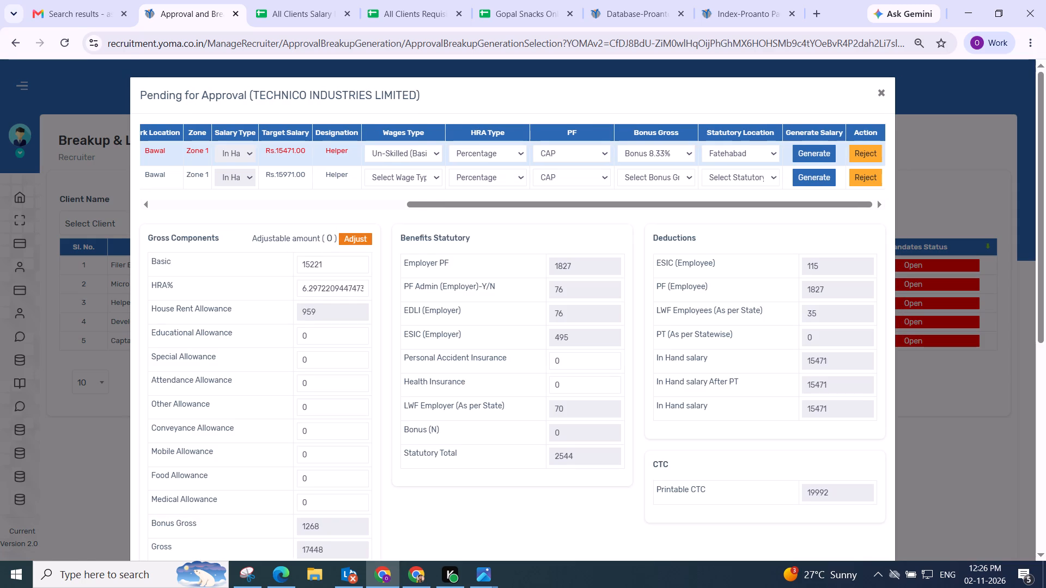
# Save the first Technico Helper's salary breakup.
pyautogui.scroll(-2, 379, 238)
pyautogui.scroll(3, 573, 209)
pyautogui.scroll(-3, 574, 236)
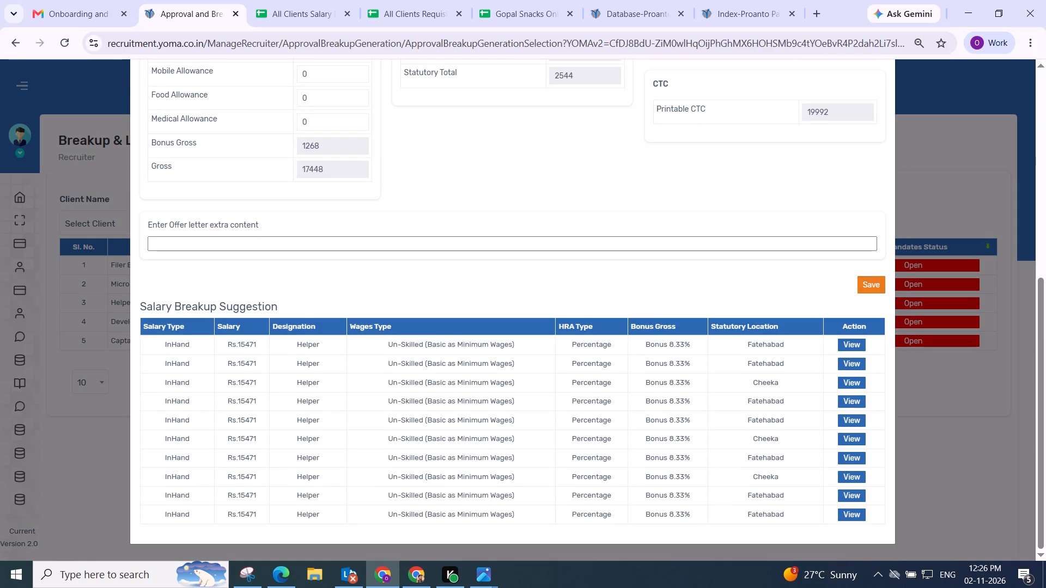
pyautogui.scroll(3, 759, 271)
pyautogui.scroll(-3, 598, 205)
pyautogui.scroll(3, 655, 231)
pyautogui.scroll(-4, 655, 246)
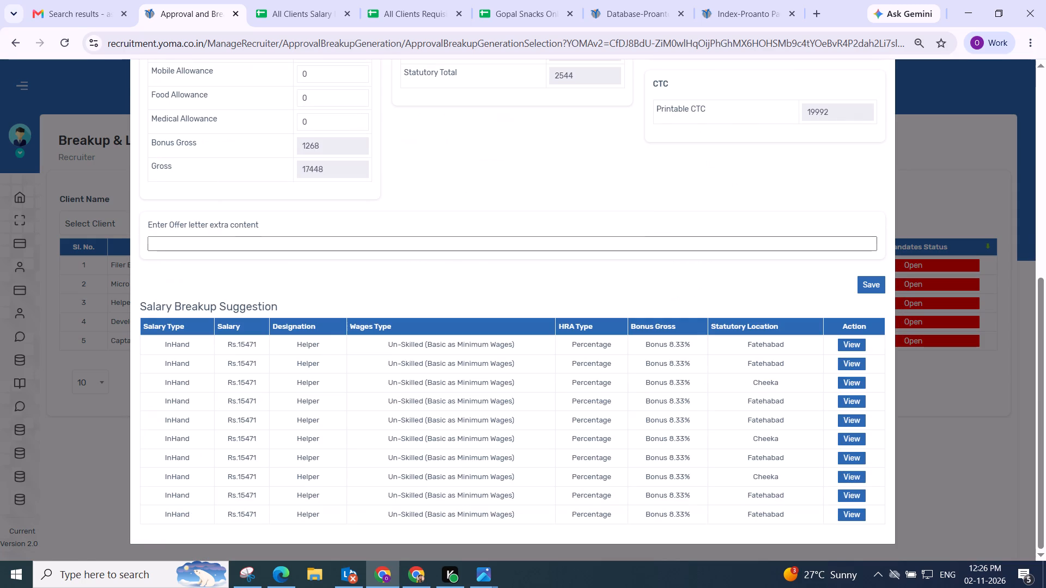
pyautogui.click(872, 282)
pyautogui.click(574, 384)
pyautogui.scroll(1, 557, 372)
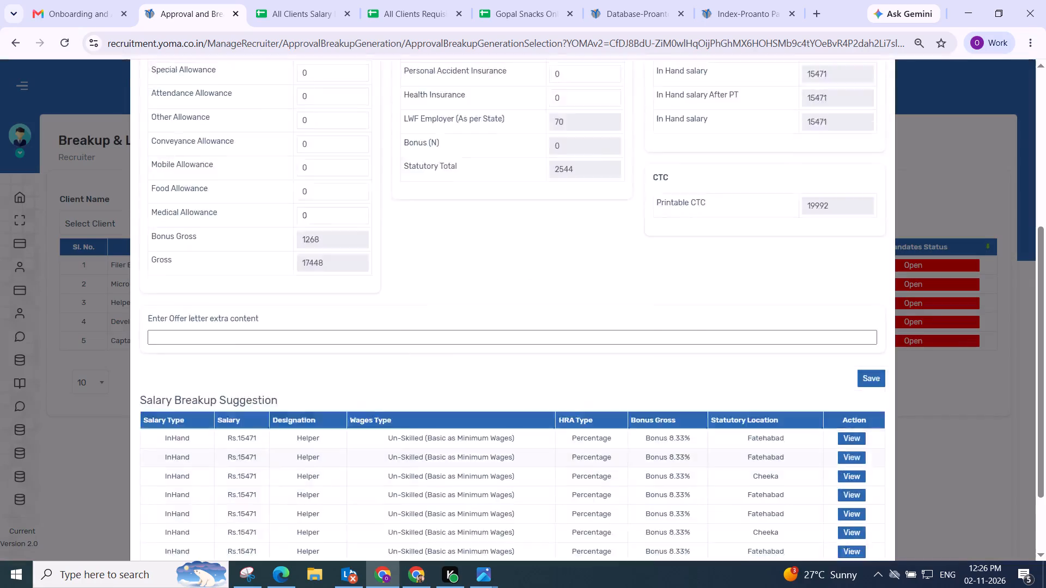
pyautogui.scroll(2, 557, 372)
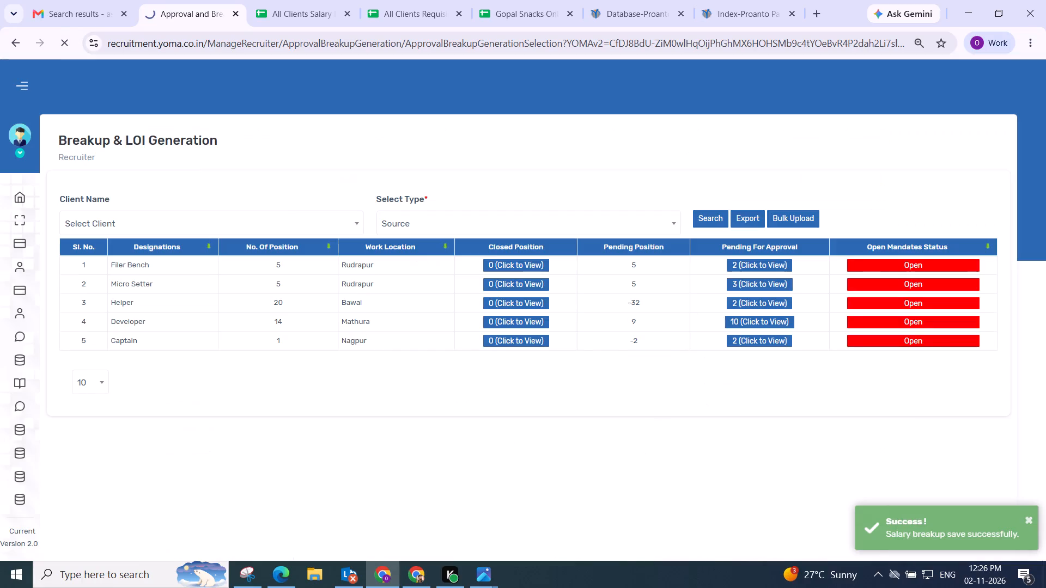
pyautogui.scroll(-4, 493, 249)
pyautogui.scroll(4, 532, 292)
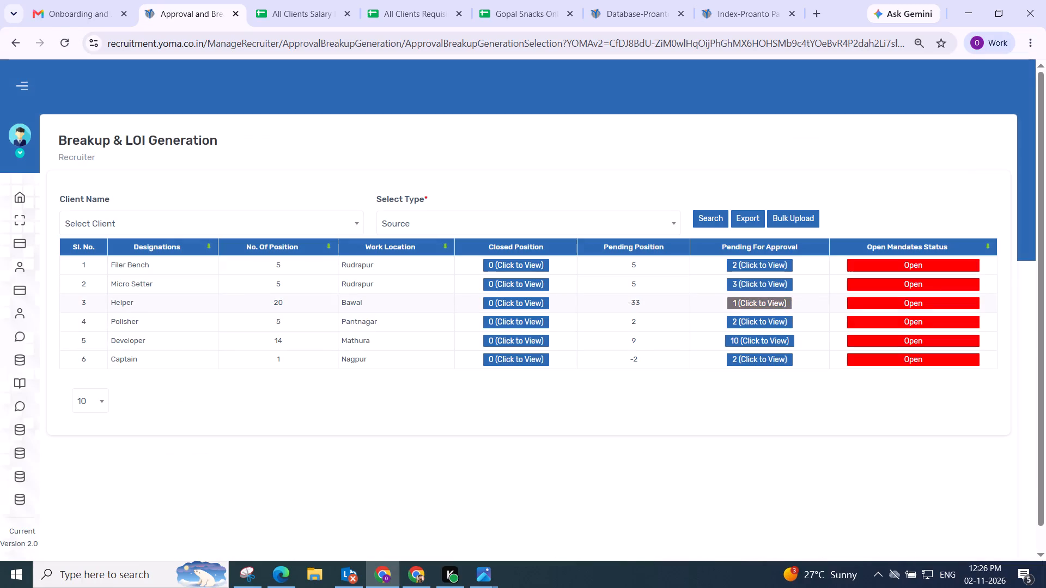
# Generate and adjust the remaining Technico Helper's salary breakup with Un-Skilled (Basic as Minimum Wages), Bonus 8.33% and statutory location Fatehabad.
pyautogui.click(756, 303)
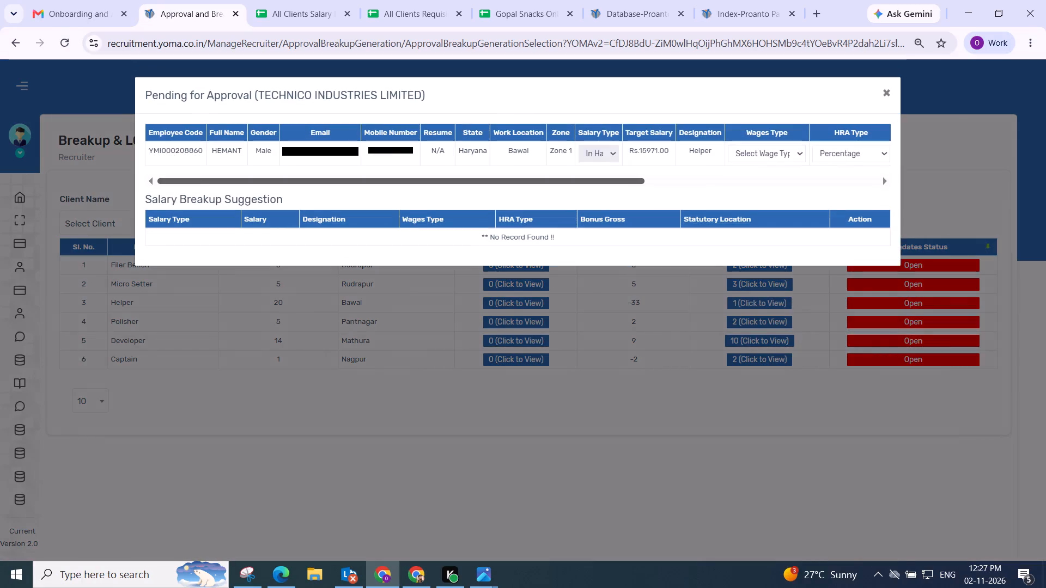
pyautogui.moveTo(303, 179); pyautogui.dragTo(916, 169)
pyautogui.click(405, 149)
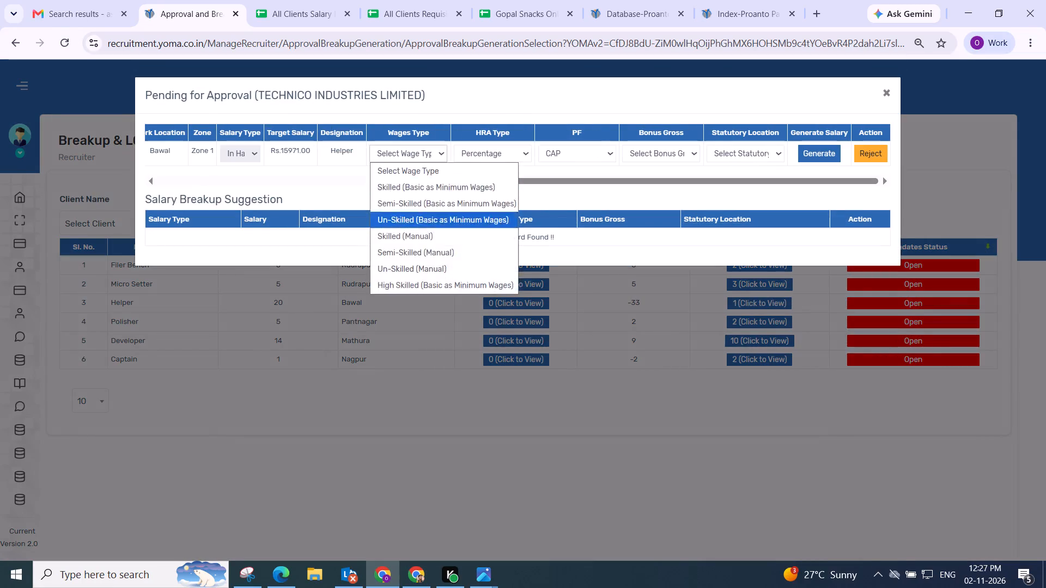
pyautogui.click(409, 216)
pyautogui.click(500, 151)
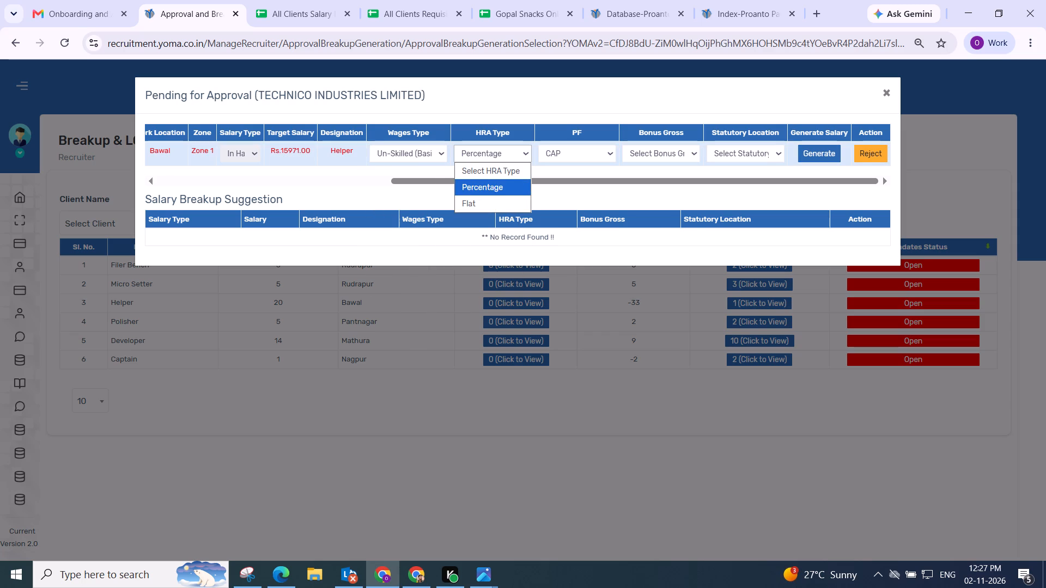
pyautogui.click(650, 150)
pyautogui.click(655, 186)
pyautogui.click(734, 152)
pyautogui.click(729, 214)
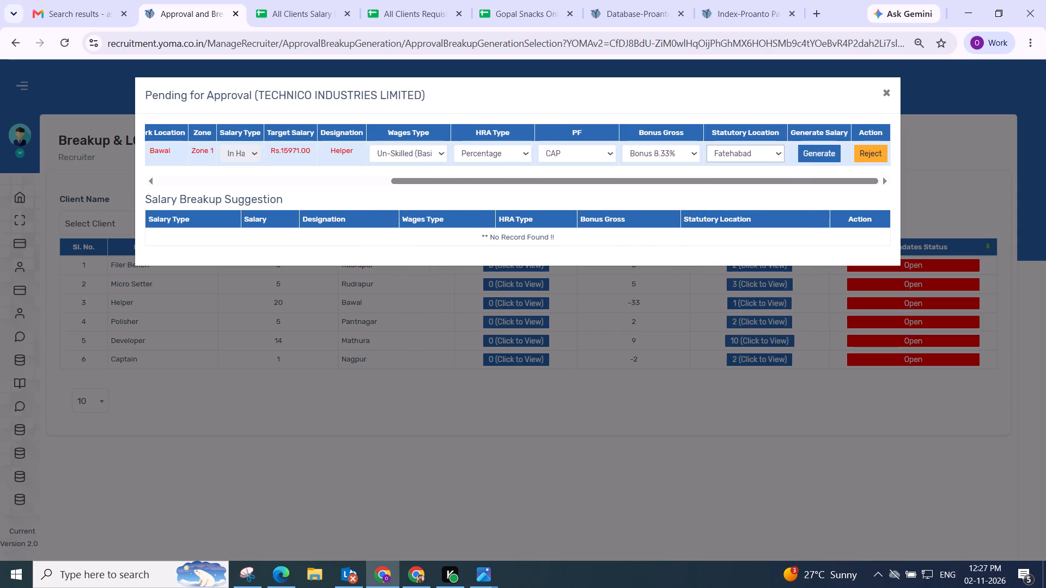
pyautogui.click(808, 155)
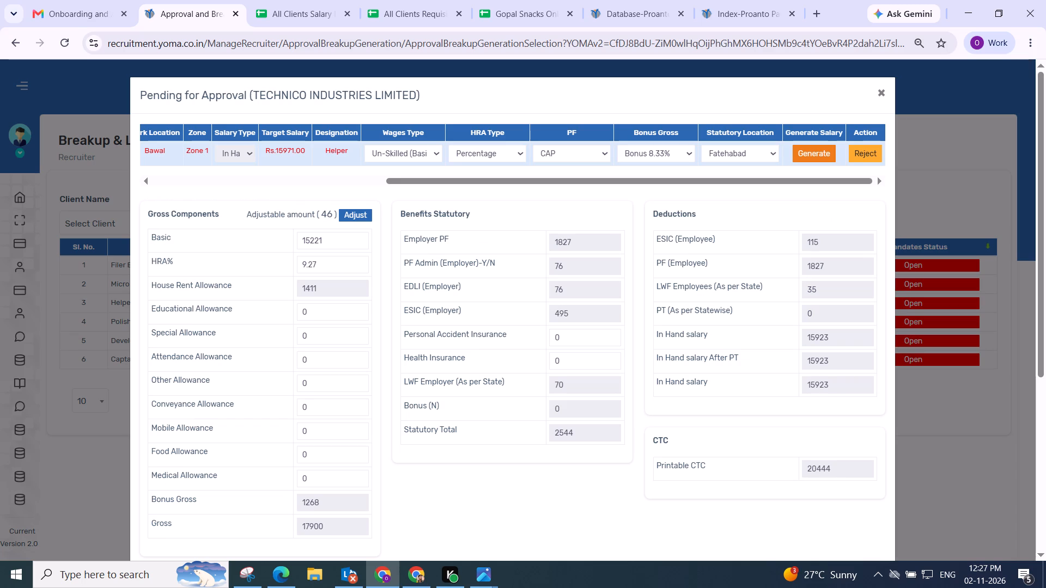
pyautogui.click(345, 213)
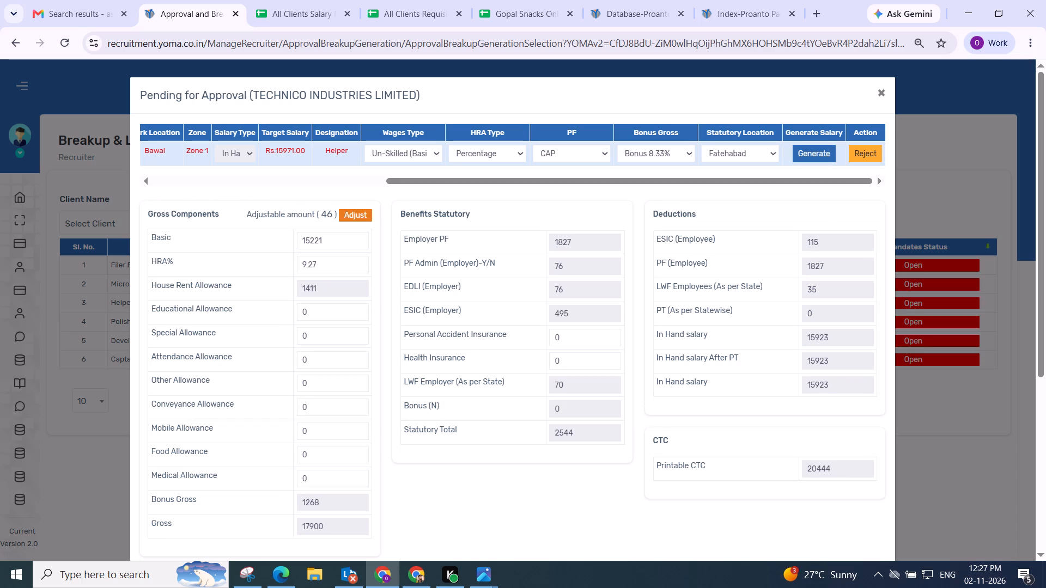
pyautogui.scroll(-2, 369, 243)
pyautogui.scroll(3, 401, 258)
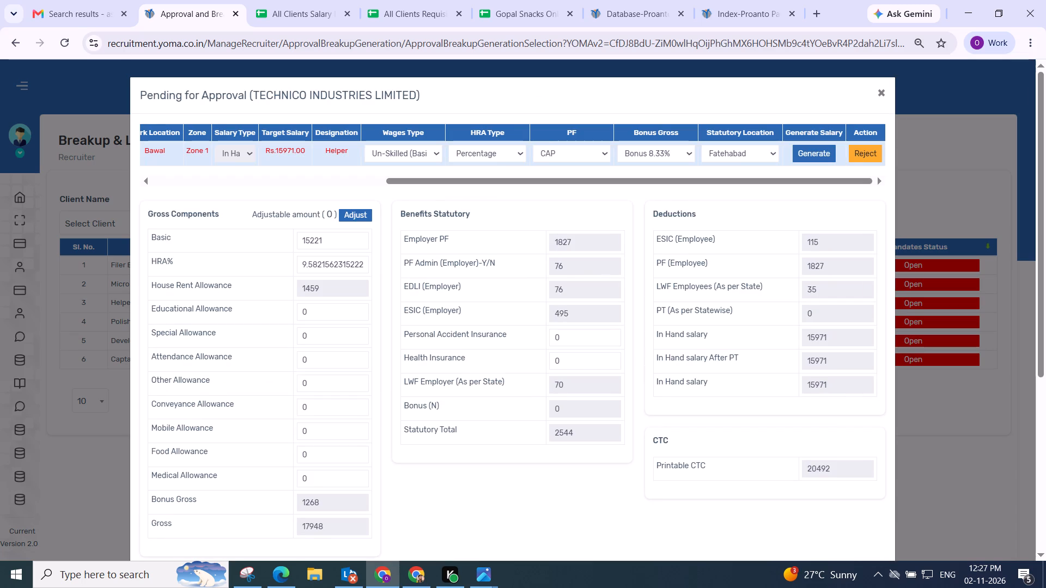
# Save the remaining Technico Helper's salary breakup.
pyautogui.scroll(-3, 473, 271)
pyautogui.moveTo(619, 261); pyautogui.dragTo(624, 260)
pyautogui.click(874, 359)
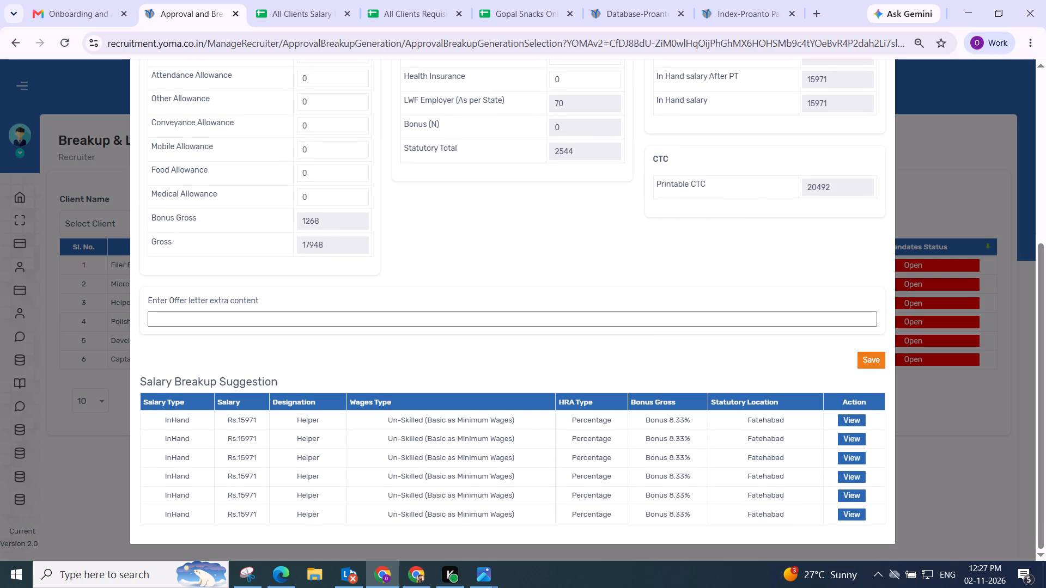
pyautogui.click(542, 386)
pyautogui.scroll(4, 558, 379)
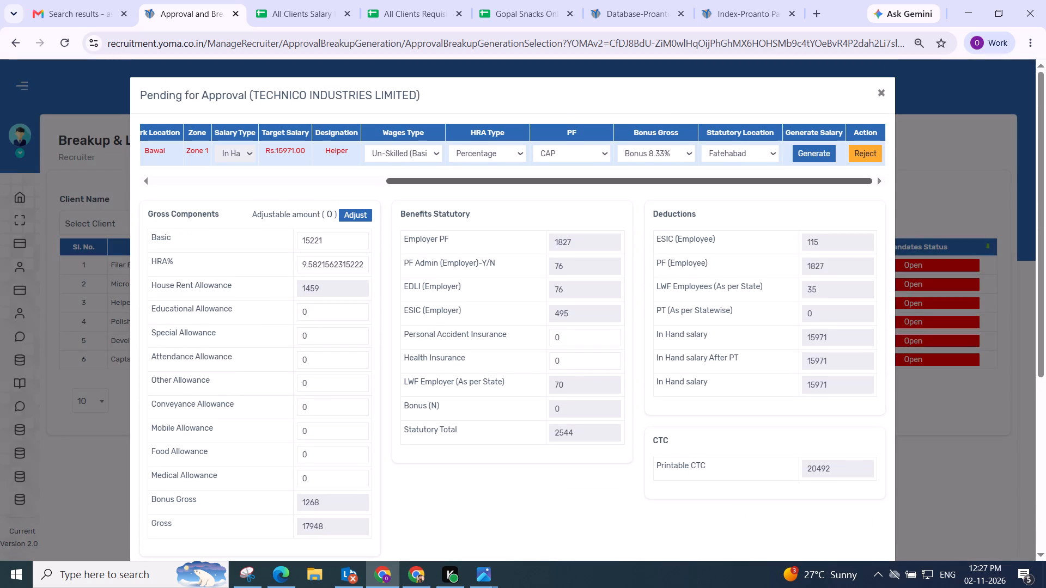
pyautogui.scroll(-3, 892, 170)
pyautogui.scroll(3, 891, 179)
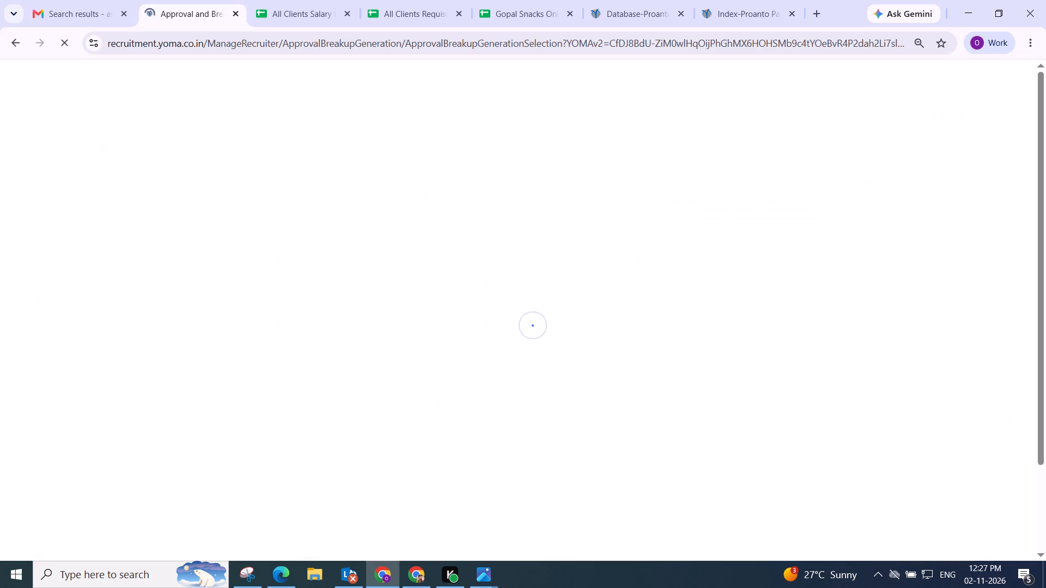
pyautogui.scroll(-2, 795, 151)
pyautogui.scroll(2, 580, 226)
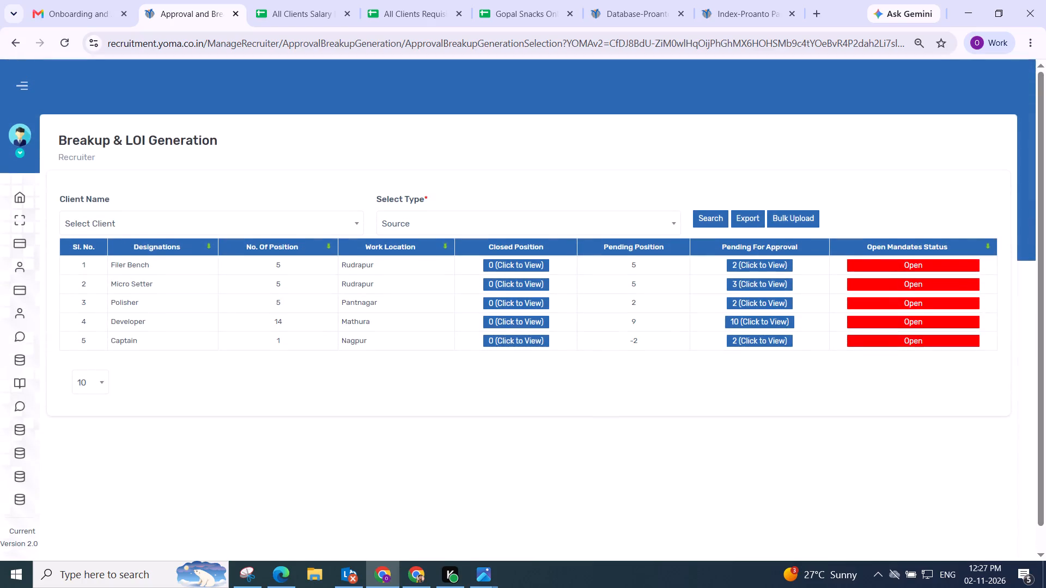
# Generate the first Pantnagar Polisher's breakup for TITAN COMPANY LIMITED with Semi-Skilled (Manual), Flat HRA, PF NO, bonus Not Applicable and statutory location Pauri.
pyautogui.scroll(-3, 677, 256)
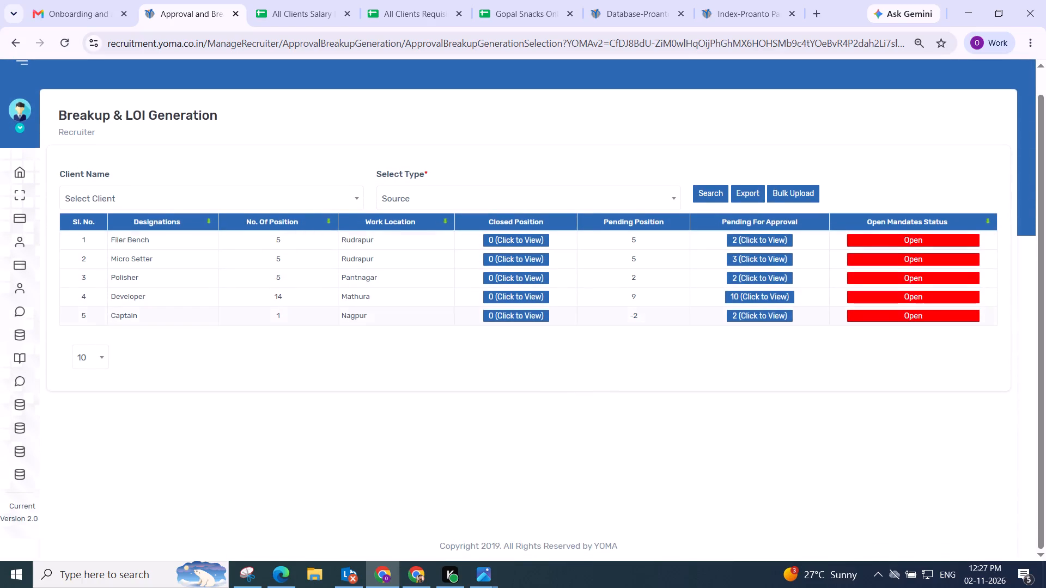
pyautogui.click(752, 277)
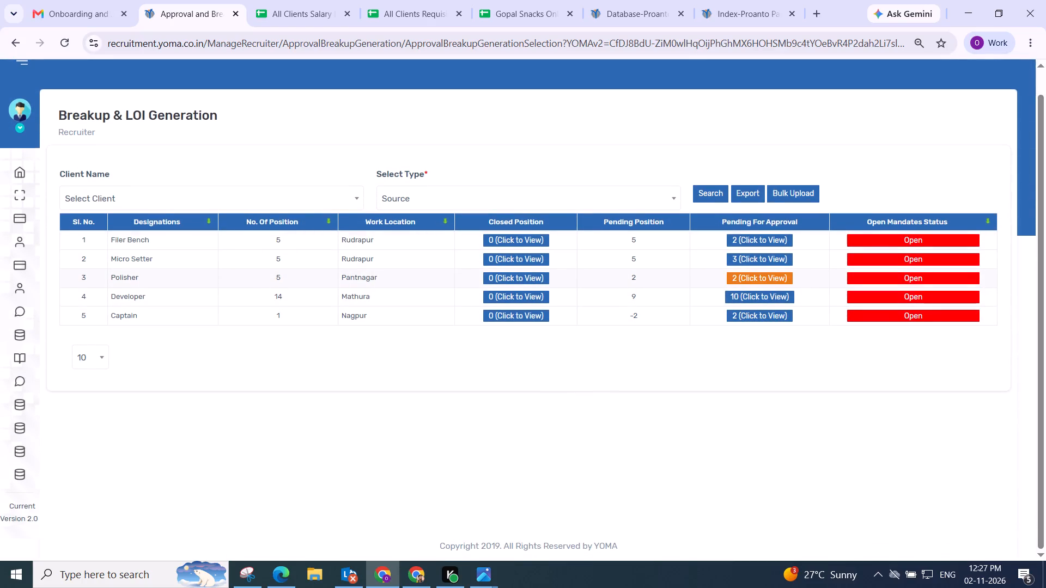
pyautogui.moveTo(222, 205); pyautogui.dragTo(795, 204)
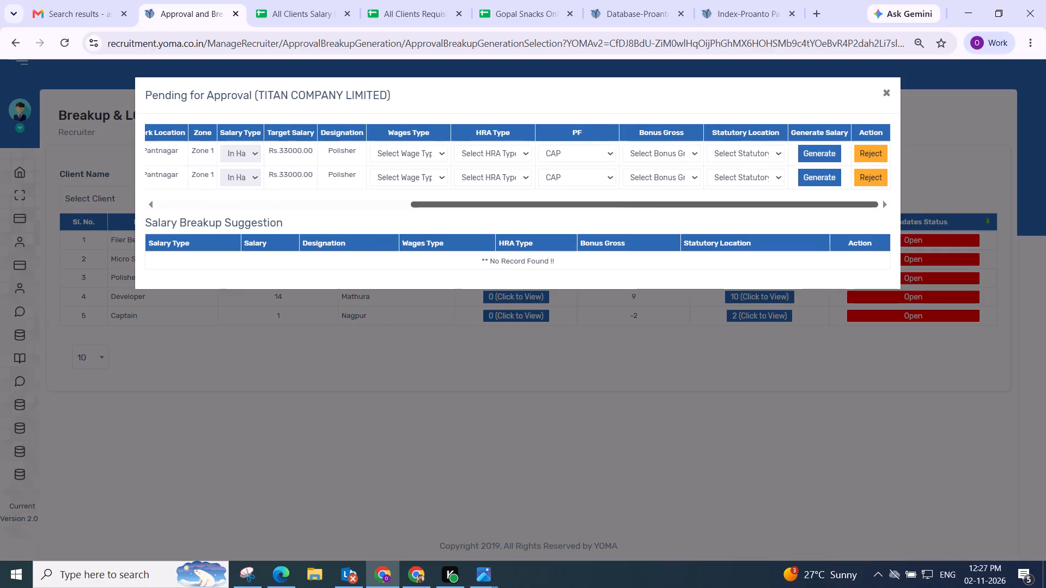
pyautogui.moveTo(795, 204); pyautogui.dragTo(794, 202)
pyautogui.click(398, 154)
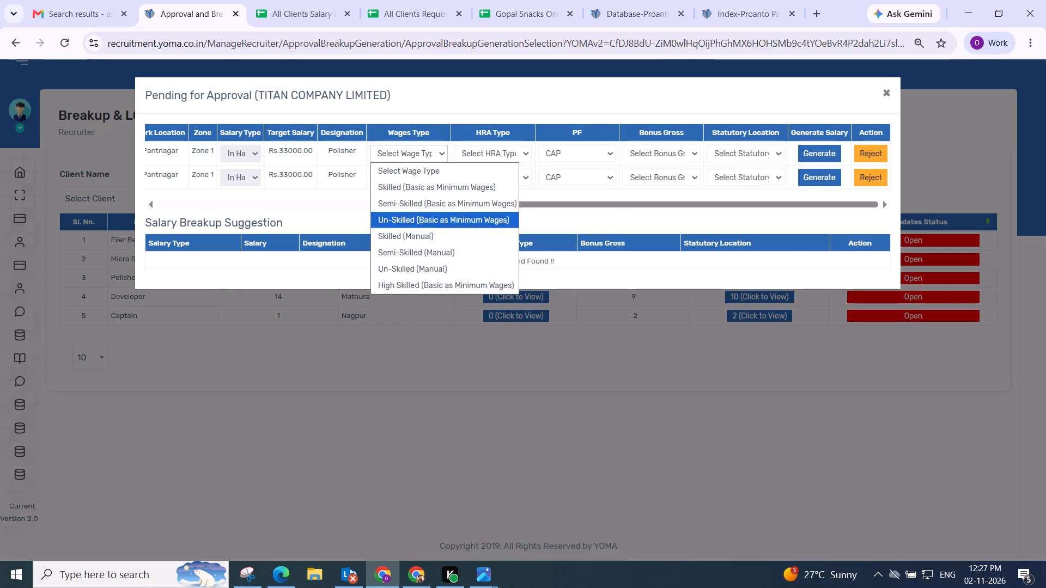
pyautogui.click(416, 249)
pyautogui.click(500, 153)
pyautogui.click(488, 200)
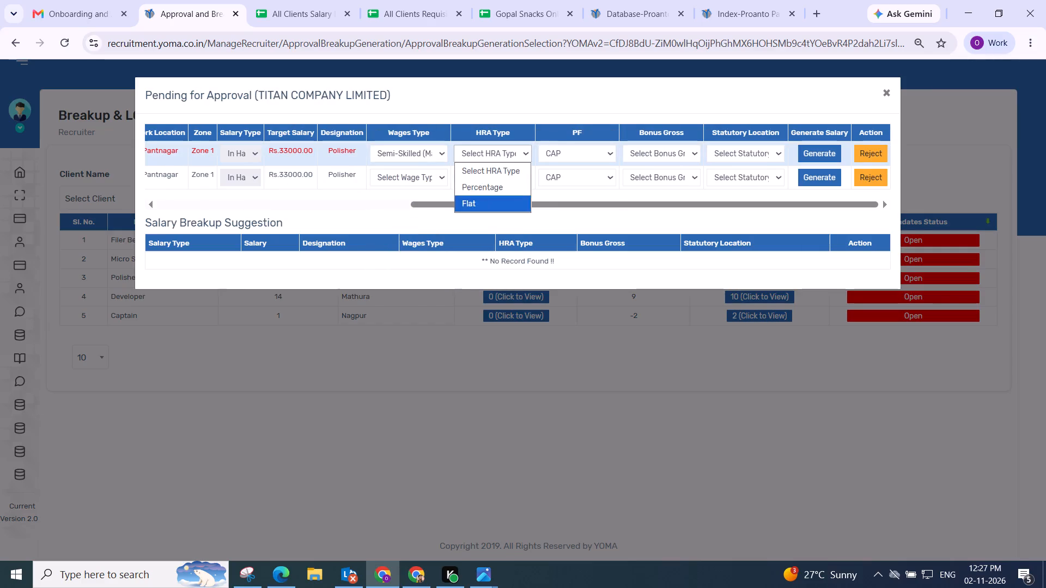
pyautogui.click(562, 152)
pyautogui.moveTo(576, 218); pyautogui.dragTo(574, 212)
pyautogui.click(658, 152)
pyautogui.moveTo(658, 220); pyautogui.dragTo(658, 213)
pyautogui.click(730, 150)
pyautogui.moveTo(733, 218); pyautogui.dragTo(733, 209)
pyautogui.click(816, 152)
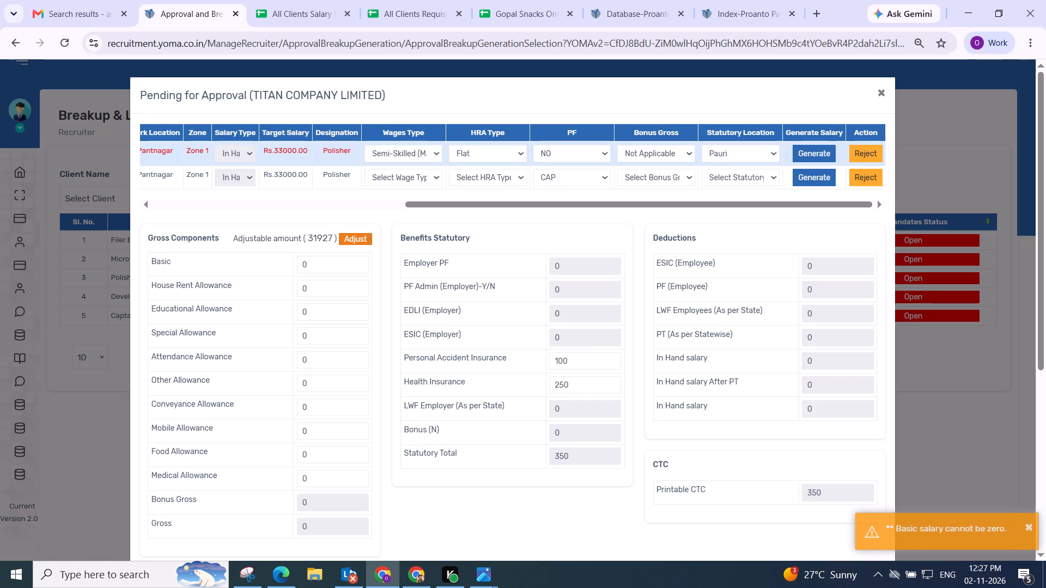
# Adjust the Titan Polisher's gross components automatically and set Basic to 25100.
pyautogui.click(350, 236)
pyautogui.moveTo(345, 263); pyautogui.dragTo(247, 275)
pyautogui.write('25')
pyautogui.write('100')
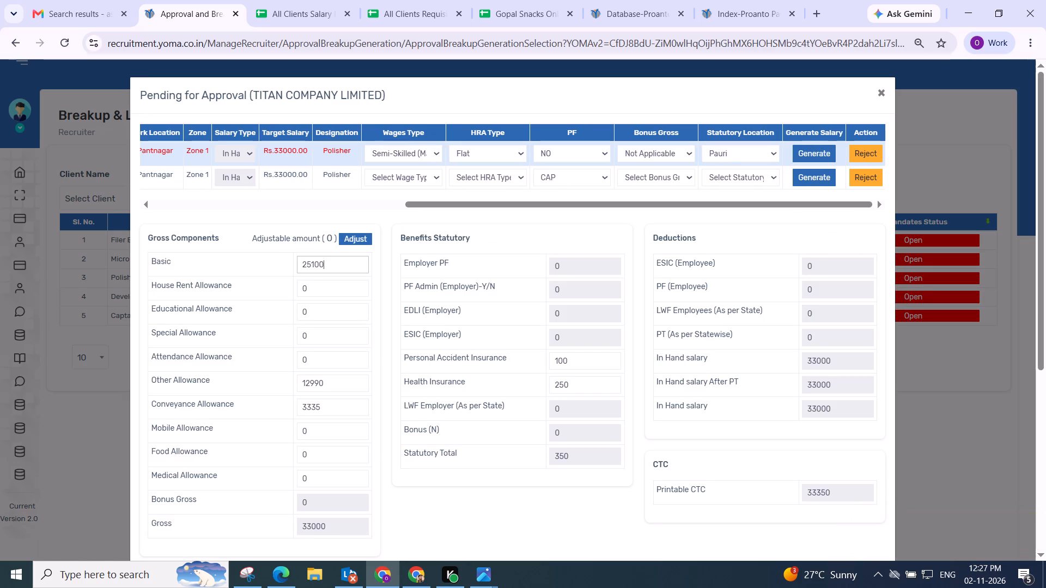
pyautogui.click(387, 261)
# Save the first Titan Polisher's salary breakup.
pyautogui.scroll(-2, 387, 261)
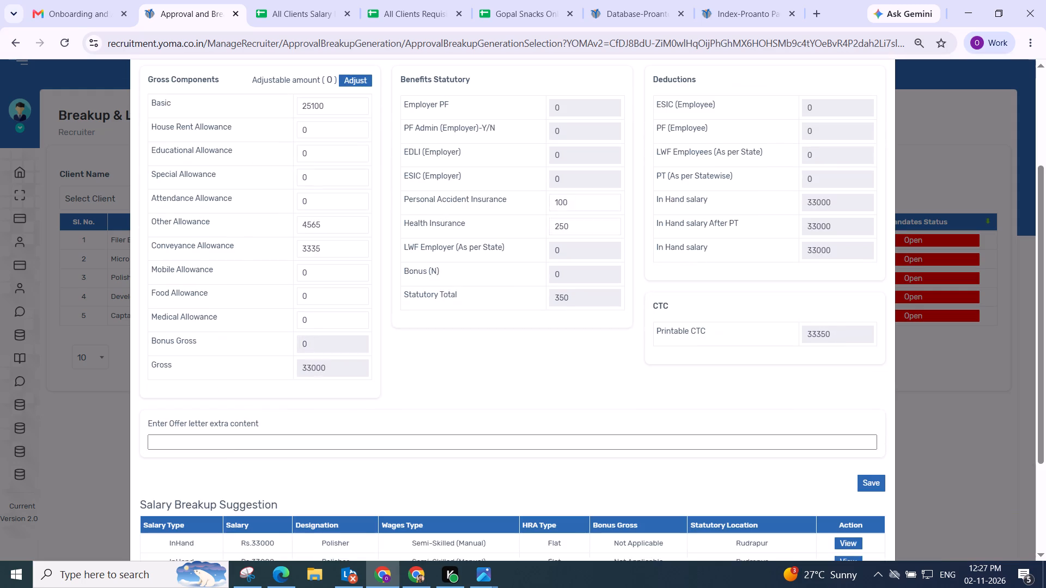
pyautogui.click(865, 344)
pyautogui.click(551, 385)
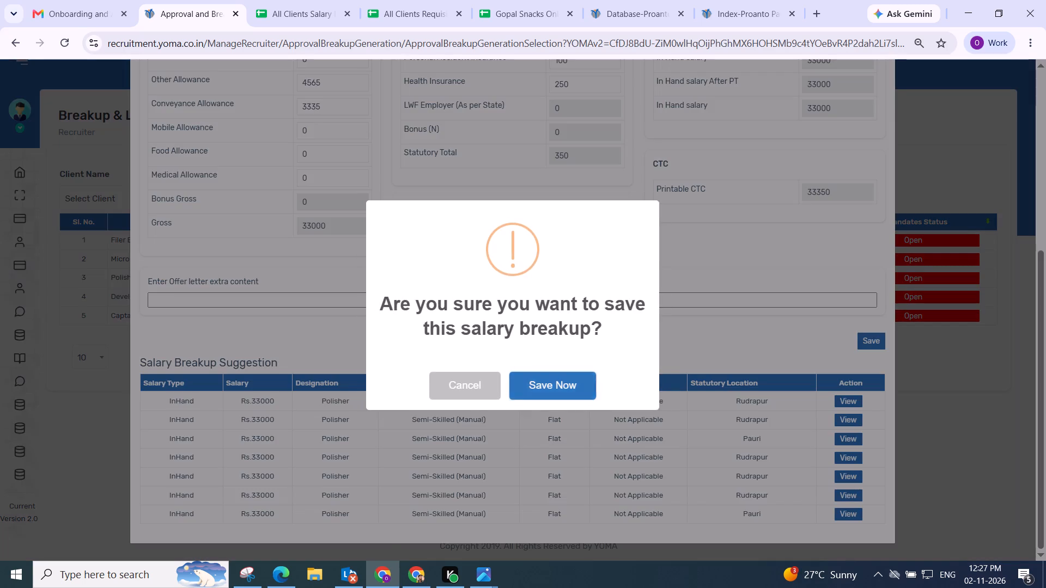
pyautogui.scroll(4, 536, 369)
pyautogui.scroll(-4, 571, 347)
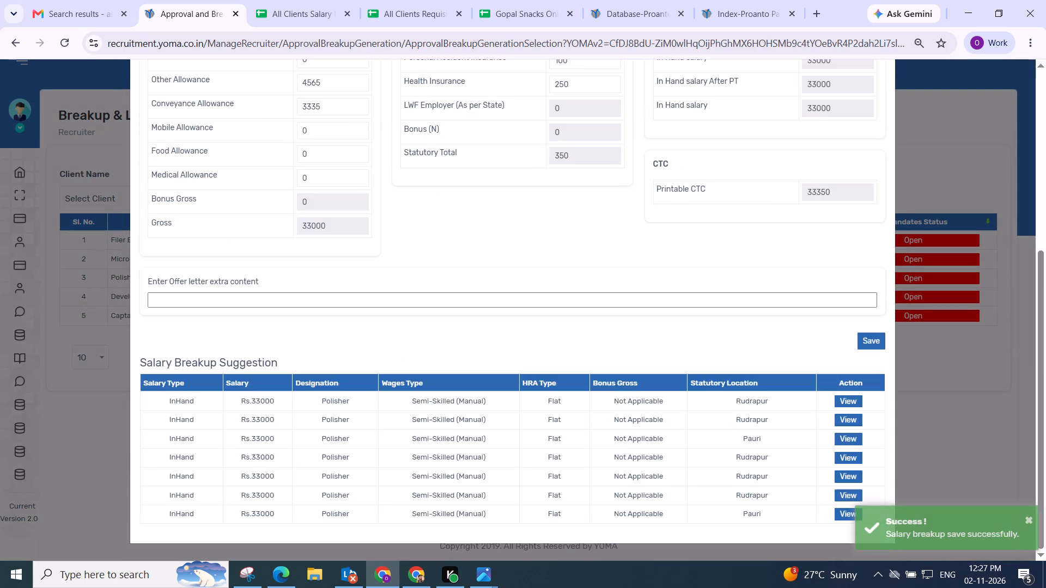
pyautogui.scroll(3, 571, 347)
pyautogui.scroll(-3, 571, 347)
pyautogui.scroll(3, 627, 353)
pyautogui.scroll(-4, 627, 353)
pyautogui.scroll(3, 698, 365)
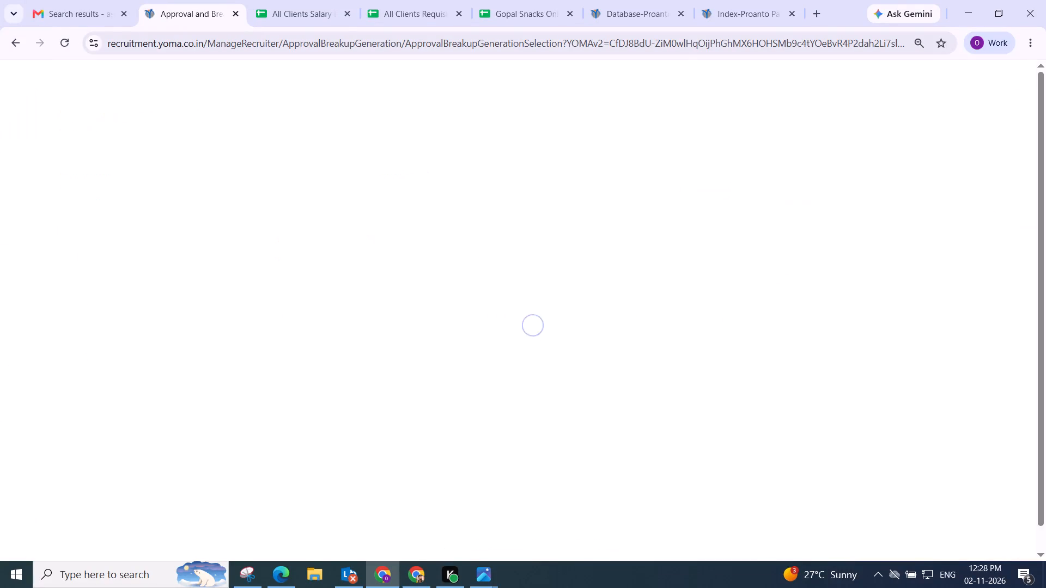
# Open Titan's pending Pantnagar Polishers and set the first listed candidate to Semi-Skilled (Manual) wages, Flat HRA and PF NO.
pyautogui.scroll(3, 750, 332)
pyautogui.click(758, 302)
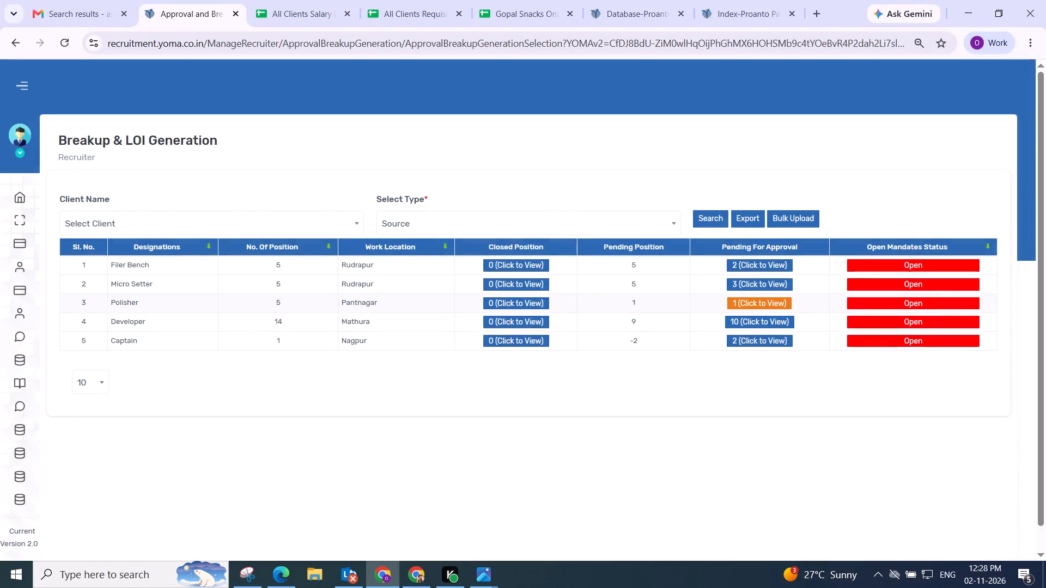
pyautogui.moveTo(262, 205); pyautogui.dragTo(275, 206)
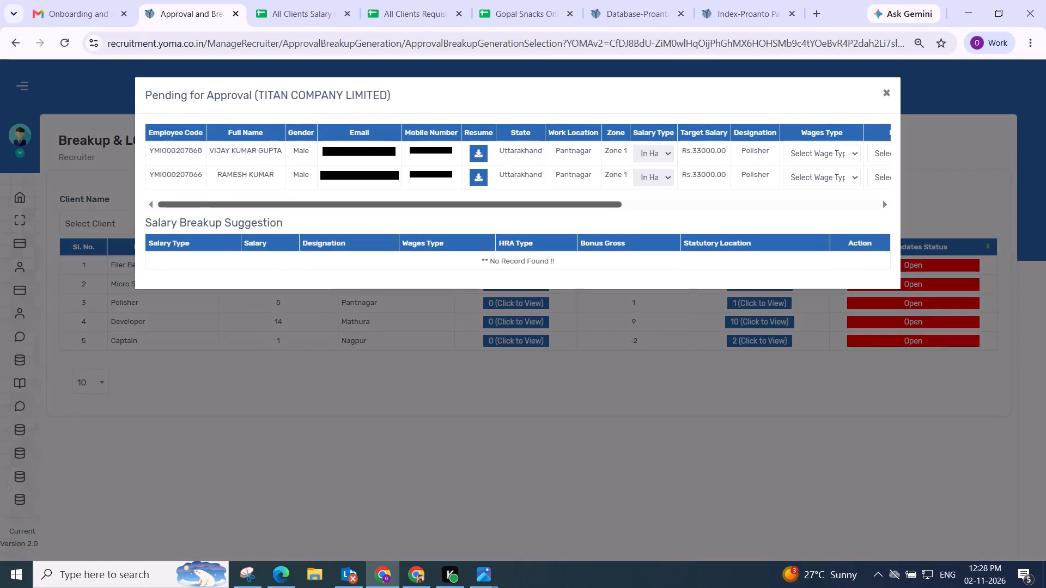
pyautogui.moveTo(275, 206); pyautogui.dragTo(884, 205)
pyautogui.click(390, 157)
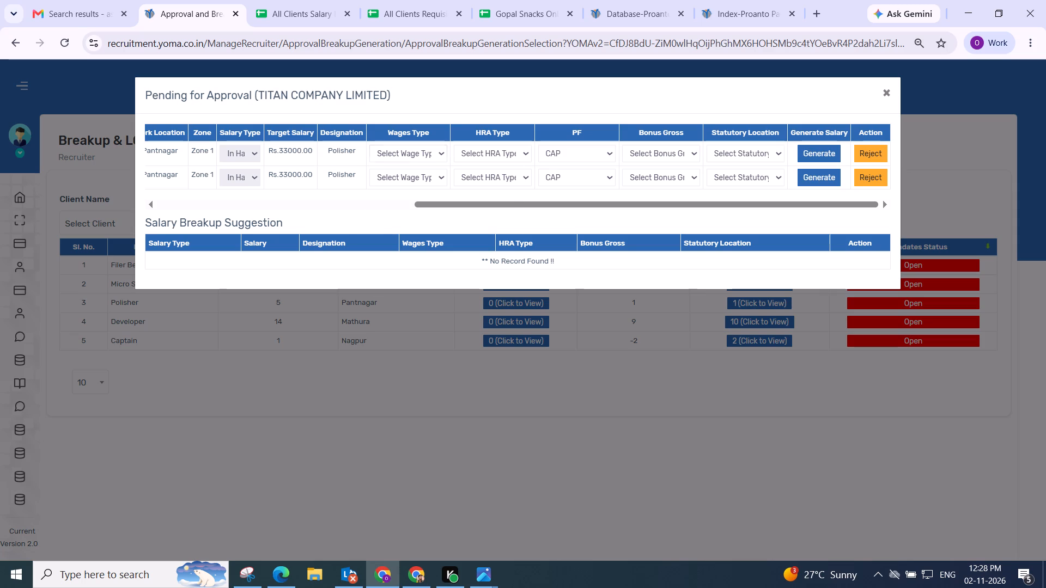
pyautogui.click(351, 311)
pyautogui.click(392, 154)
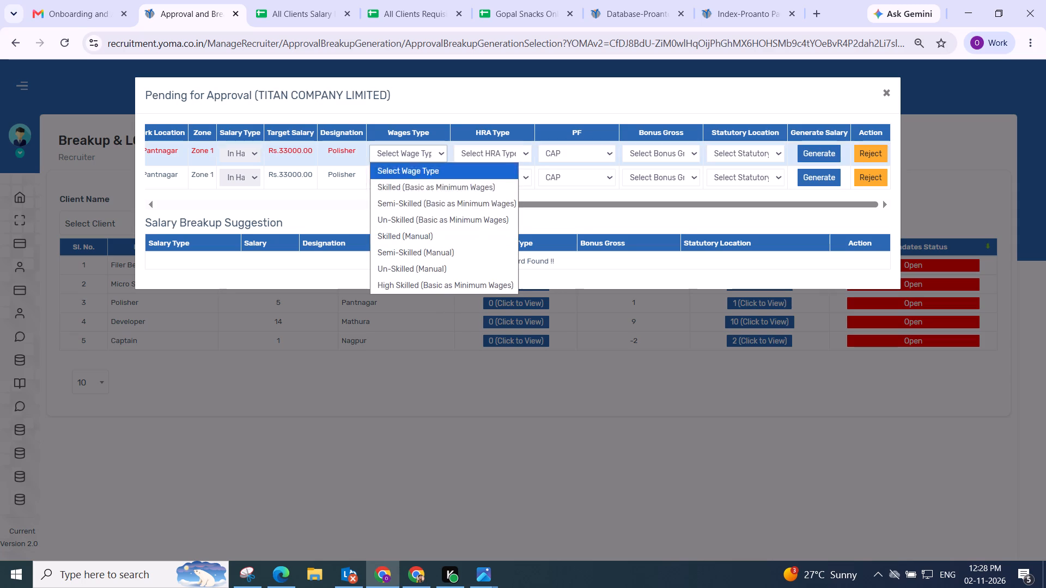
pyautogui.moveTo(409, 251); pyautogui.dragTo(414, 249)
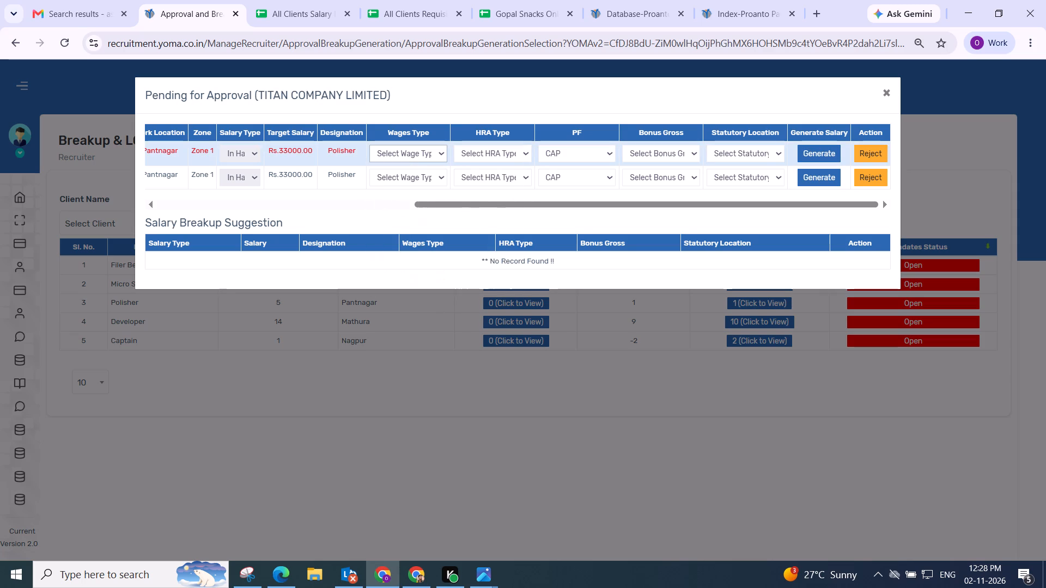
pyautogui.click(486, 152)
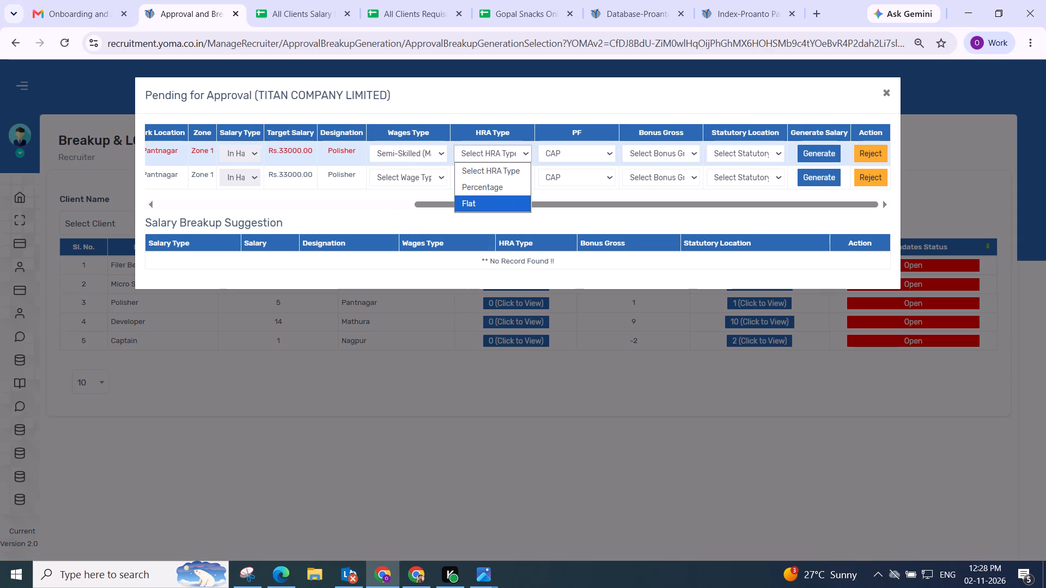
pyautogui.click(478, 199)
pyautogui.click(587, 152)
pyautogui.click(579, 219)
# Generate this Polisher's salary breakup with bonus gross Not Applicable and statutory location Rudrapur.
pyautogui.click(646, 153)
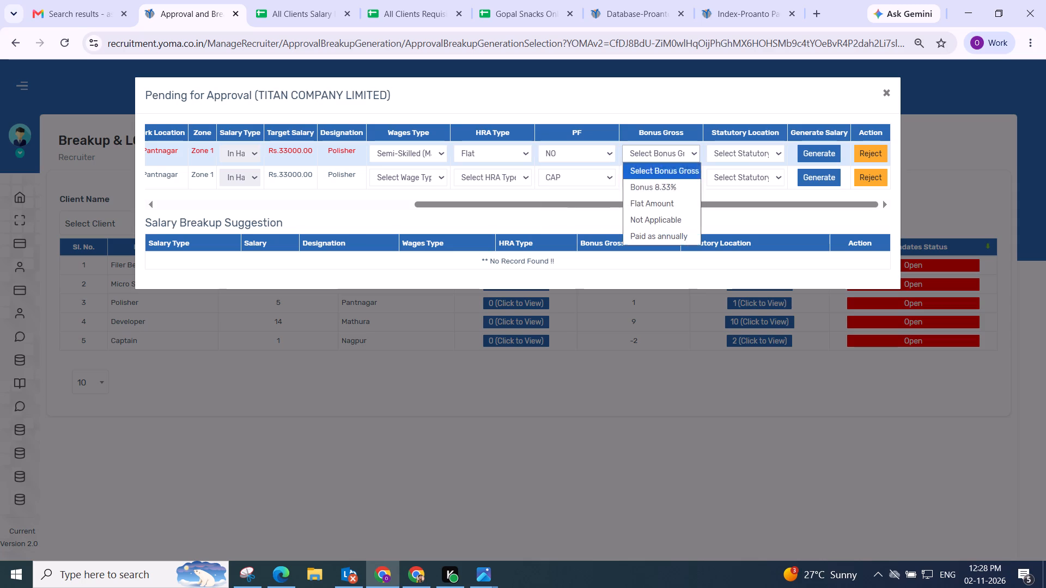
pyautogui.click(645, 208)
pyautogui.click(662, 153)
pyautogui.click(665, 218)
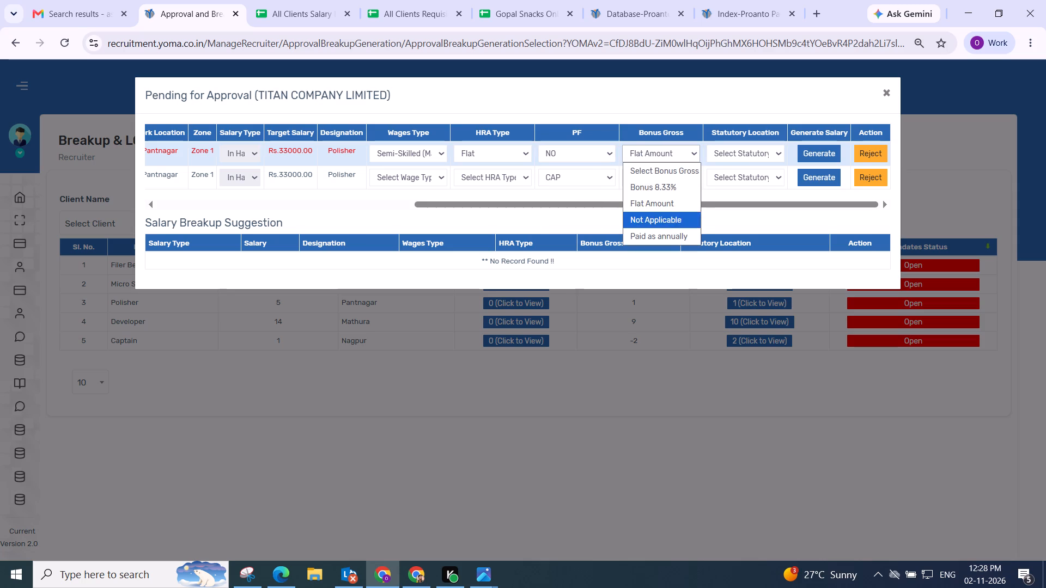
pyautogui.click(723, 154)
pyautogui.click(723, 222)
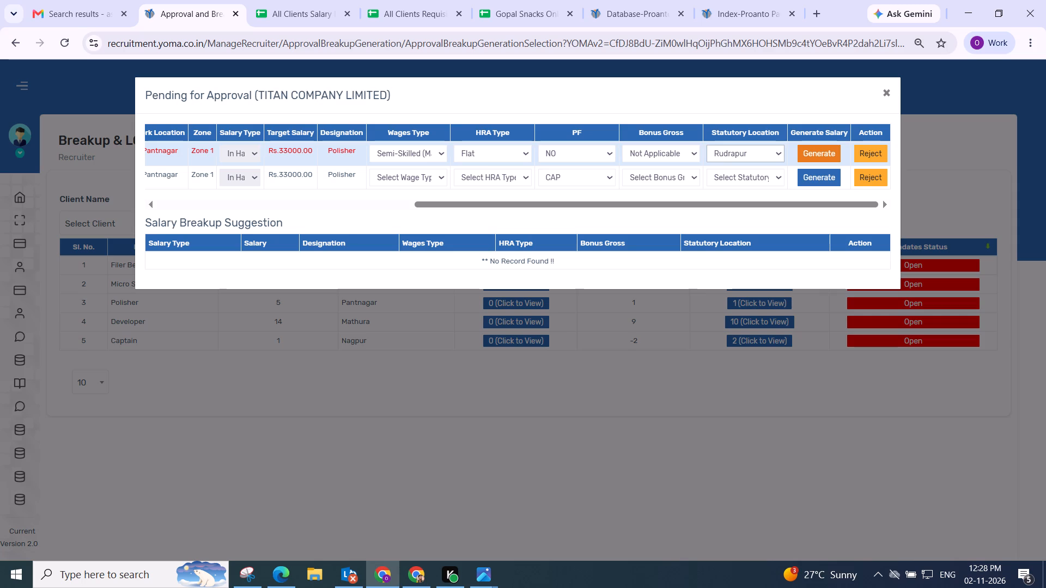
pyautogui.moveTo(756, 206); pyautogui.dragTo(834, 206)
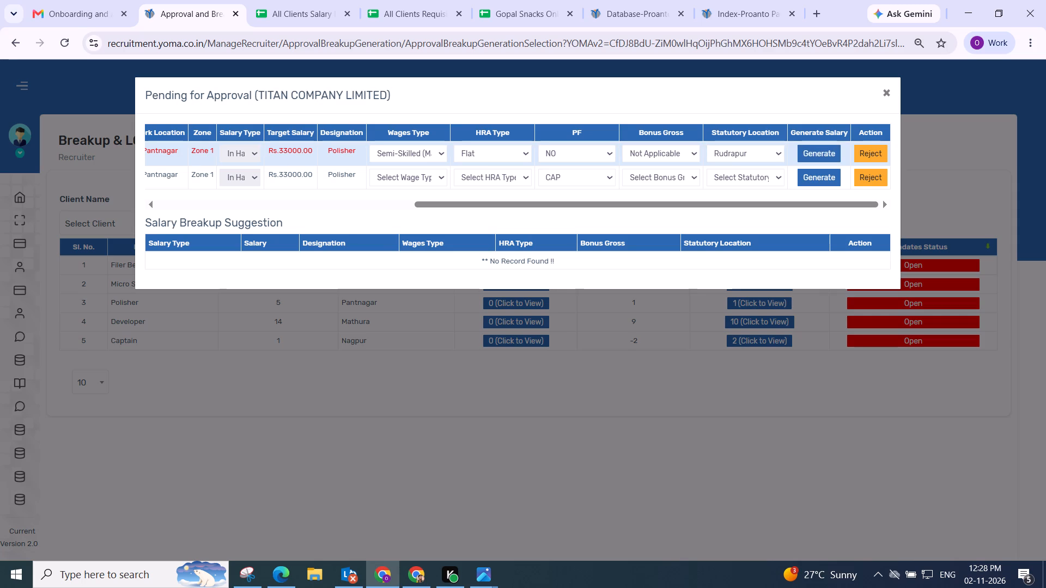
pyautogui.click(616, 218)
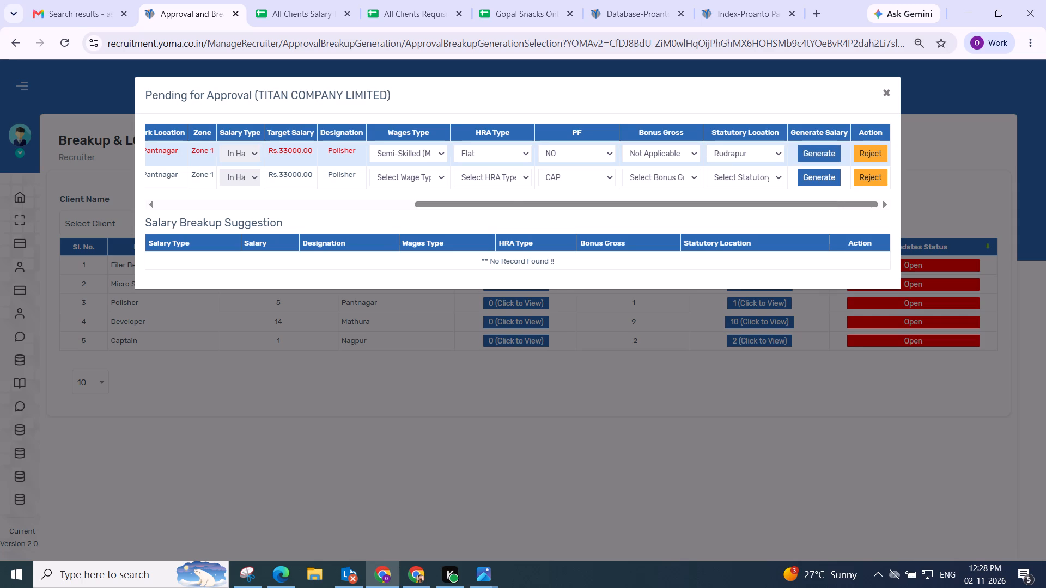
pyautogui.click(422, 151)
pyautogui.click(419, 246)
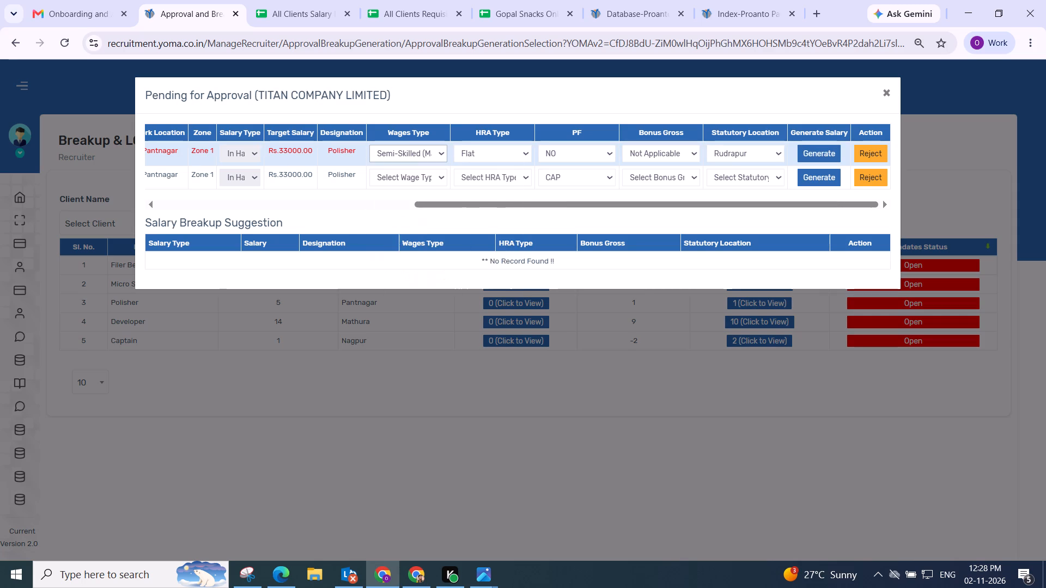
pyautogui.click(495, 155)
pyautogui.click(486, 207)
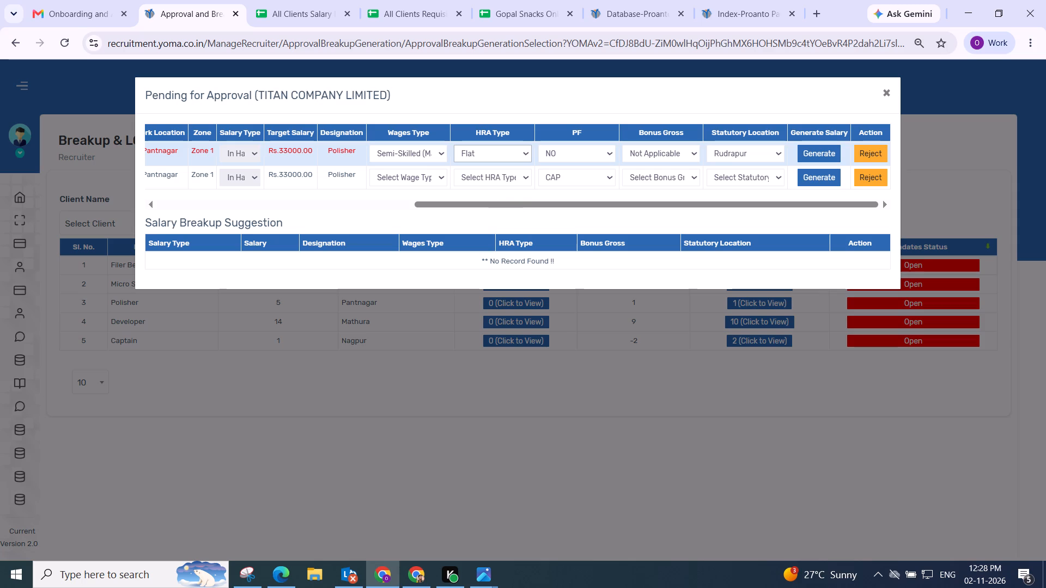
pyautogui.click(817, 152)
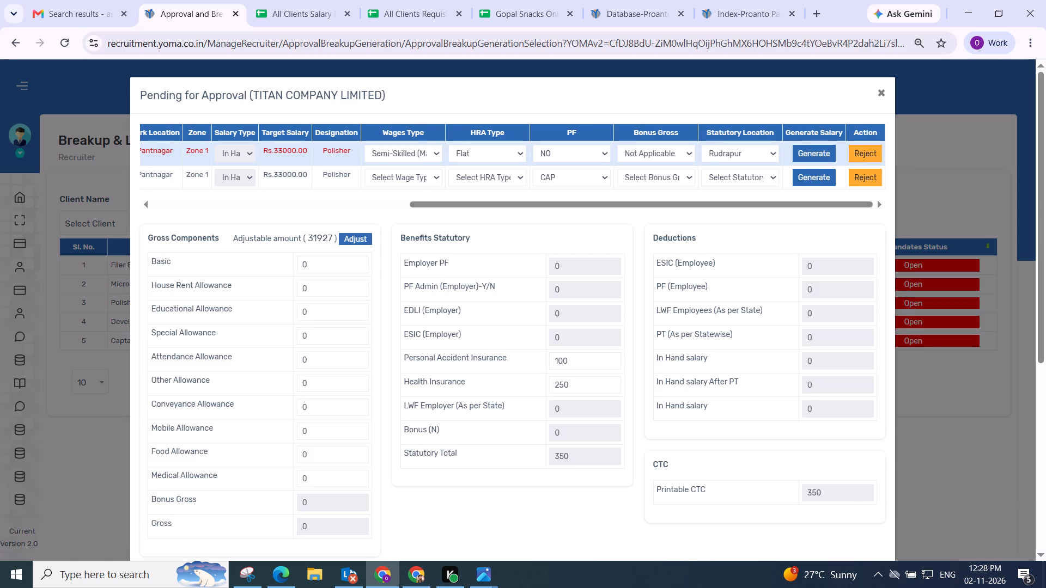
# Adjust the second Titan Polisher's gross components automatically and set Basic to 25100.
pyautogui.click(364, 234)
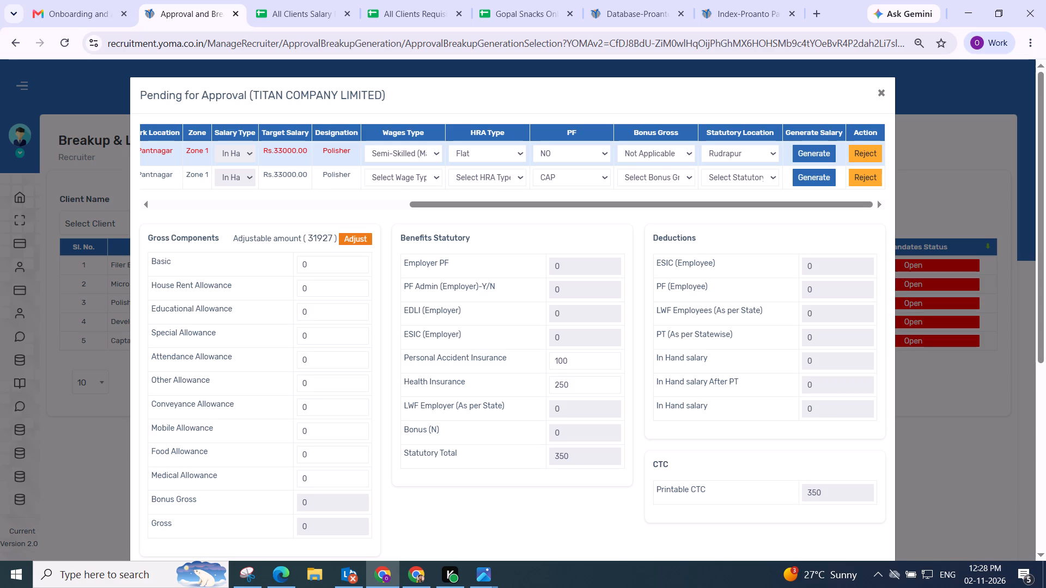
pyautogui.moveTo(340, 258); pyautogui.dragTo(275, 260)
pyautogui.press('2')
pyautogui.press('5')
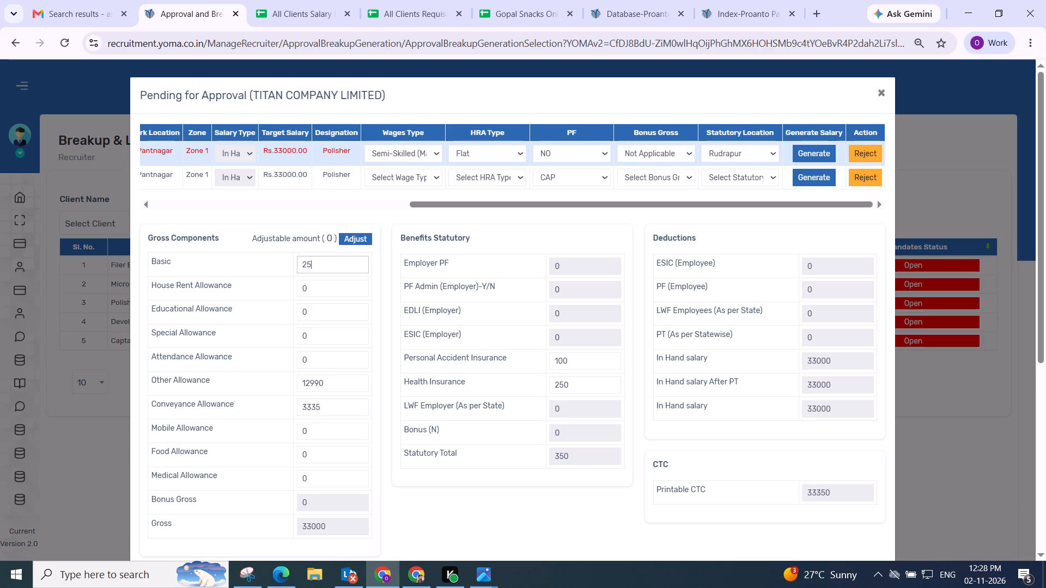
pyautogui.press('1')
pyautogui.press('0')
pyautogui.press('0')
pyautogui.click(387, 260)
# Review the second Titan Polisher's wage settings and components, and save the salary breakup.
pyautogui.scroll(-1, 387, 260)
pyautogui.scroll(2, 418, 260)
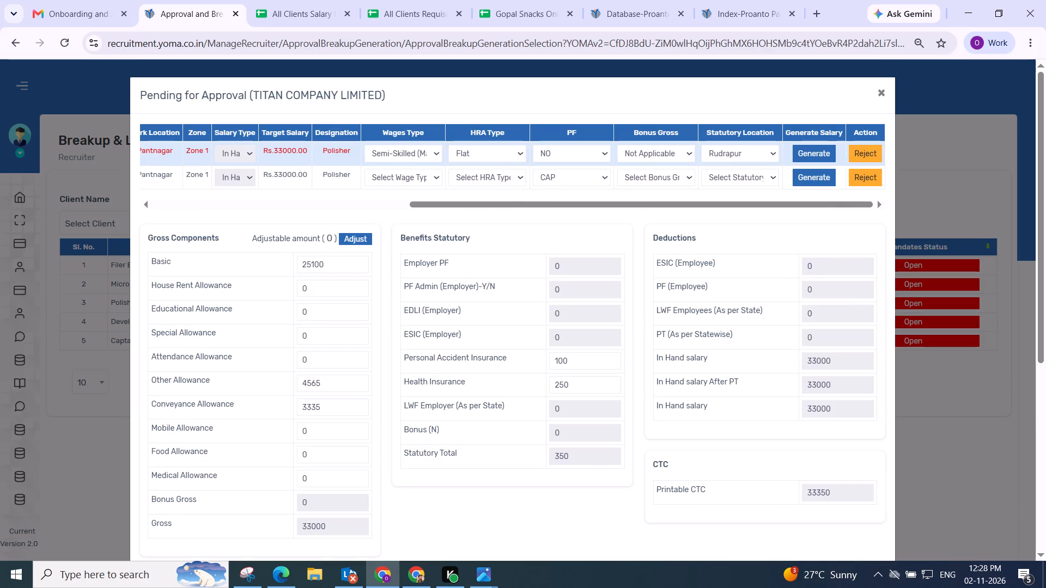
pyautogui.click(410, 154)
pyautogui.click(417, 247)
pyautogui.scroll(-1, 408, 230)
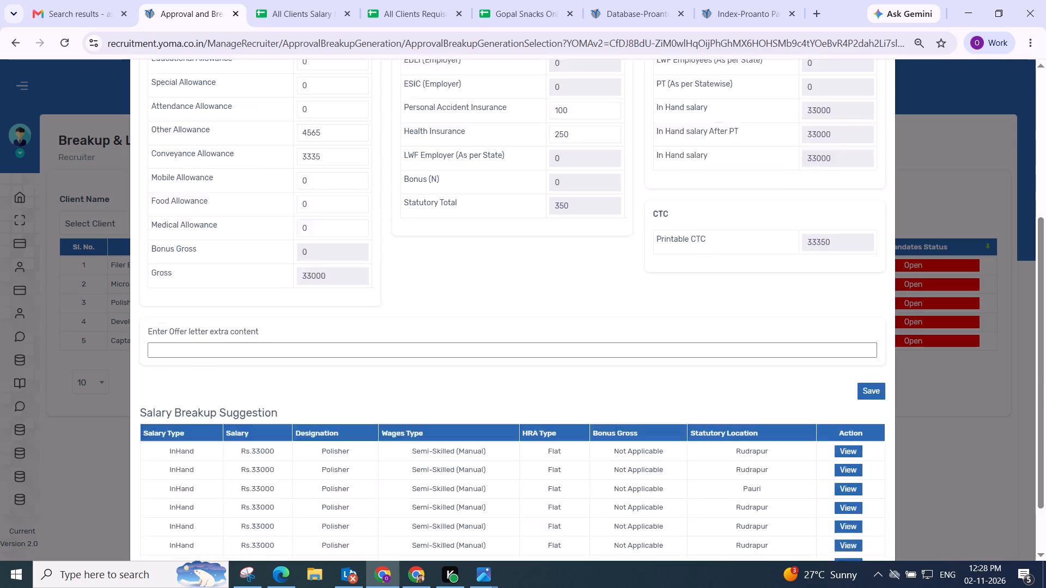
pyautogui.click(395, 206)
pyautogui.scroll(1, 403, 217)
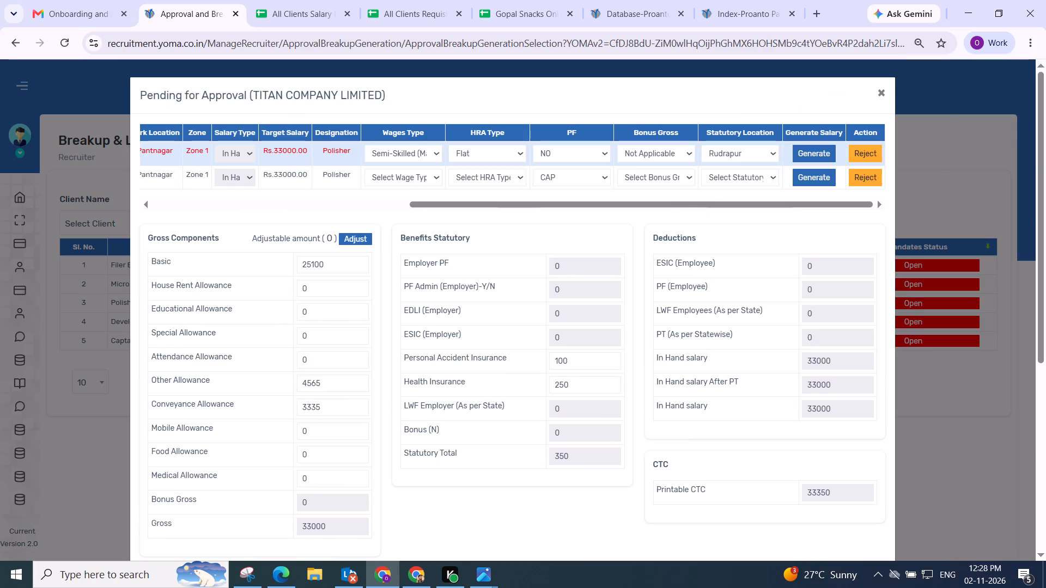
pyautogui.scroll(-3, 439, 244)
pyautogui.scroll(4, 498, 252)
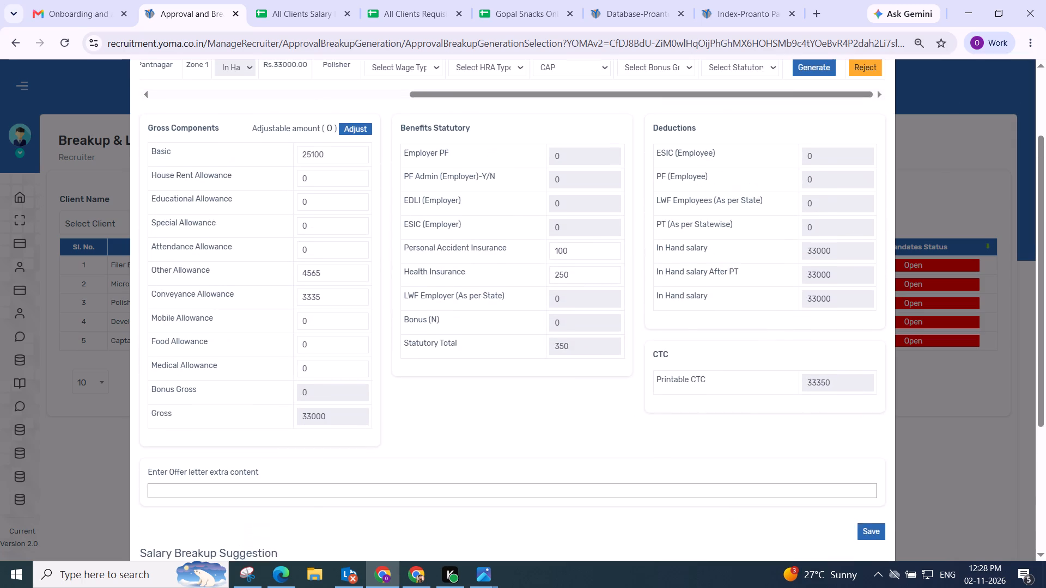
pyautogui.scroll(2, 402, 229)
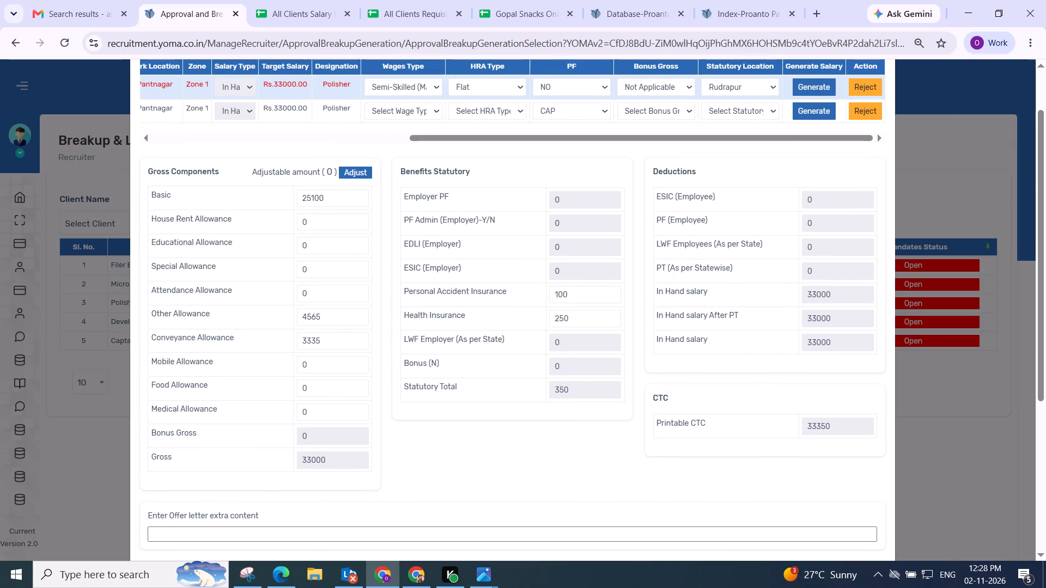
pyautogui.scroll(-3, 569, 293)
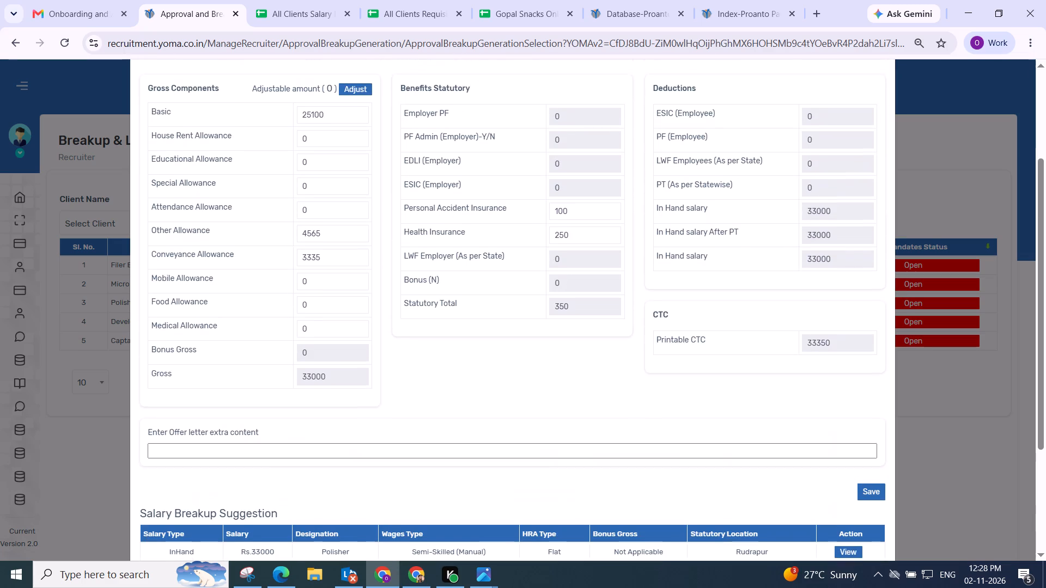
pyautogui.scroll(-3, 761, 301)
pyautogui.click(871, 323)
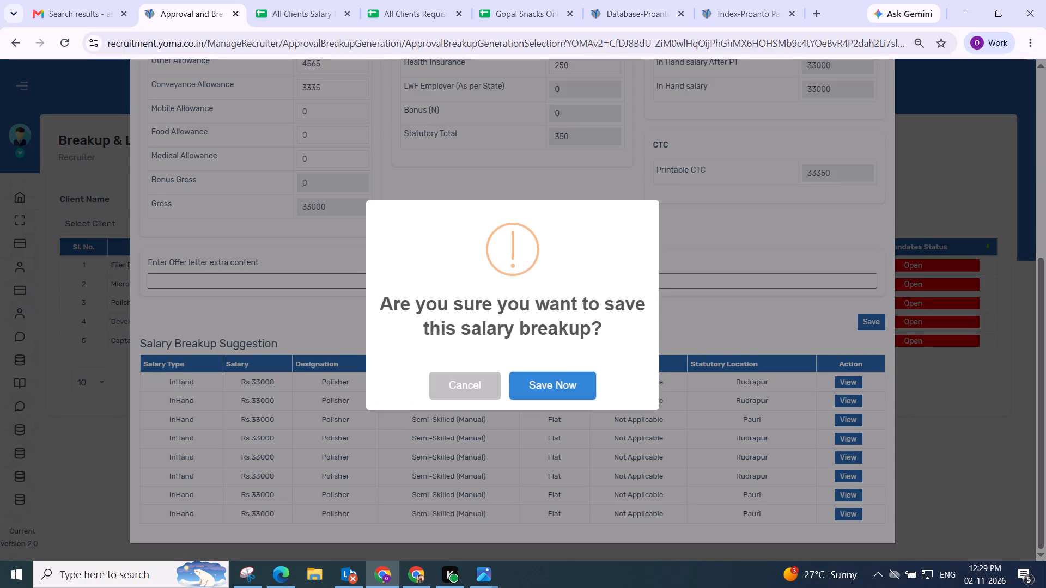
pyautogui.click(561, 379)
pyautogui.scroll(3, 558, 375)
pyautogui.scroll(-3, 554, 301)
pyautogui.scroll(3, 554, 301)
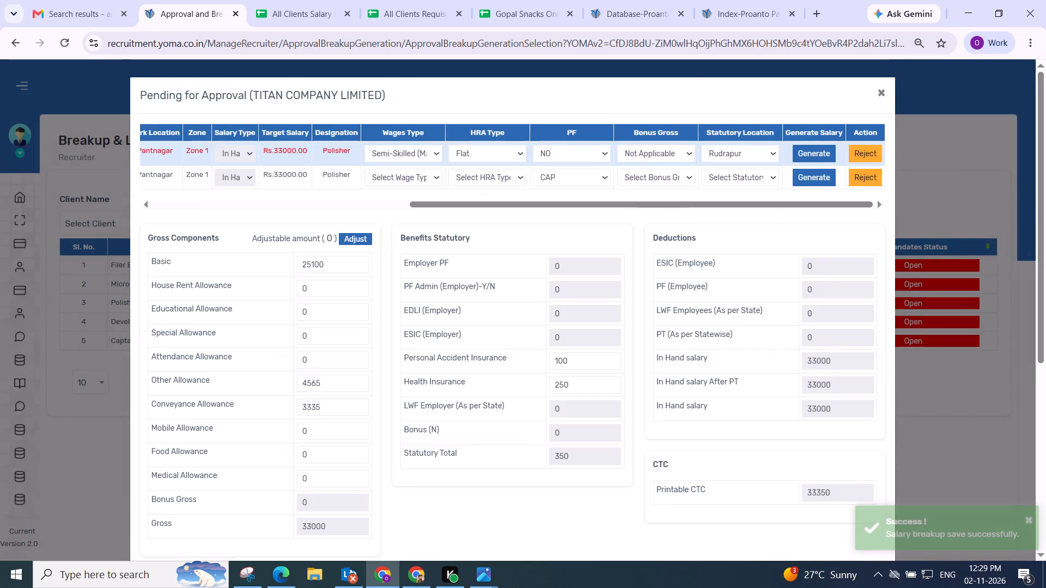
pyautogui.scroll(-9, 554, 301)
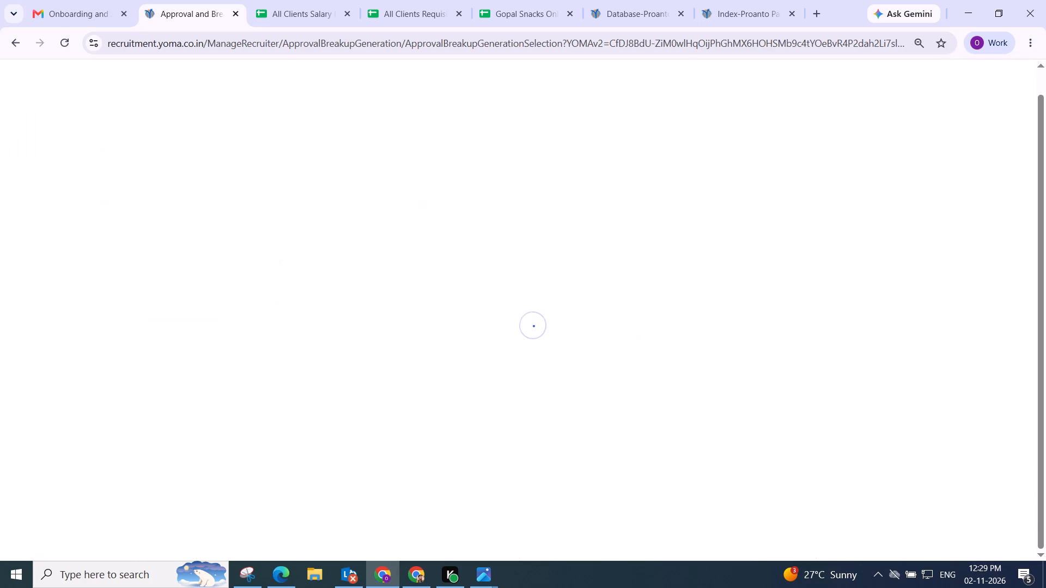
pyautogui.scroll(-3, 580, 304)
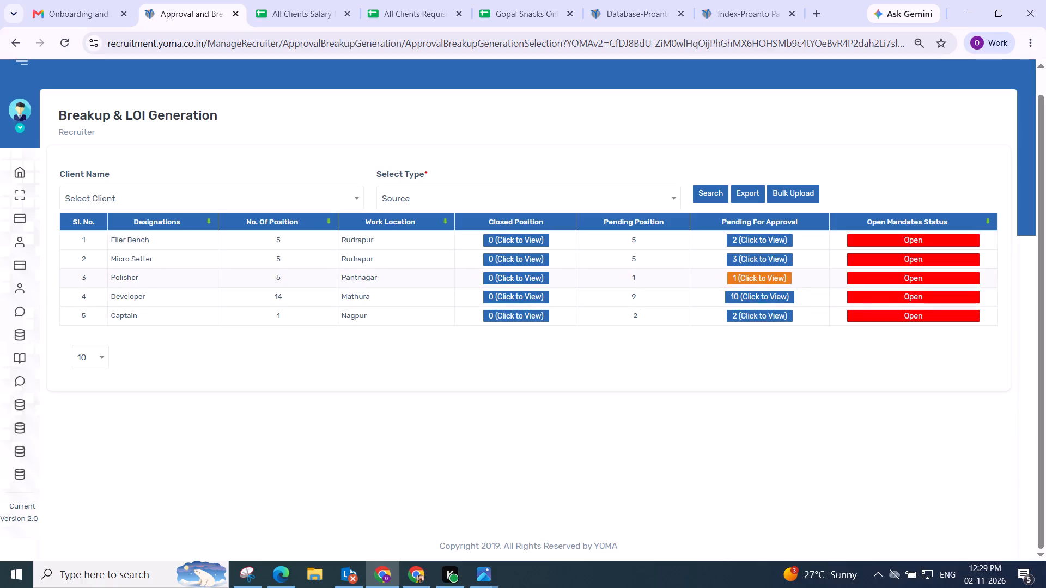
# Generate the remaining Pantnagar Polisher's breakup with Semi-Skilled (Manual), Flat HRA, PF NO, bonus Not Applicable and statutory location Rudrapur.
pyautogui.click(762, 280)
pyautogui.moveTo(278, 176); pyautogui.dragTo(390, 192)
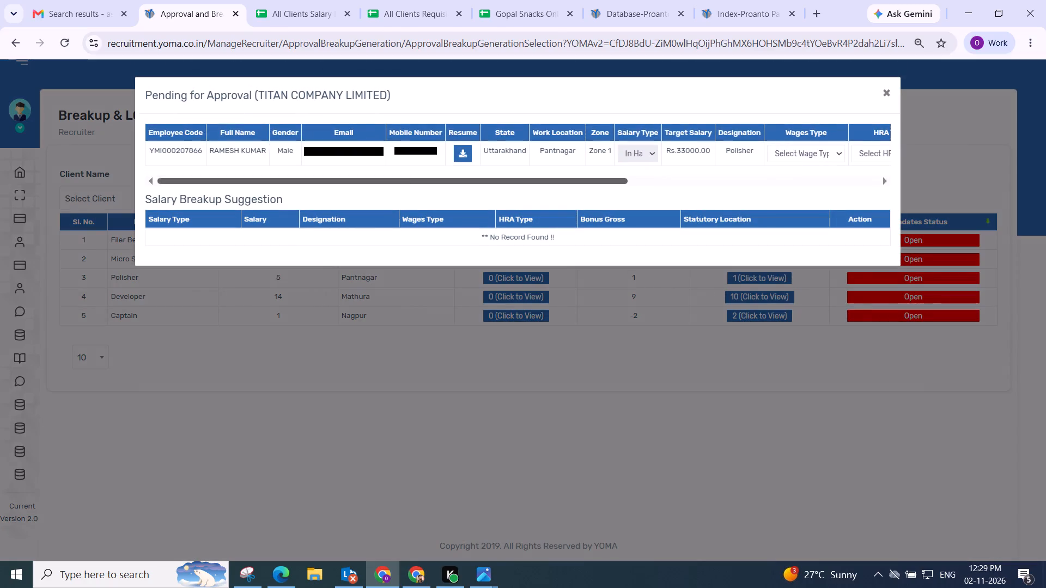
pyautogui.moveTo(390, 192); pyautogui.dragTo(881, 199)
pyautogui.click(397, 153)
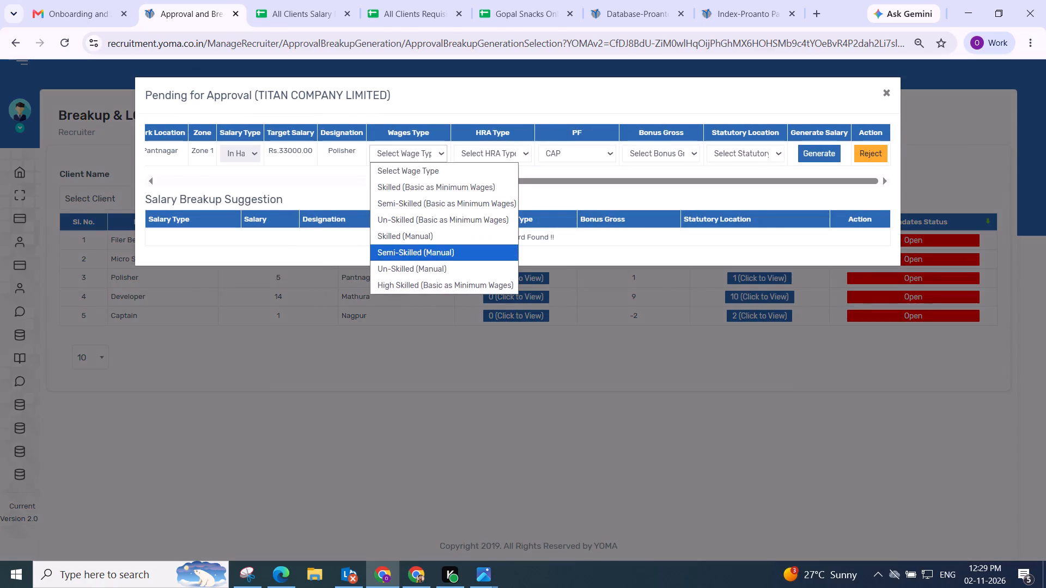
pyautogui.click(412, 249)
pyautogui.click(476, 150)
pyautogui.click(477, 198)
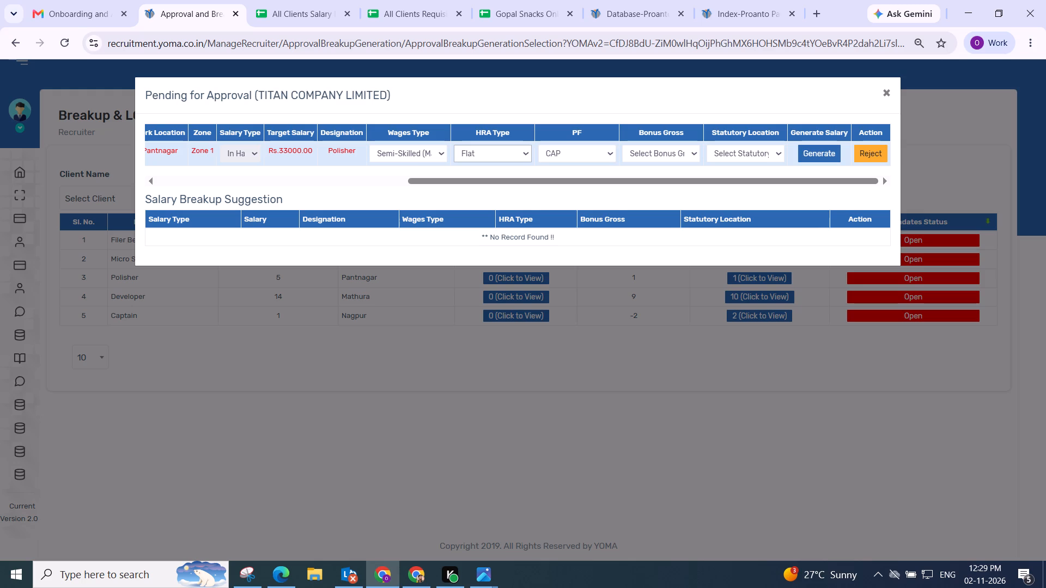
pyautogui.click(576, 157)
pyautogui.click(580, 212)
pyautogui.click(641, 157)
pyautogui.click(556, 155)
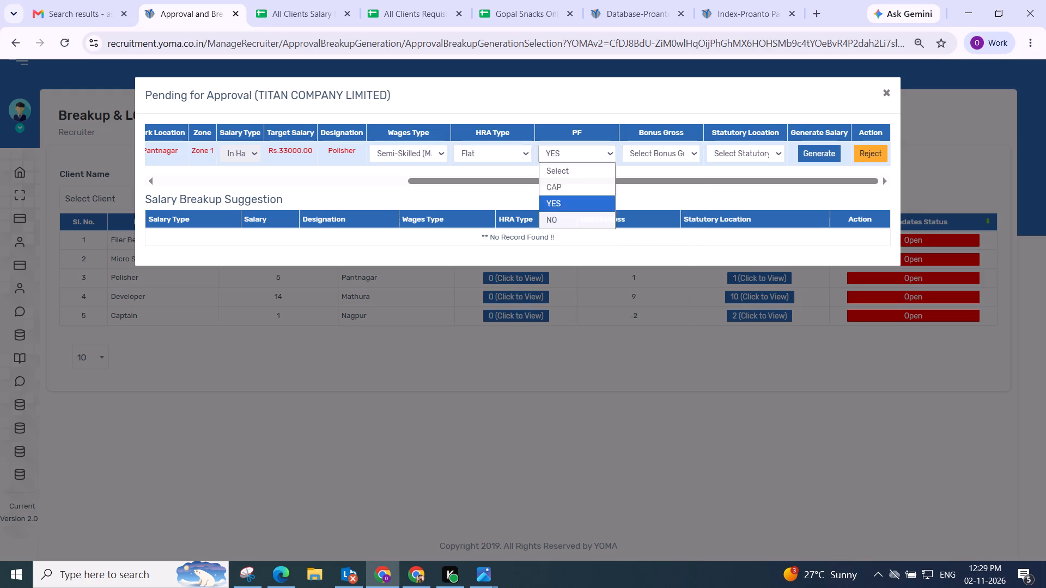
pyautogui.moveTo(570, 220); pyautogui.dragTo(570, 213)
pyautogui.click(668, 152)
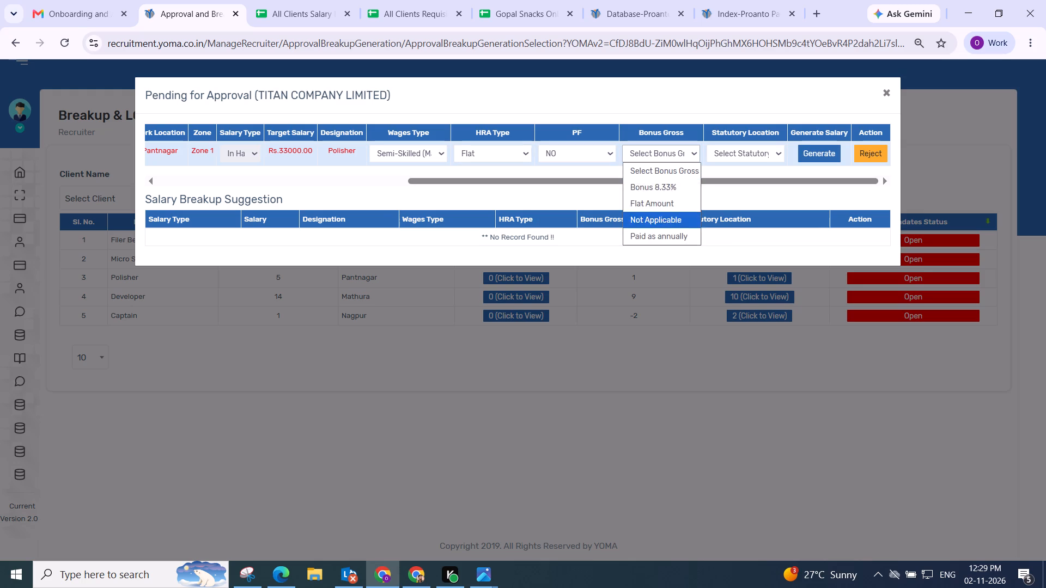
pyautogui.click(658, 215)
pyautogui.click(733, 152)
pyautogui.moveTo(738, 223); pyautogui.dragTo(738, 215)
pyautogui.click(813, 152)
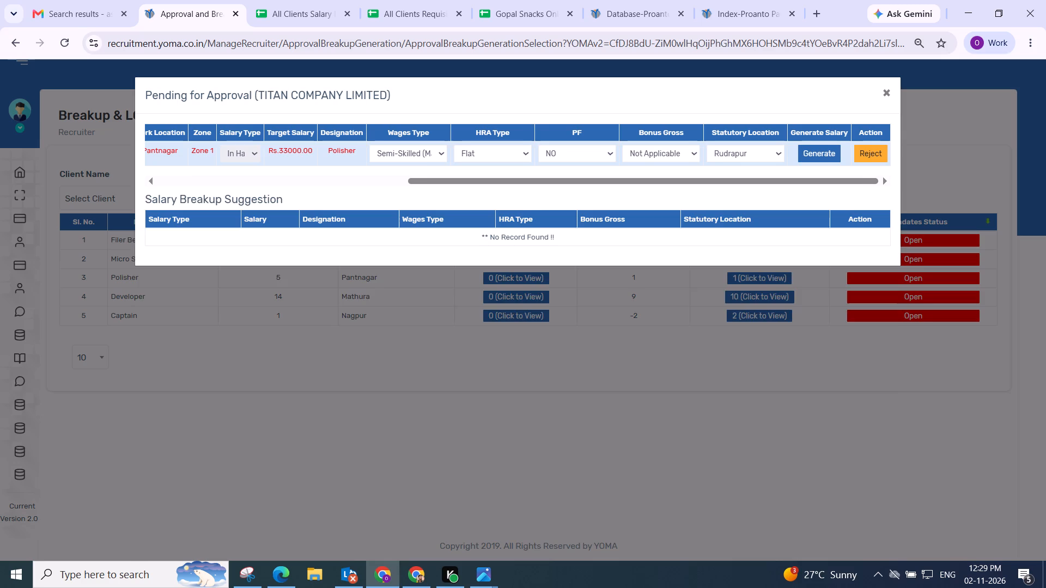
# Adjust the last Titan Polisher's gross components automatically and set Basic to 25100.
pyautogui.click(354, 208)
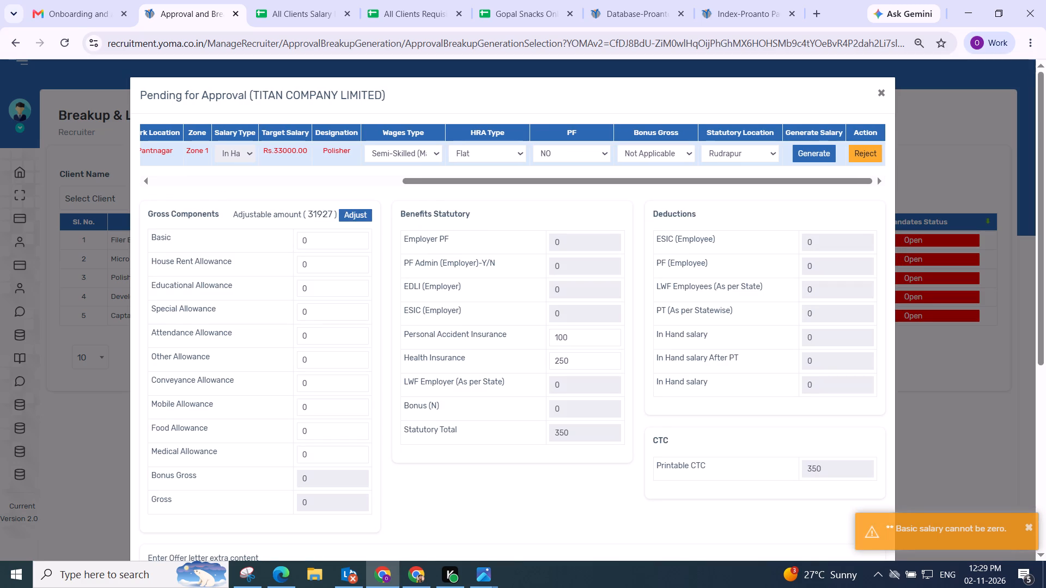
pyautogui.click(358, 218)
pyautogui.moveTo(343, 236); pyautogui.dragTo(297, 238)
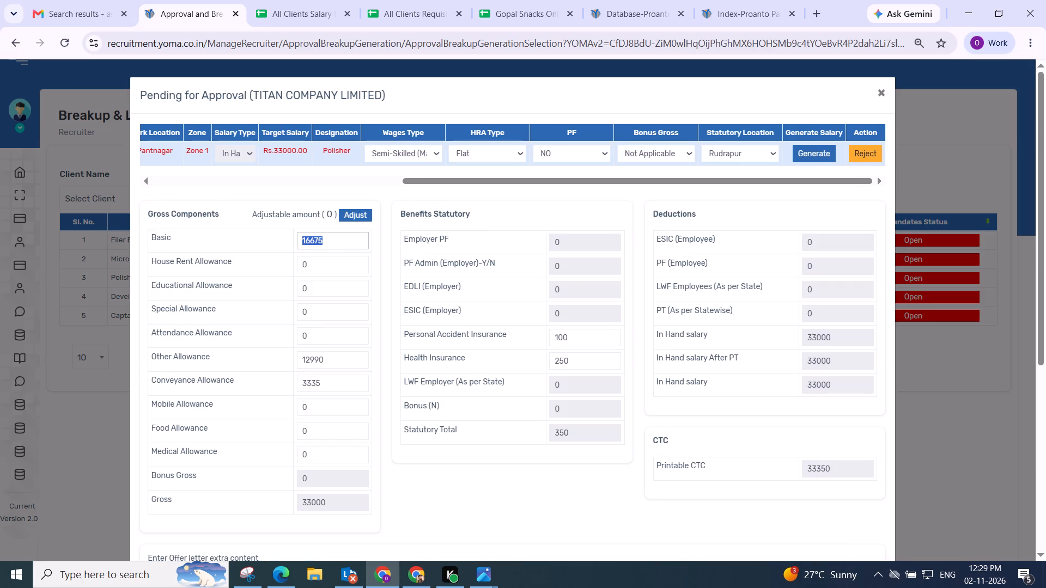
pyautogui.write('25100')
pyautogui.click(382, 236)
# Review the last Titan Polisher's salary components and save the salary breakup.
pyautogui.scroll(-2, 382, 236)
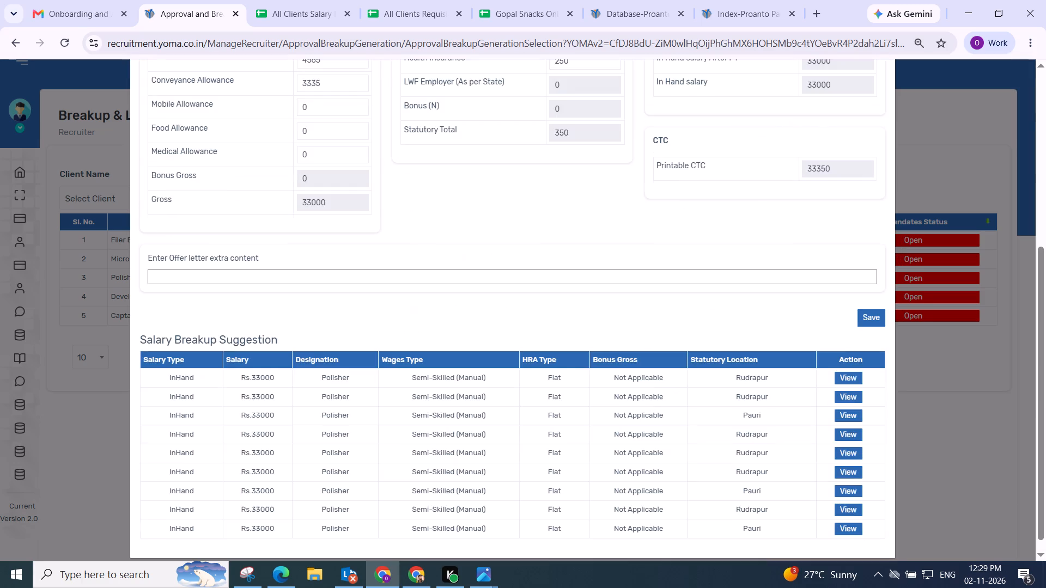
pyautogui.scroll(2, 526, 242)
pyautogui.scroll(-3, 445, 250)
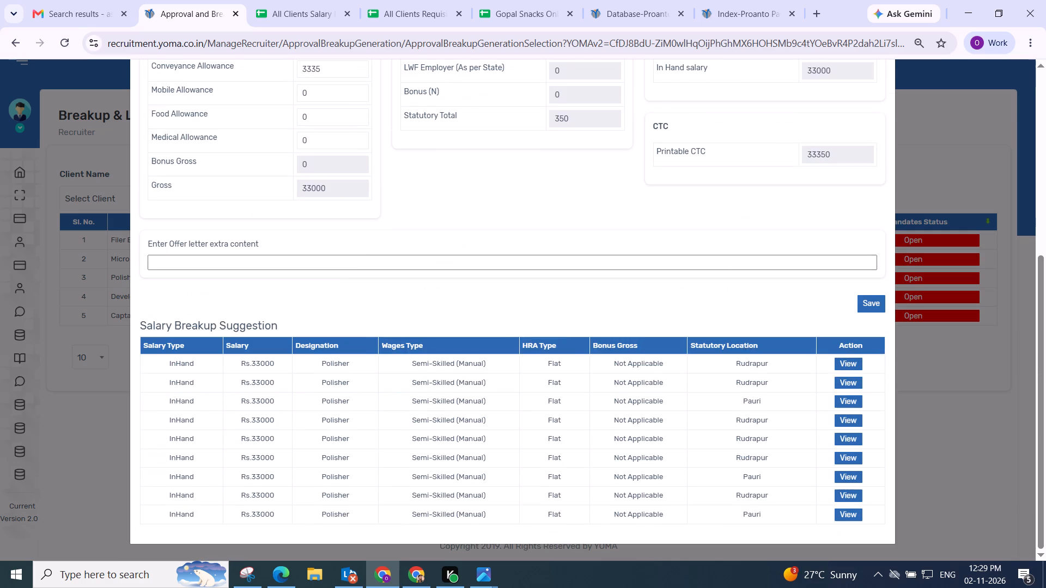
pyautogui.moveTo(565, 227); pyautogui.dragTo(573, 227)
pyautogui.click(864, 308)
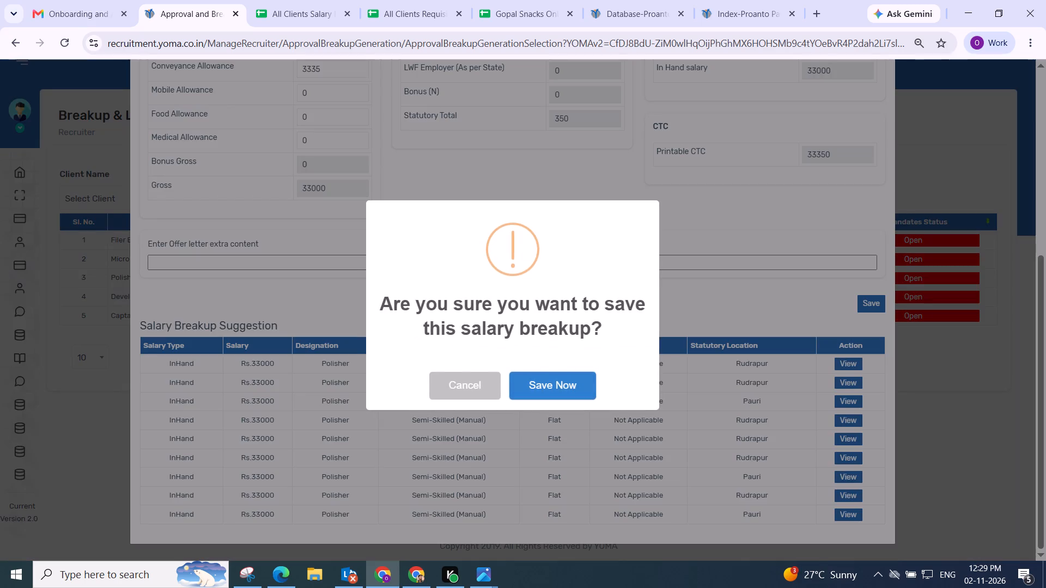
pyautogui.moveTo(564, 382); pyautogui.dragTo(562, 376)
pyautogui.scroll(3, 555, 313)
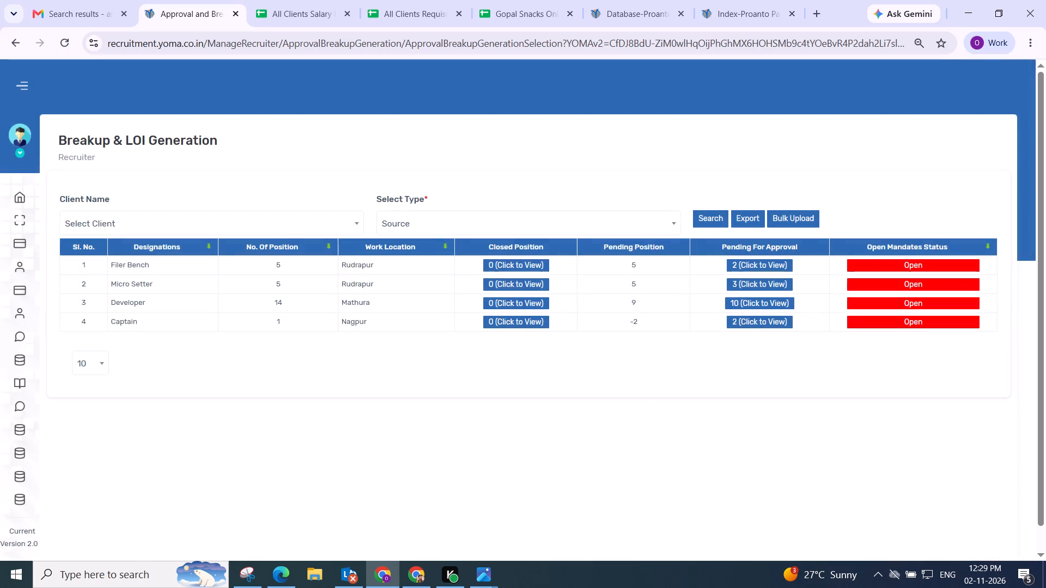
# Open the pending approvals for the Rudrapur Filer Bench position and bring its salary setting fields into view.
pyautogui.scroll(-3, 709, 181)
pyautogui.scroll(2, 751, 232)
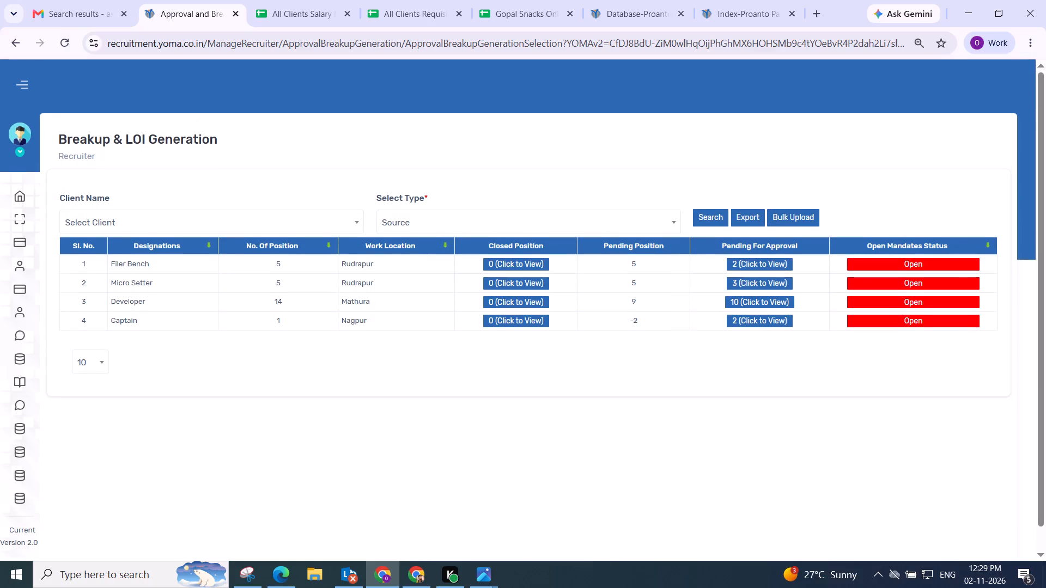
pyautogui.scroll(-3, 753, 237)
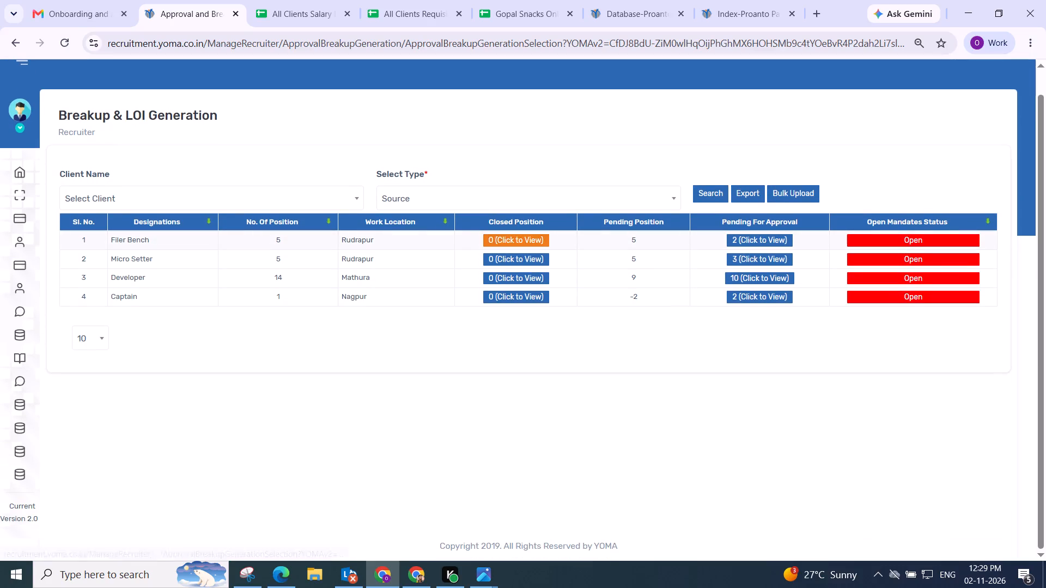
pyautogui.click(744, 234)
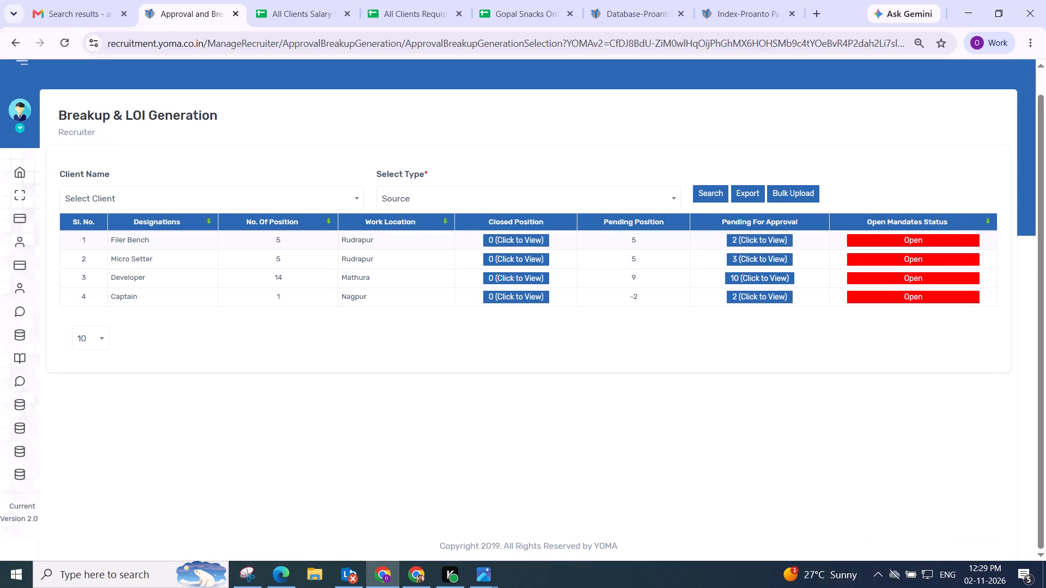
pyautogui.click(763, 241)
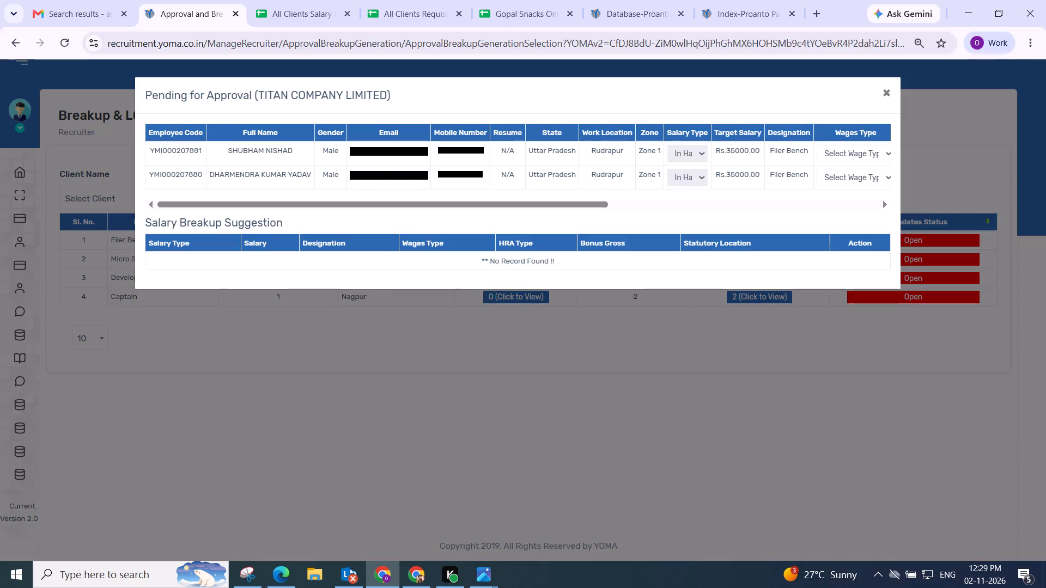
pyautogui.moveTo(376, 206); pyautogui.dragTo(309, 190)
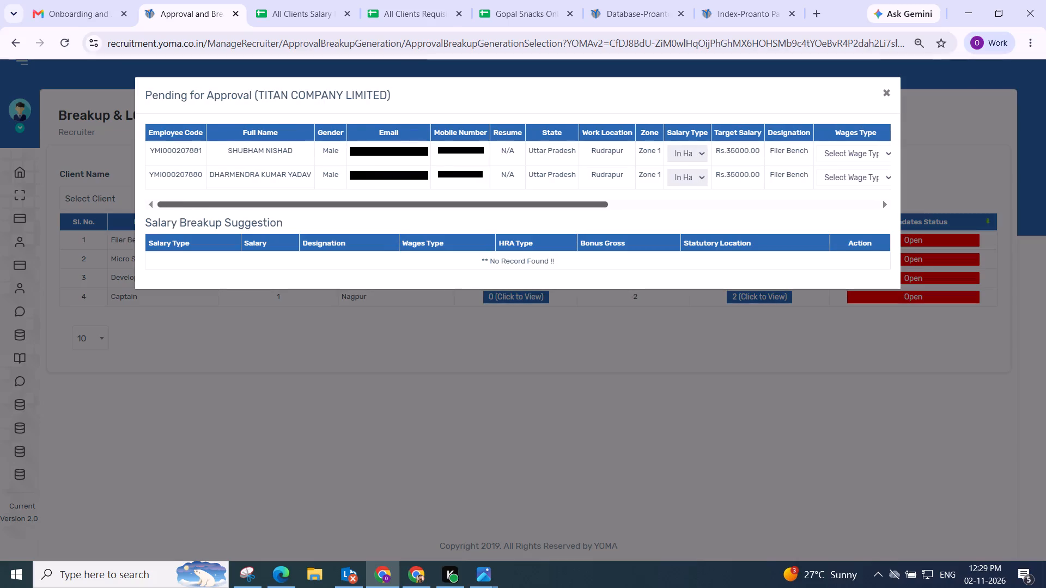
pyautogui.moveTo(309, 190); pyautogui.dragTo(308, 189)
pyautogui.moveTo(386, 203); pyautogui.dragTo(656, 217)
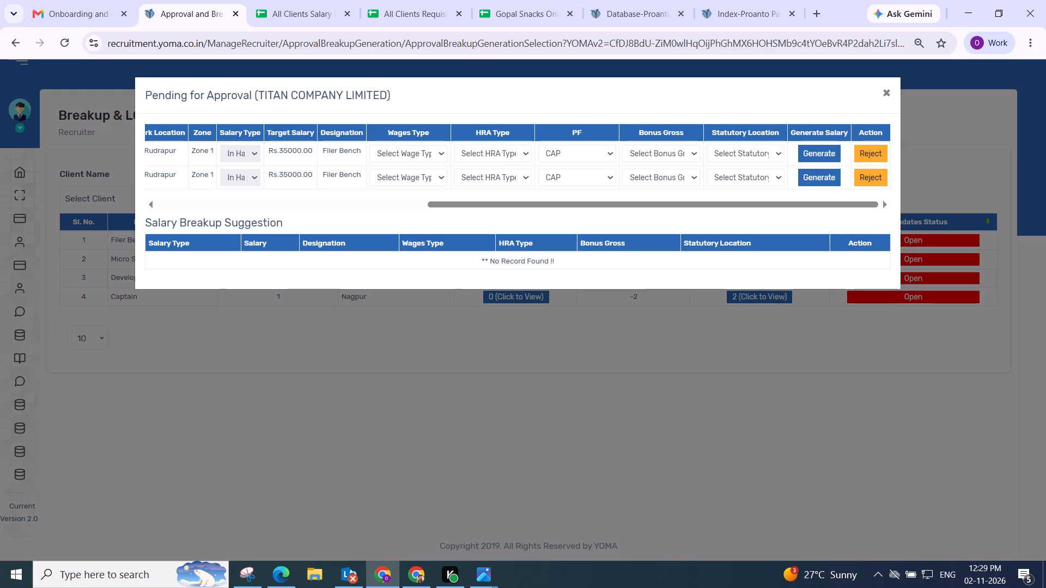
# Look up TITAN COMPANY LIMITED in the All Clients Salary Breakup sheet using the copied client name.
pyautogui.moveTo(258, 94); pyautogui.dragTo(370, 95)
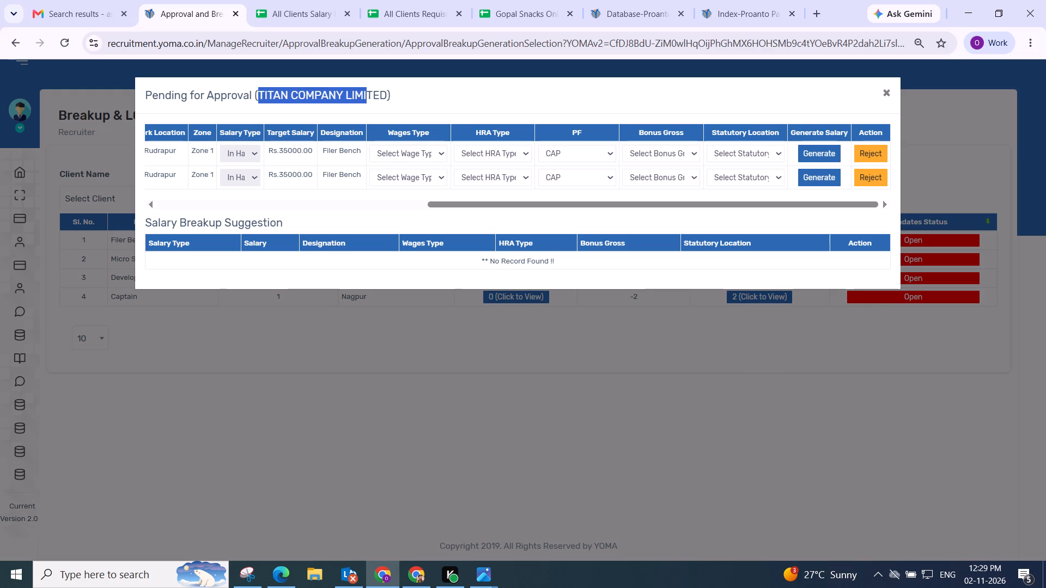
pyautogui.moveTo(370, 95); pyautogui.dragTo(384, 93)
pyautogui.hotkey('ctrl', 'c')
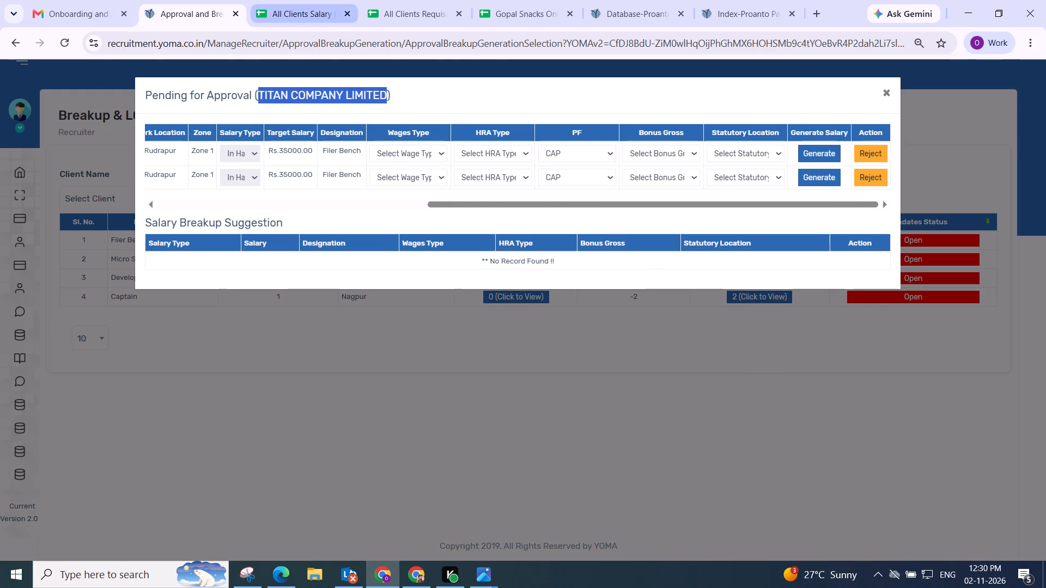
pyautogui.click(288, 10)
pyautogui.hotkey('ctrl', 'f')
pyautogui.hotkey('ctrl', 'v')
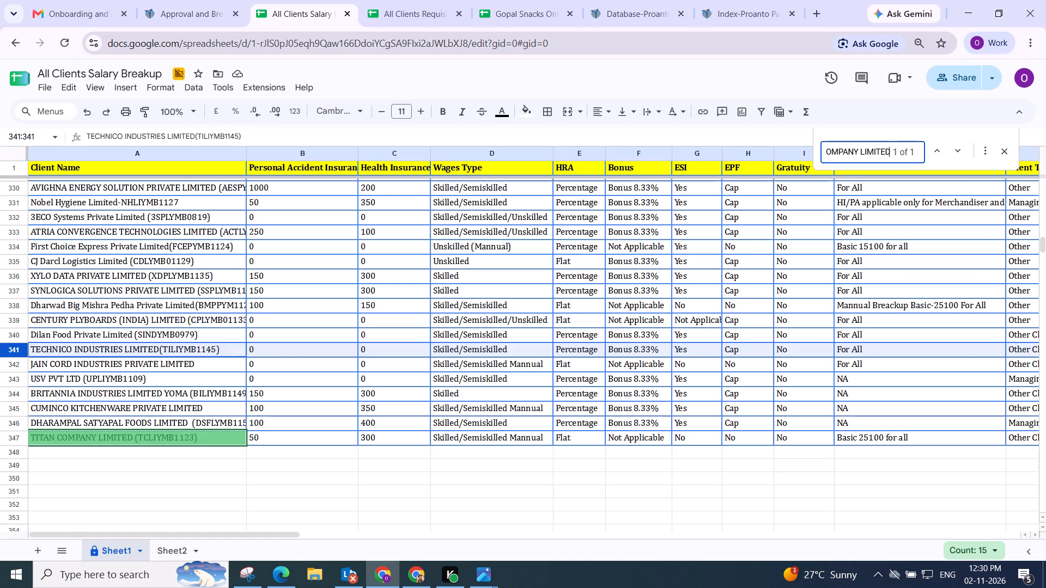
pyautogui.press('Return')
pyautogui.press('Return')
# Generate the first Filer Bench candidate's breakup with Skilled (Manual), Flat HRA, PF NO, bonus Not Applicable and statutory location Amroha.
pyautogui.click(167, 18)
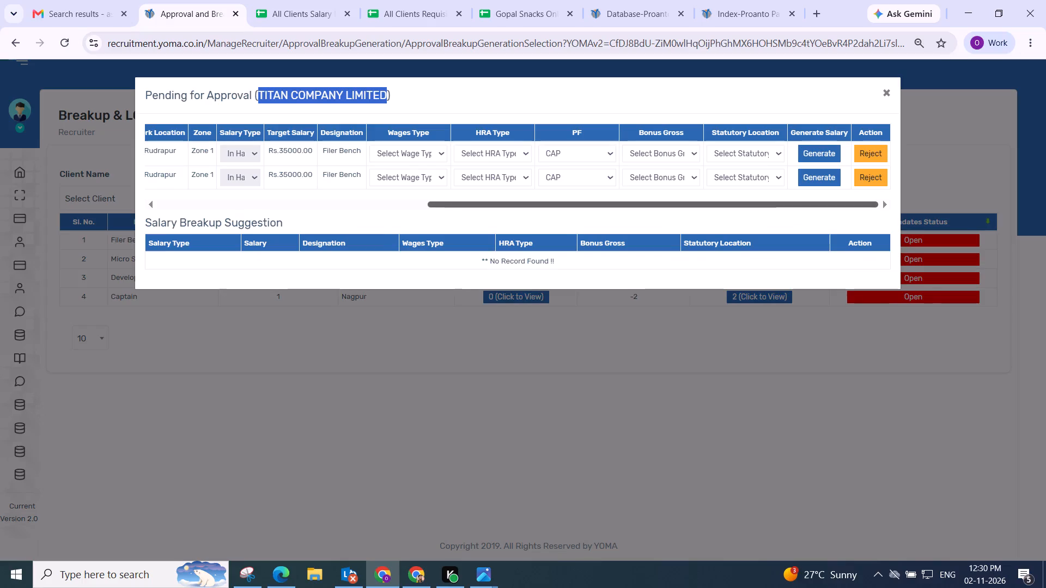
pyautogui.moveTo(463, 206); pyautogui.dragTo(198, 175)
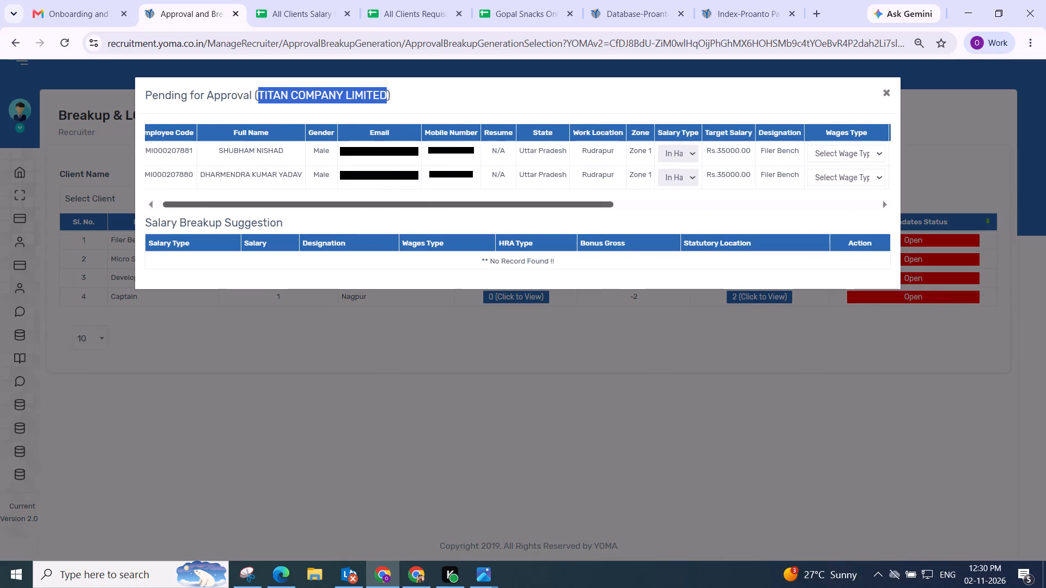
pyautogui.moveTo(308, 207); pyautogui.dragTo(695, 206)
pyautogui.click(429, 157)
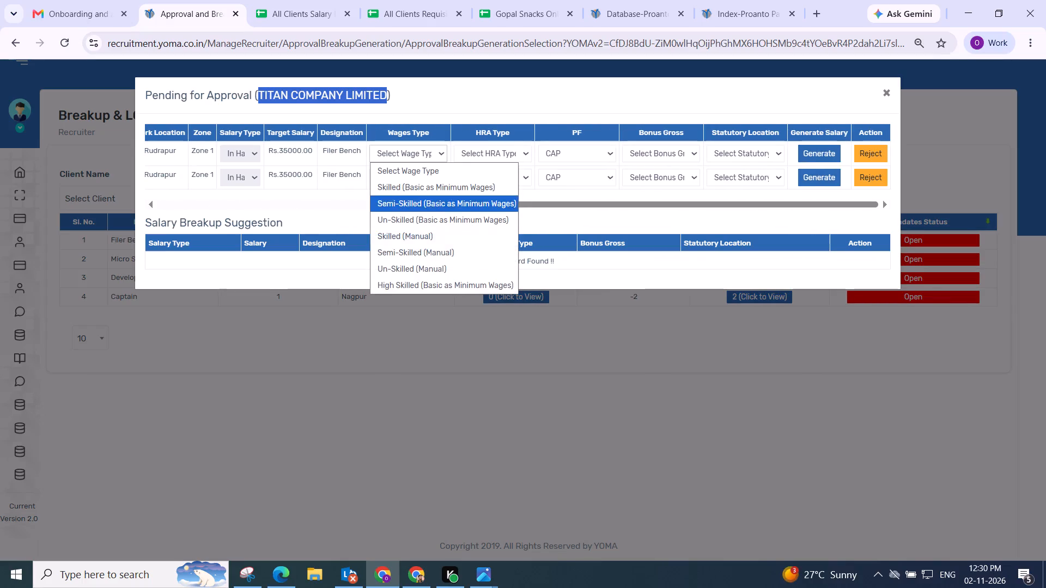
pyautogui.moveTo(412, 251); pyautogui.dragTo(417, 237)
pyautogui.click(499, 157)
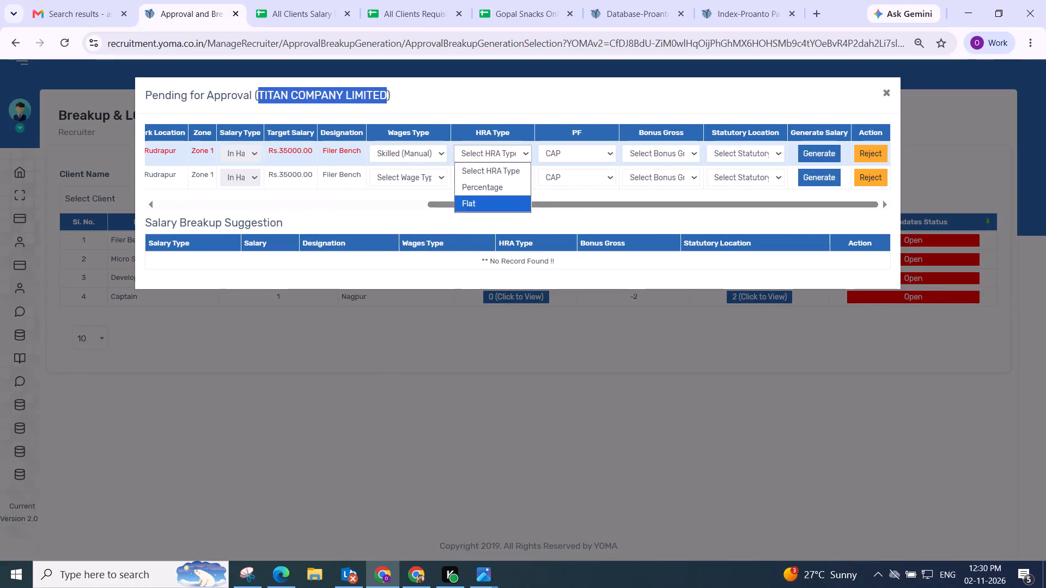
pyautogui.click(494, 199)
pyautogui.click(570, 150)
pyautogui.click(578, 213)
pyautogui.click(673, 157)
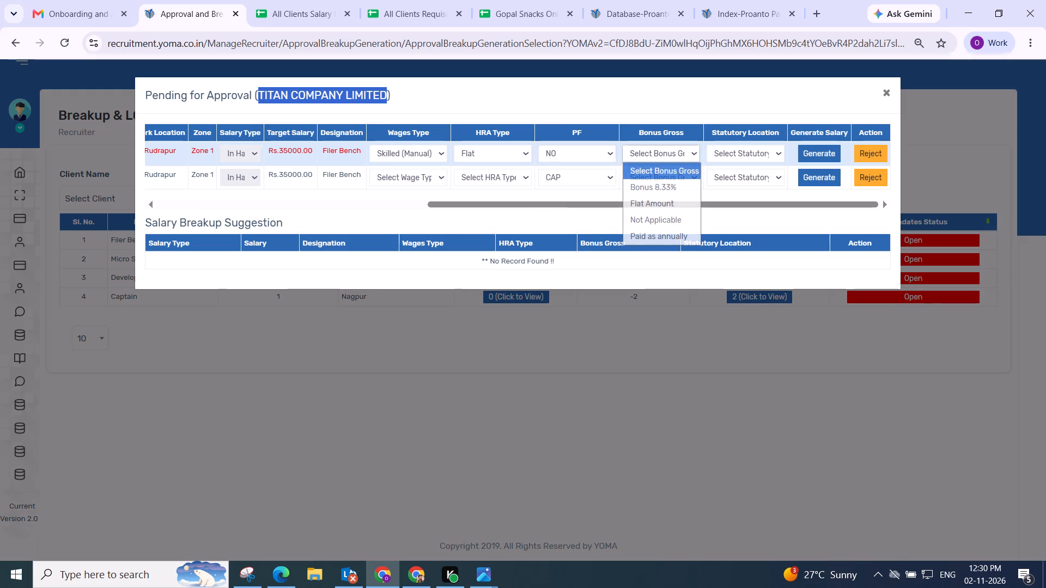
pyautogui.click(659, 217)
pyautogui.moveTo(725, 152); pyautogui.dragTo(726, 159)
pyautogui.click(720, 229)
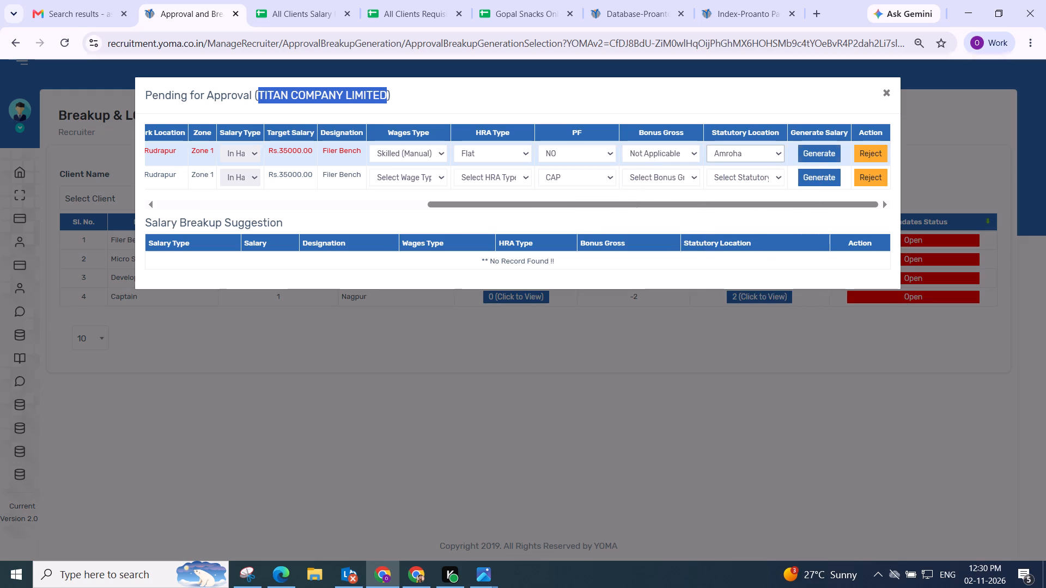
pyautogui.click(819, 152)
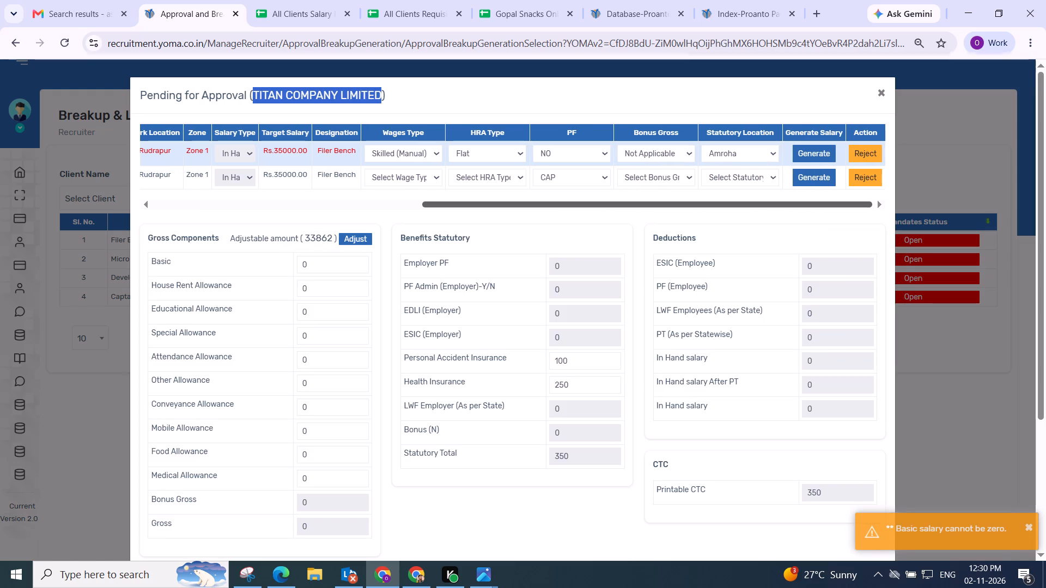
# Adjust the first Filer Bench candidate's gross components automatically and set Basic to 25100.
pyautogui.click(350, 239)
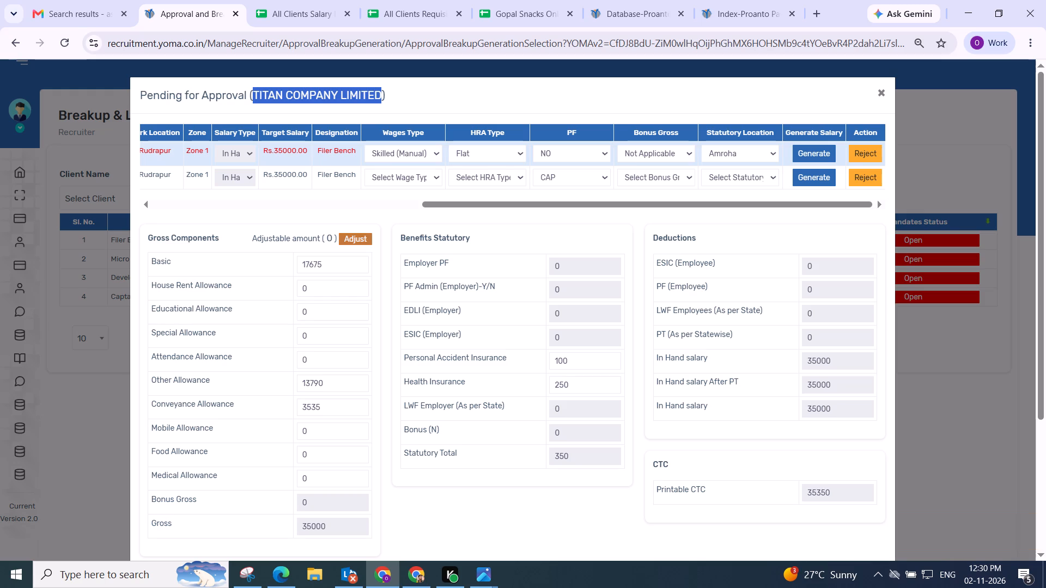
pyautogui.click(387, 248)
pyautogui.moveTo(351, 273); pyautogui.dragTo(310, 271)
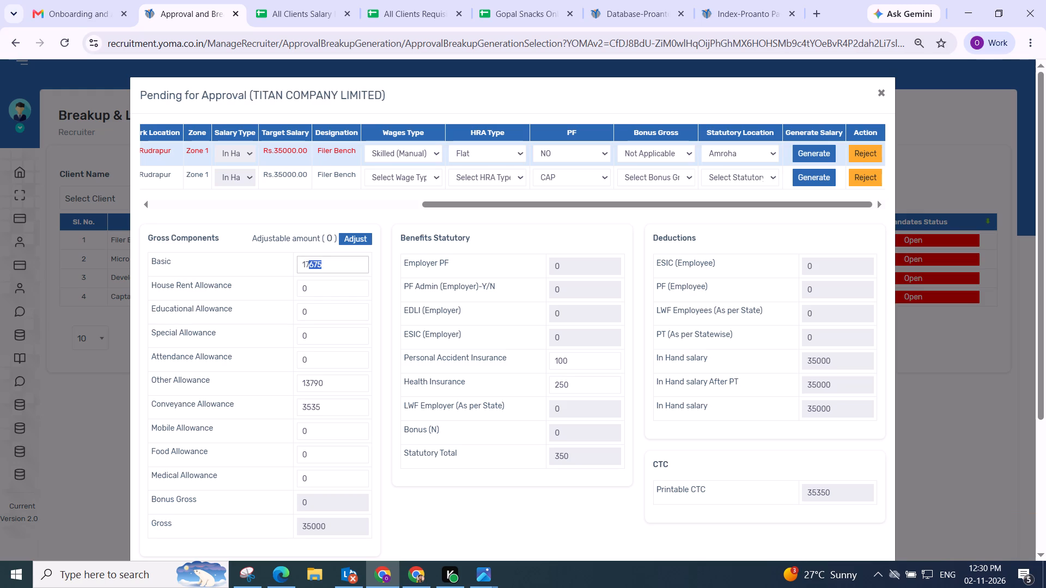
pyautogui.click(348, 265)
pyautogui.click(366, 272)
pyautogui.click(385, 261)
pyautogui.moveTo(361, 264); pyautogui.dragTo(305, 267)
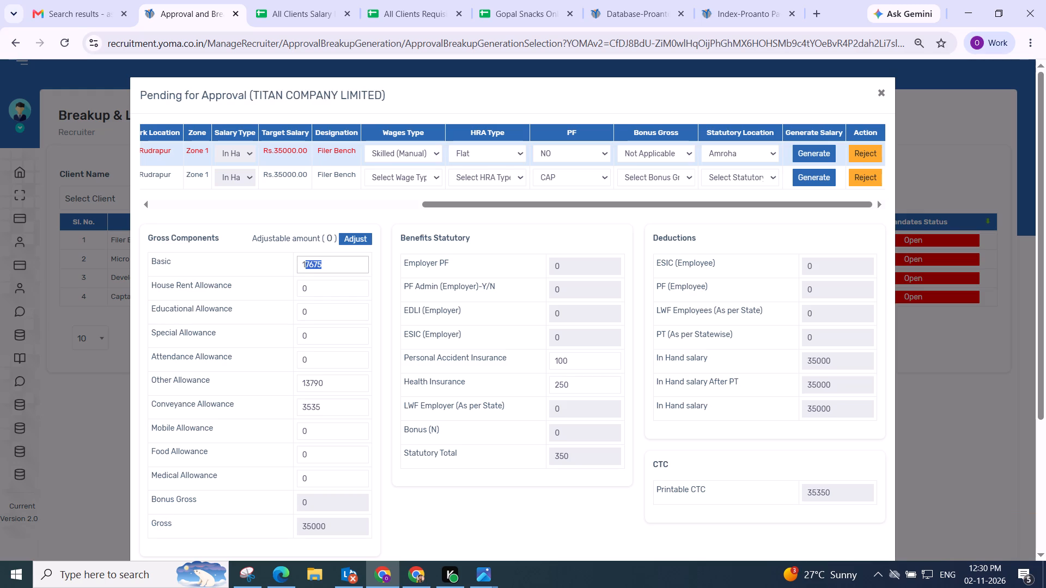
pyautogui.click(337, 265)
pyautogui.doubleClick(314, 264)
pyautogui.press('1')
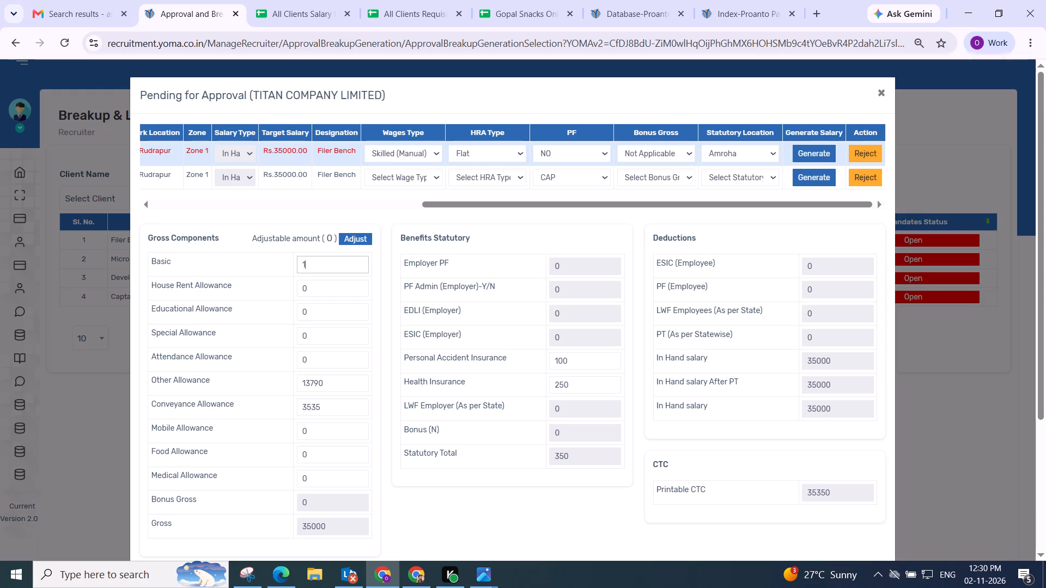
pyautogui.press('BackSpace')
pyautogui.press('BackSpace')
pyautogui.press('BackSpace')
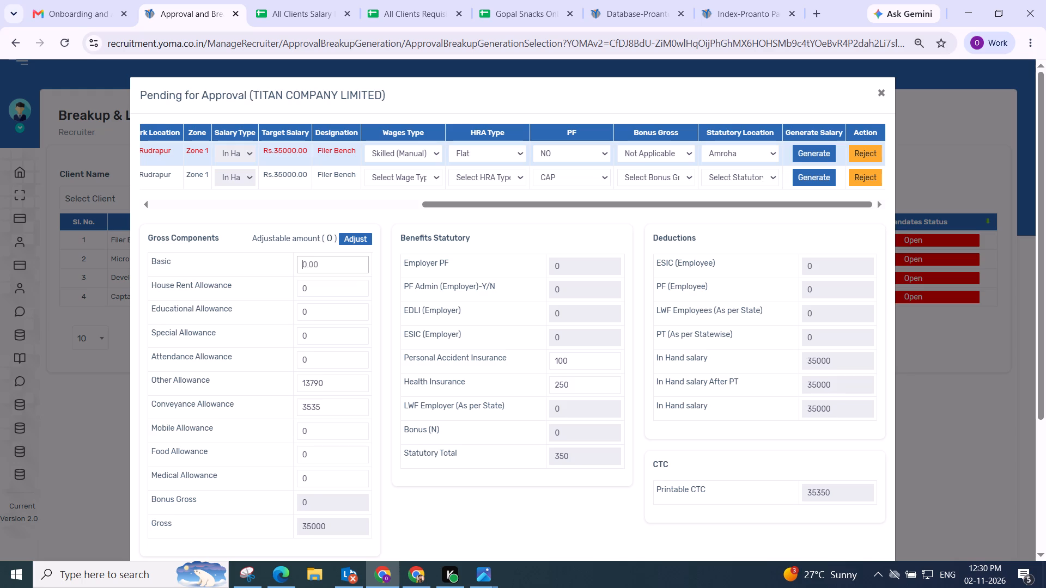
pyautogui.write('25100')
pyautogui.click(381, 248)
# Review the first Filer Bench candidate's salary components and save the salary breakup.
pyautogui.scroll(-2, 382, 248)
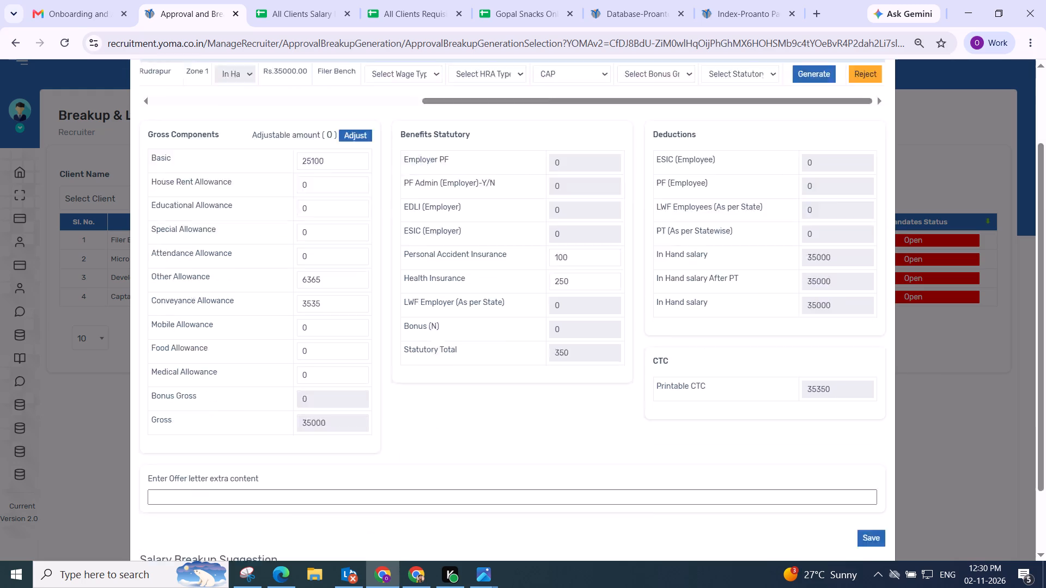
pyautogui.scroll(-1, 387, 248)
pyautogui.scroll(3, 403, 248)
pyautogui.scroll(-2, 396, 271)
pyautogui.moveTo(560, 365); pyautogui.dragTo(609, 377)
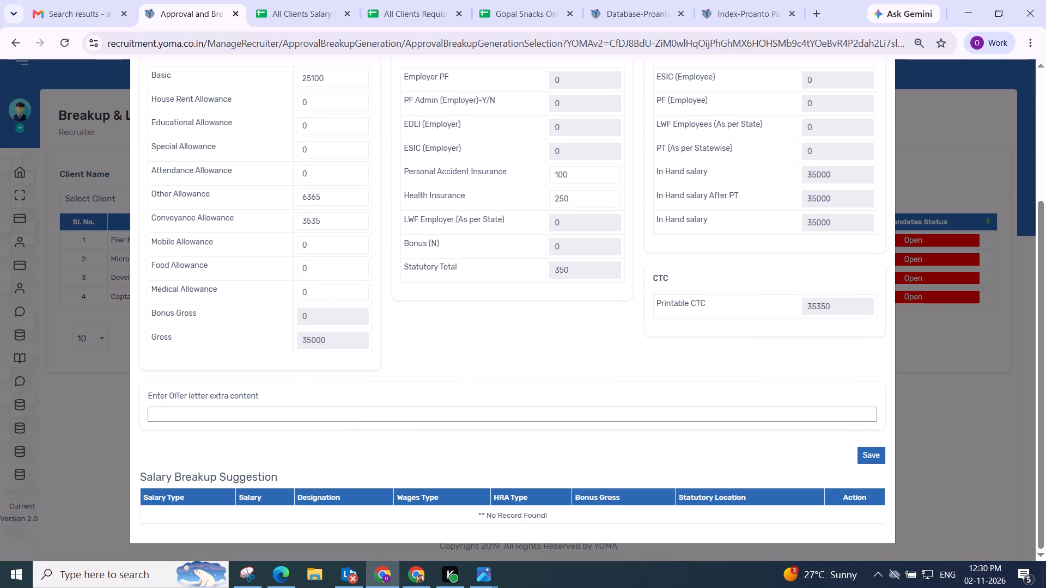
pyautogui.click(867, 458)
pyautogui.click(563, 388)
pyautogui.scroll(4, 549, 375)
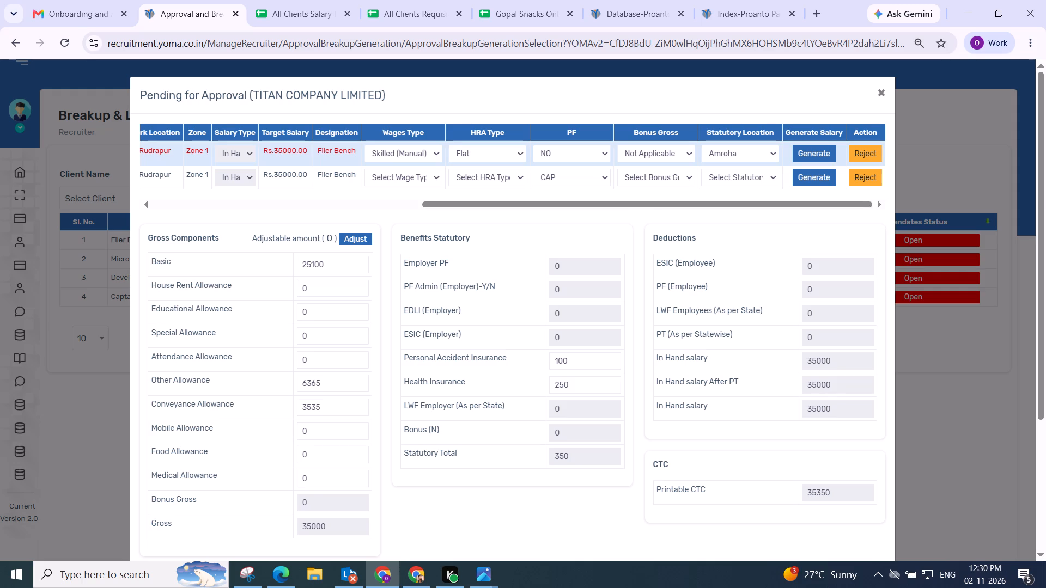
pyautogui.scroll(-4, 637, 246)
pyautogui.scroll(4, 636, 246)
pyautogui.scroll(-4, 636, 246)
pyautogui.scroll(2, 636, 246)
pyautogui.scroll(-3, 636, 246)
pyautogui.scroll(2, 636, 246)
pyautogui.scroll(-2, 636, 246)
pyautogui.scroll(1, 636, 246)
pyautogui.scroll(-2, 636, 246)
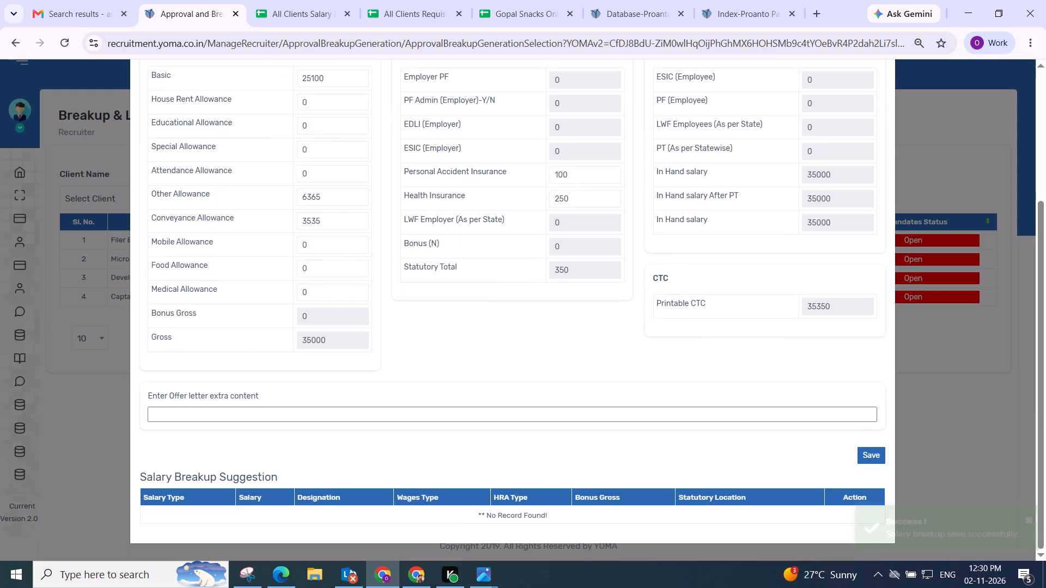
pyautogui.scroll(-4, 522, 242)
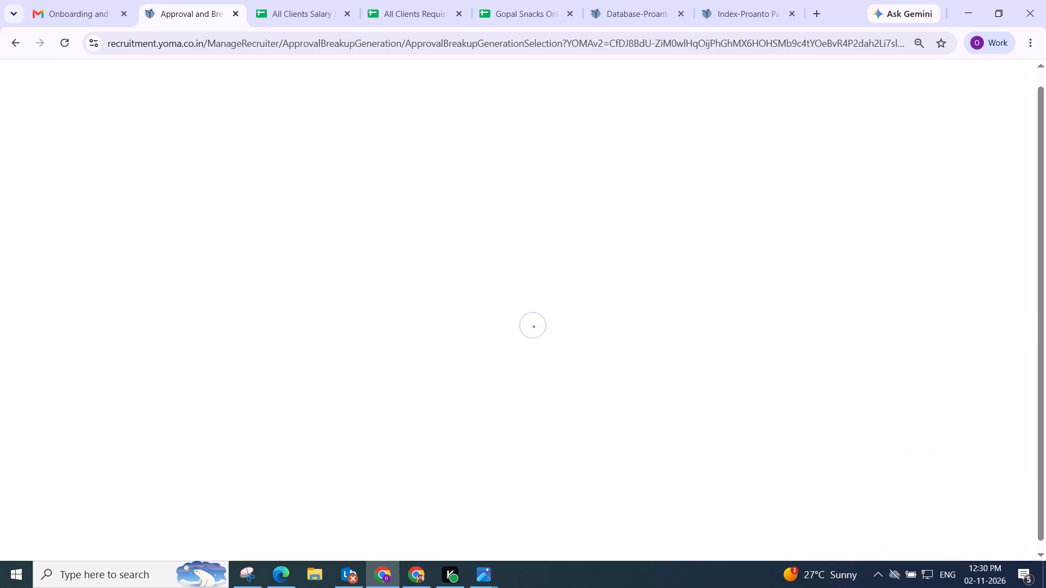
# Try to generate the remaining Filer Bench candidate's breakup with Semi-Skilled (Manual), Flat HRA, PF NO, bonus Flat Amount and statutory location Amroha.
pyautogui.scroll(5, 574, 243)
pyautogui.click(765, 267)
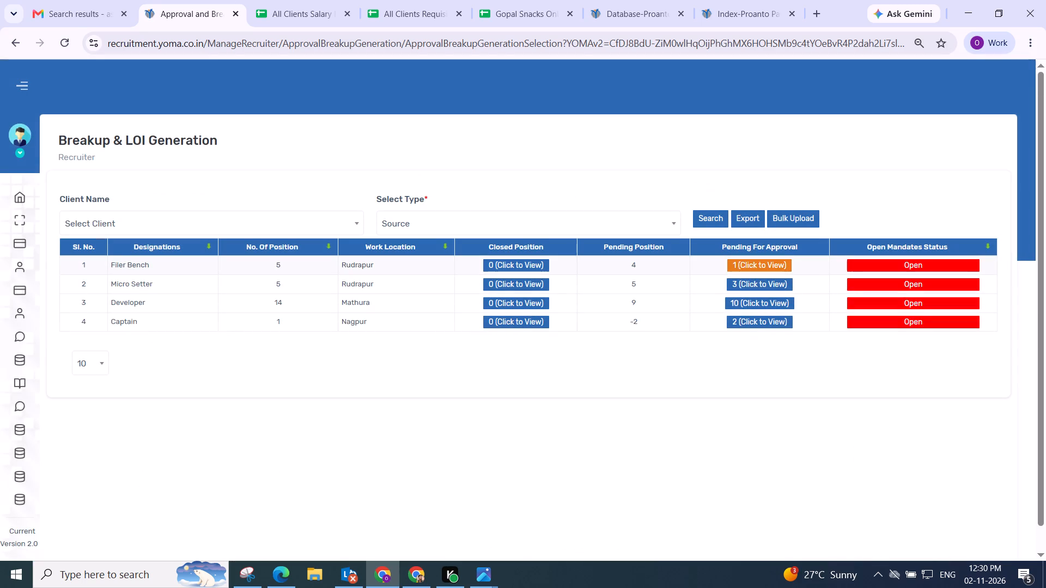
pyautogui.moveTo(249, 179); pyautogui.dragTo(726, 185)
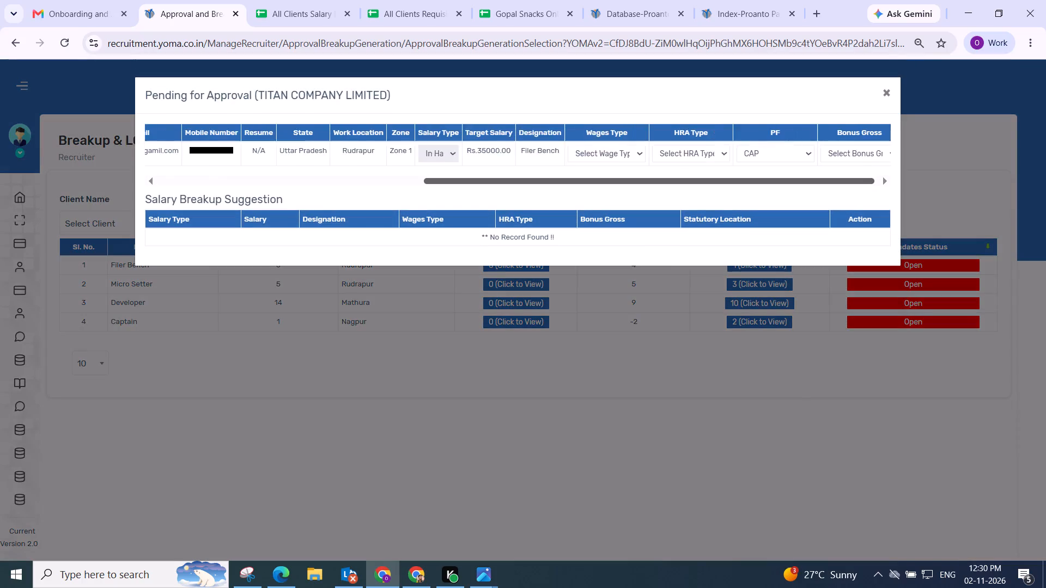
pyautogui.moveTo(726, 185); pyautogui.dragTo(884, 177)
pyautogui.click(405, 152)
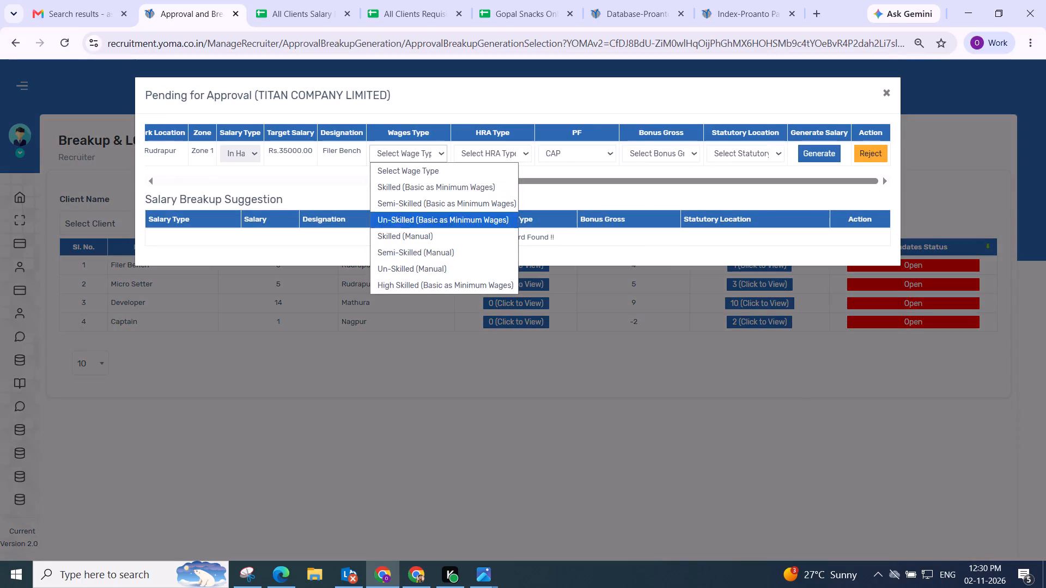
pyautogui.click(432, 249)
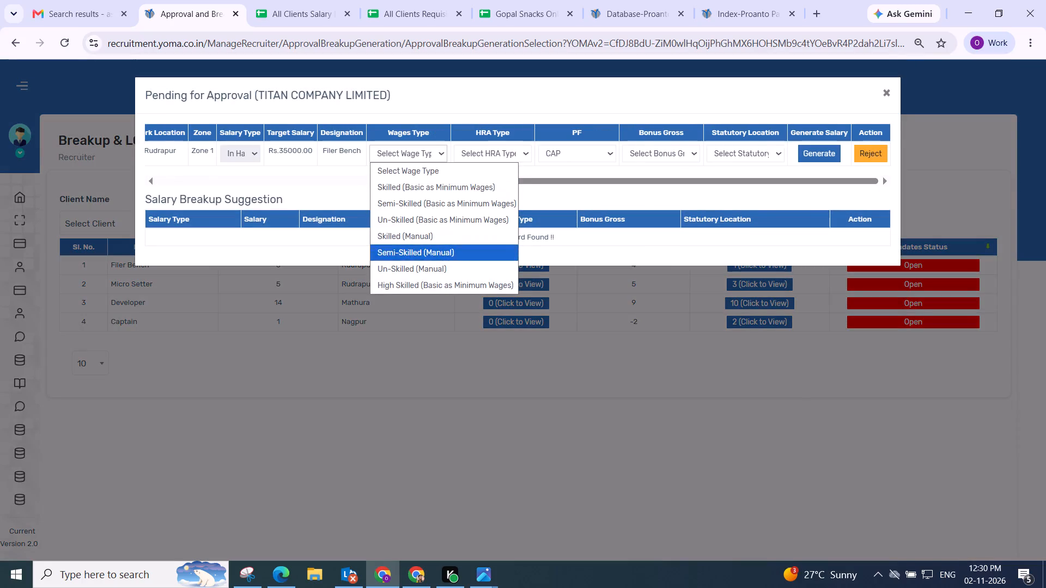
pyautogui.click(492, 155)
pyautogui.click(502, 201)
pyautogui.click(560, 143)
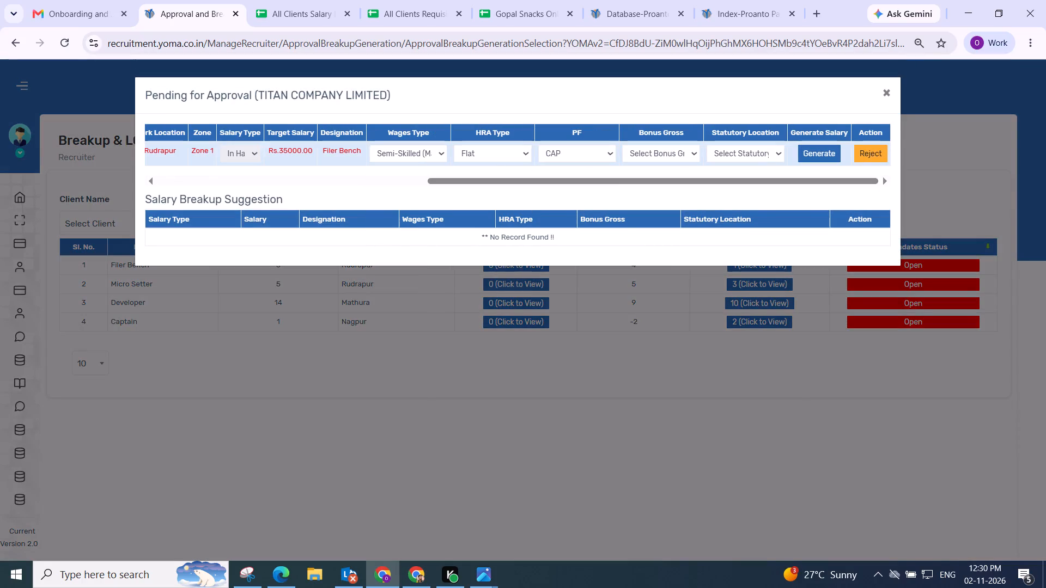
pyautogui.click(586, 155)
pyautogui.click(570, 224)
pyautogui.click(659, 157)
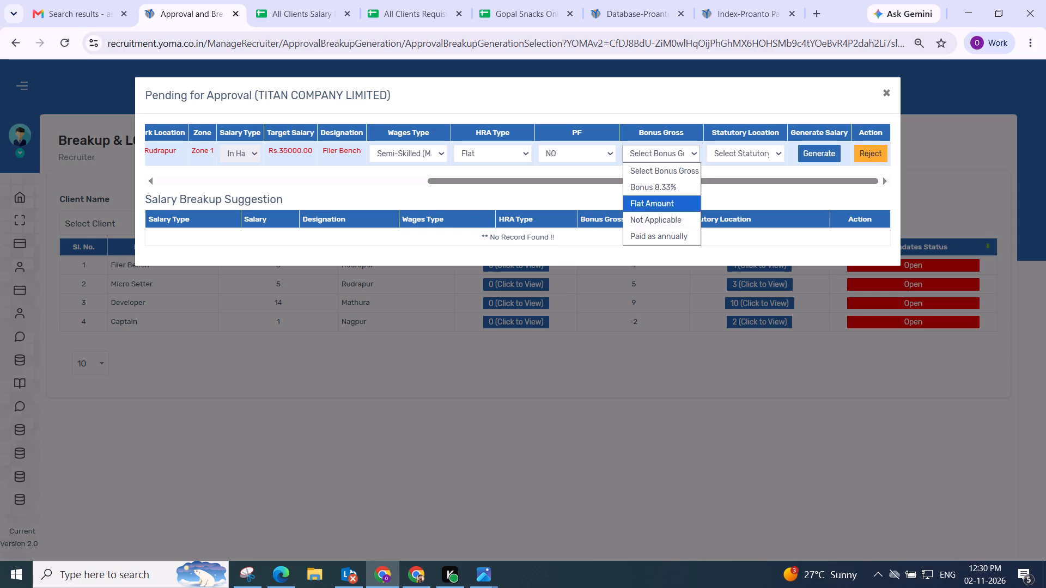
pyautogui.moveTo(664, 218); pyautogui.dragTo(665, 210)
pyautogui.click(728, 150)
pyautogui.click(733, 213)
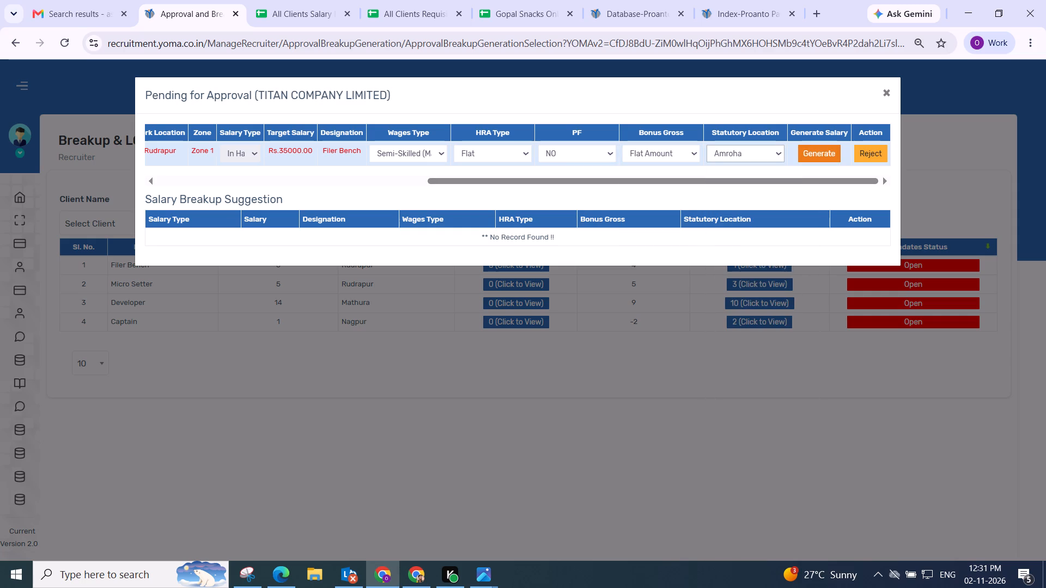
pyautogui.click(817, 155)
# Try generating the Filer Bench candidate's breakup again with bonus Not Applicable, rechecking the Semi-Skilled (Manual) wages type and Flat HRA.
pyautogui.click(643, 152)
pyautogui.click(648, 219)
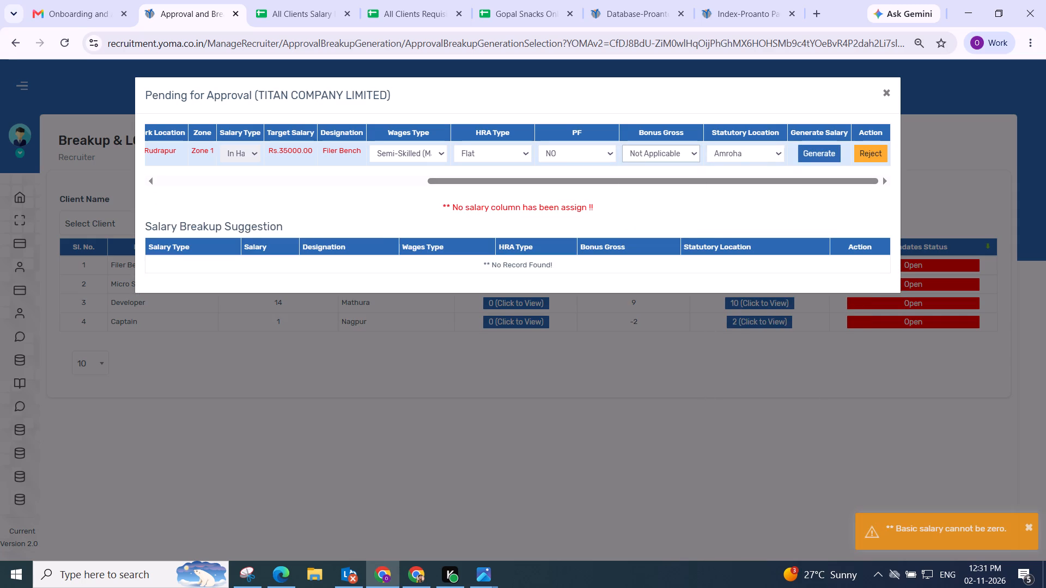
pyautogui.click(822, 155)
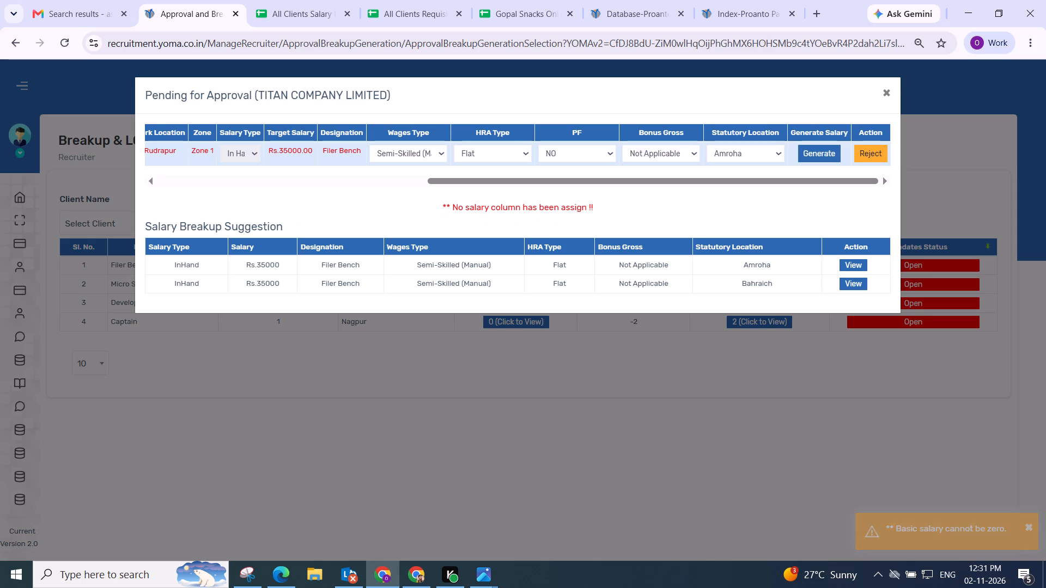
pyautogui.click(399, 159)
pyautogui.click(419, 251)
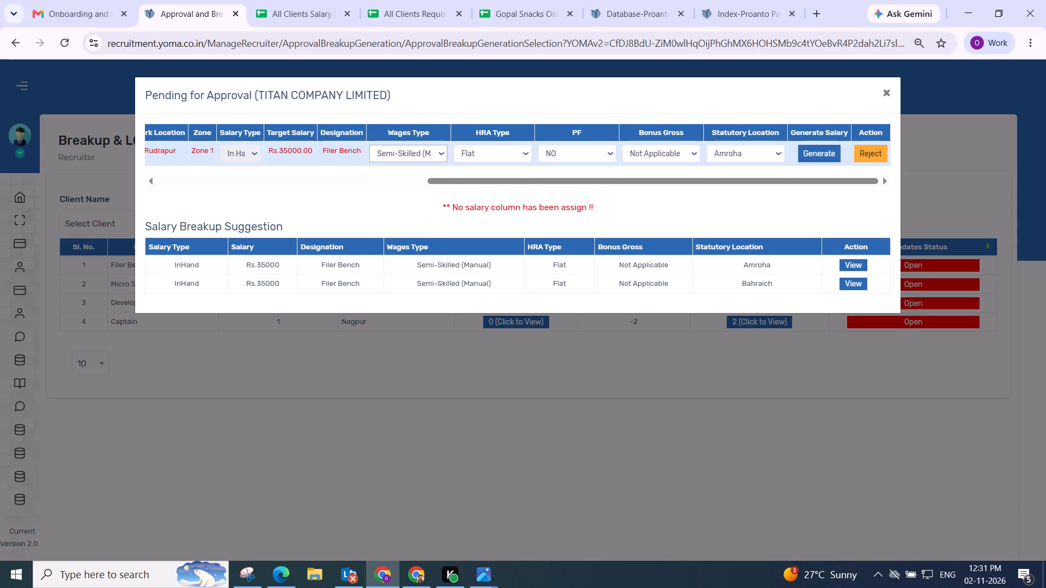
pyautogui.click(497, 149)
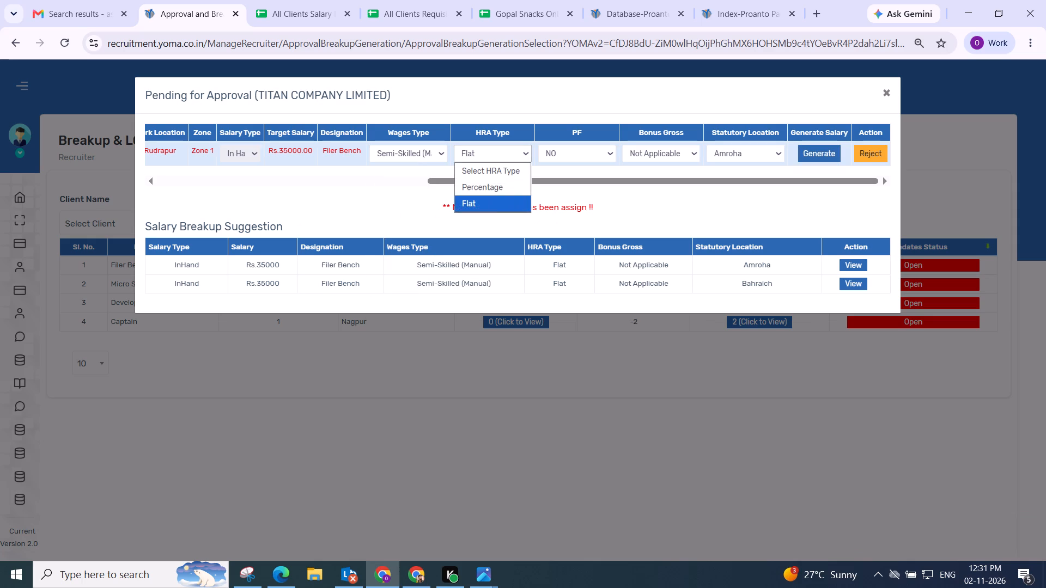
pyautogui.click(497, 204)
pyautogui.click(656, 152)
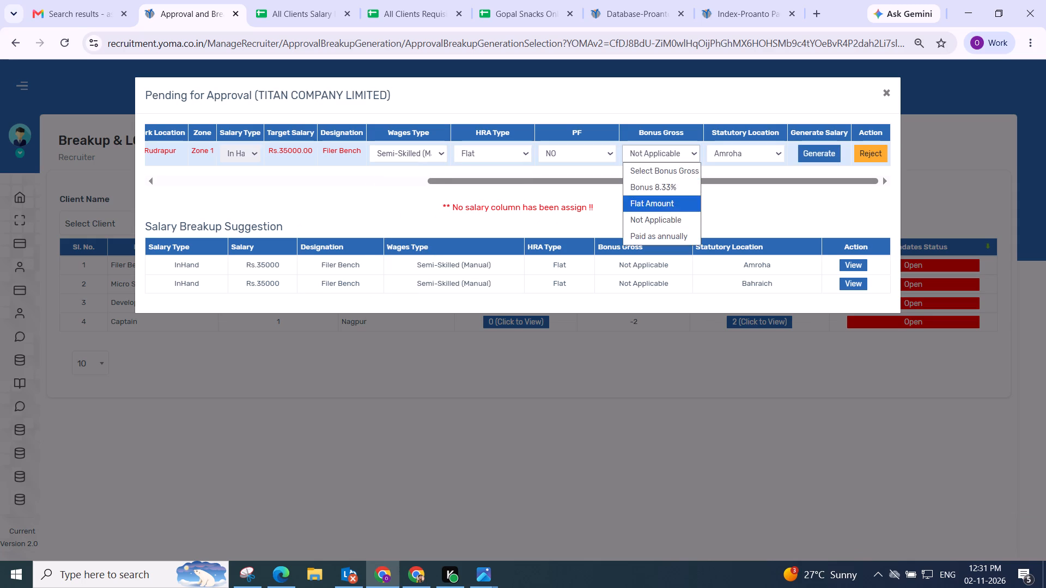
pyautogui.moveTo(660, 217); pyautogui.dragTo(665, 216)
pyautogui.click(816, 156)
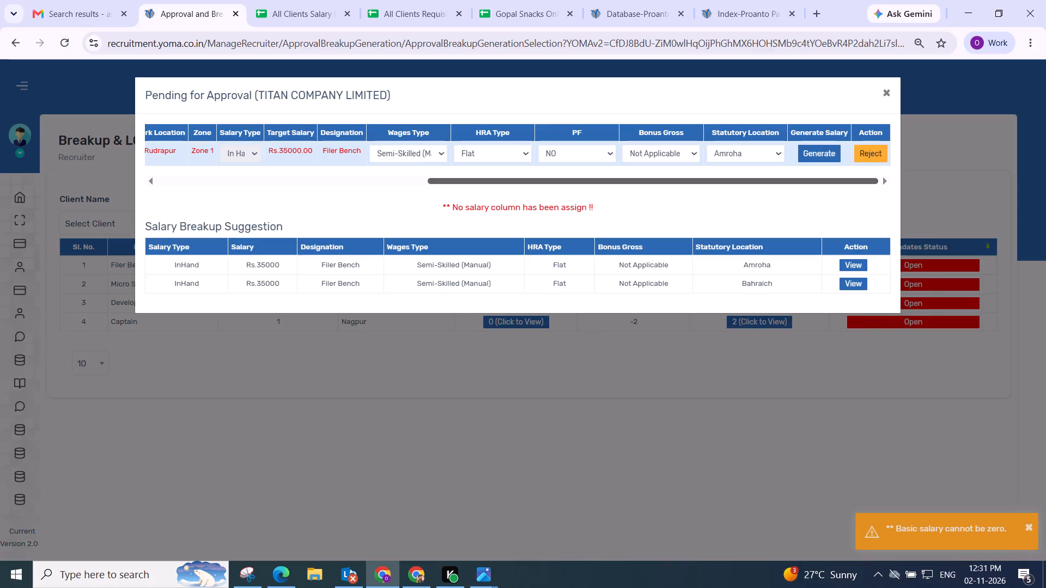
# Filter the Associate Database by the Filer Bench candidate's mobile number copied from the pending approval list.
pyautogui.moveTo(658, 176); pyautogui.dragTo(314, 148)
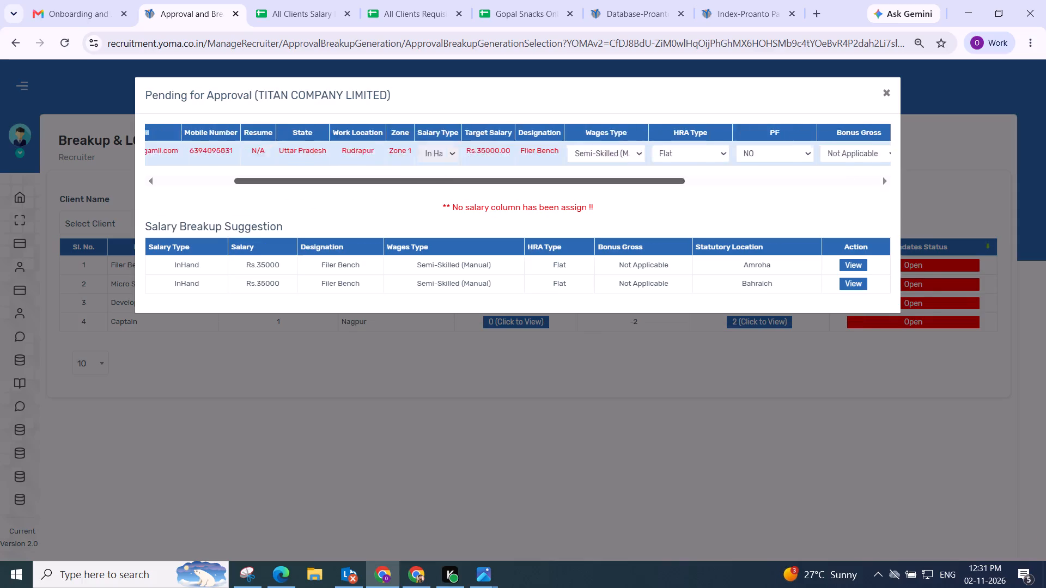
pyautogui.moveTo(314, 148); pyautogui.dragTo(69, 133)
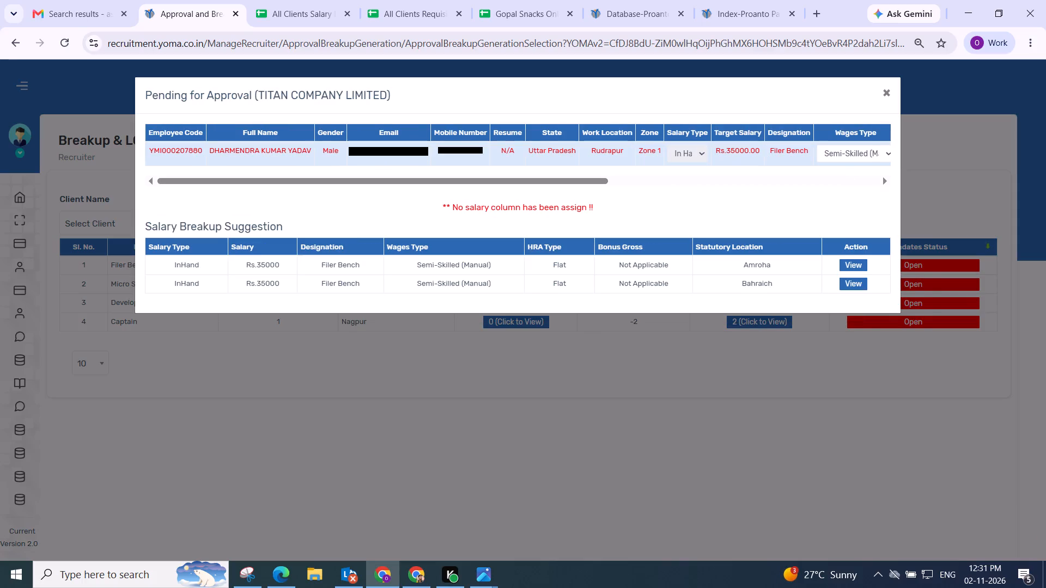
pyautogui.tripleClick(470, 150)
pyautogui.hotkey('ctrl', 'c')
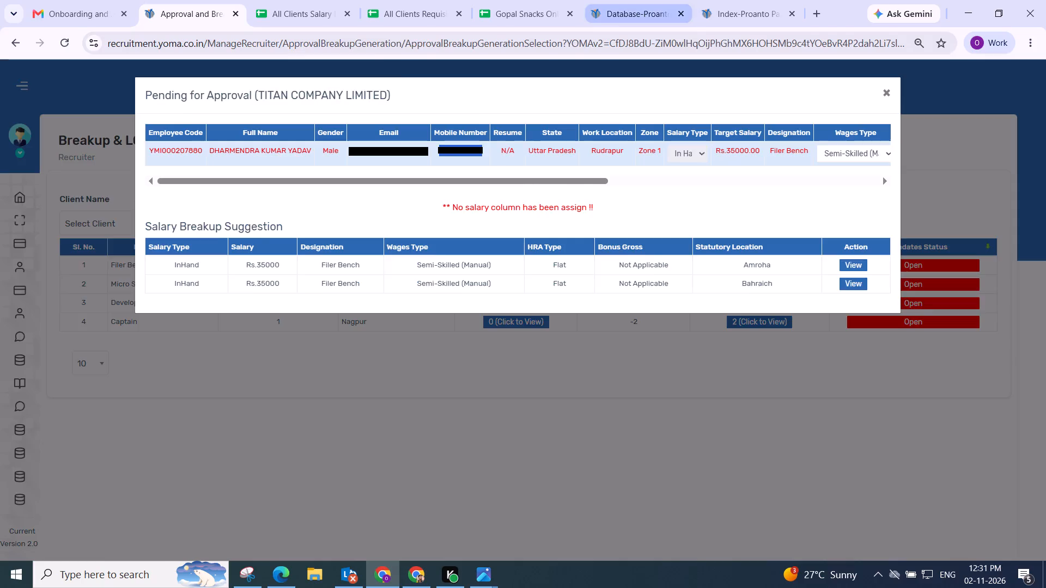
pyautogui.click(618, 9)
pyautogui.scroll(2, 752, 108)
pyautogui.click(777, 117)
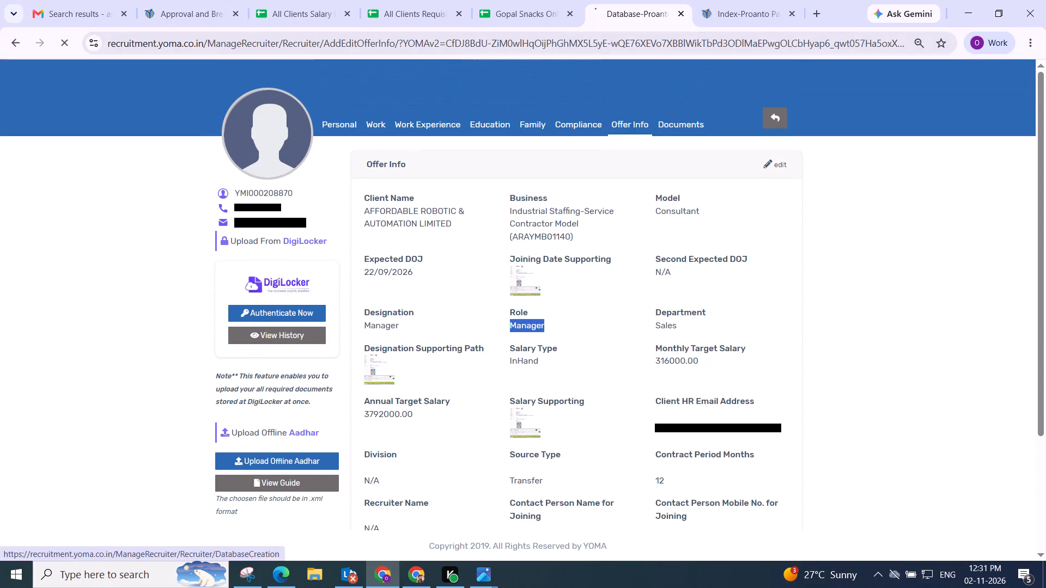
pyautogui.scroll(1, 956, 138)
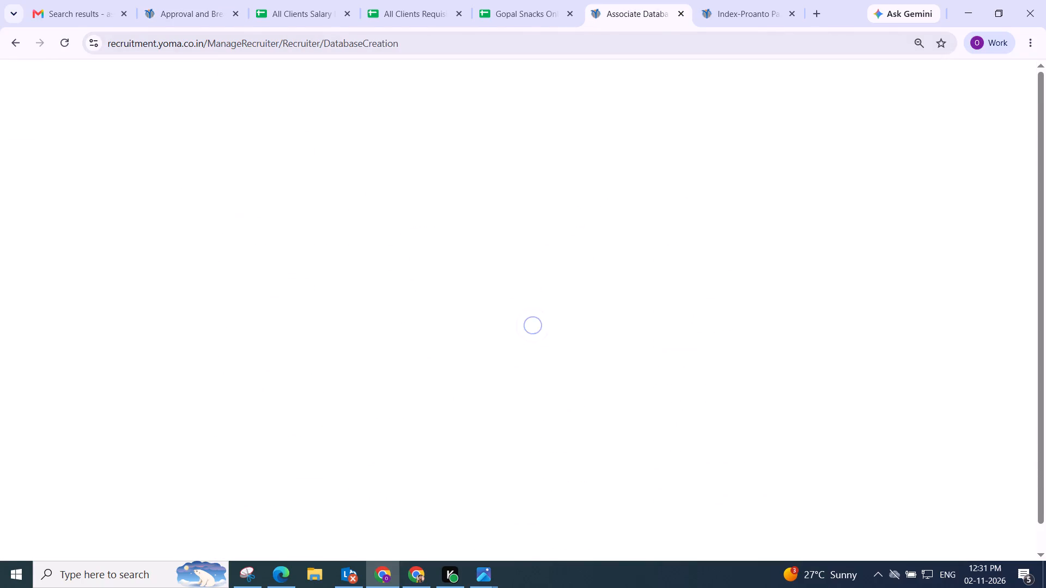
pyautogui.scroll(2, 956, 138)
pyautogui.click(1020, 89)
pyautogui.scroll(-1, 970, 199)
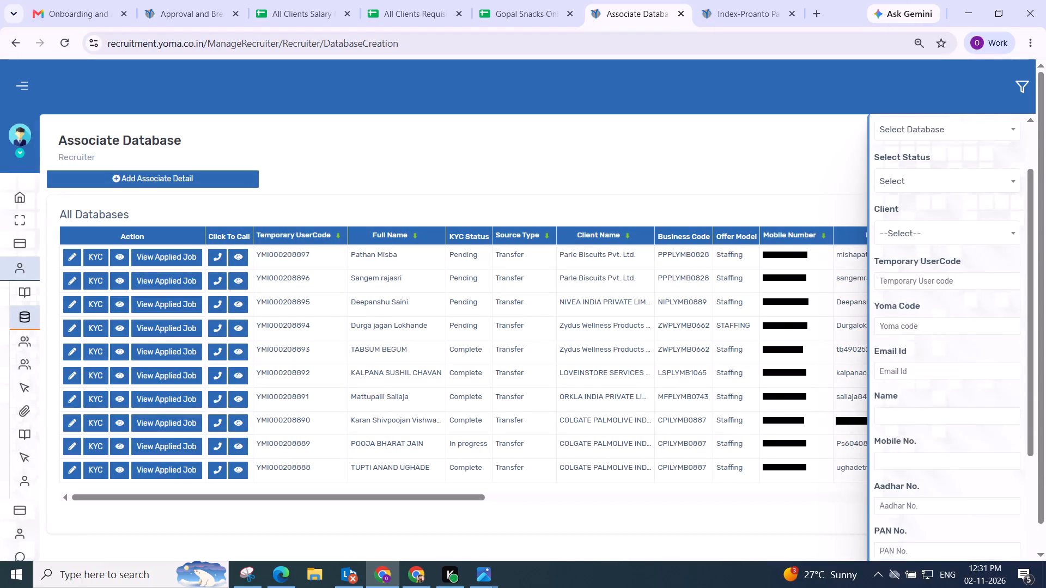
pyautogui.scroll(-1, 962, 204)
pyautogui.scroll(-1, 886, 279)
pyautogui.scroll(-1, 885, 346)
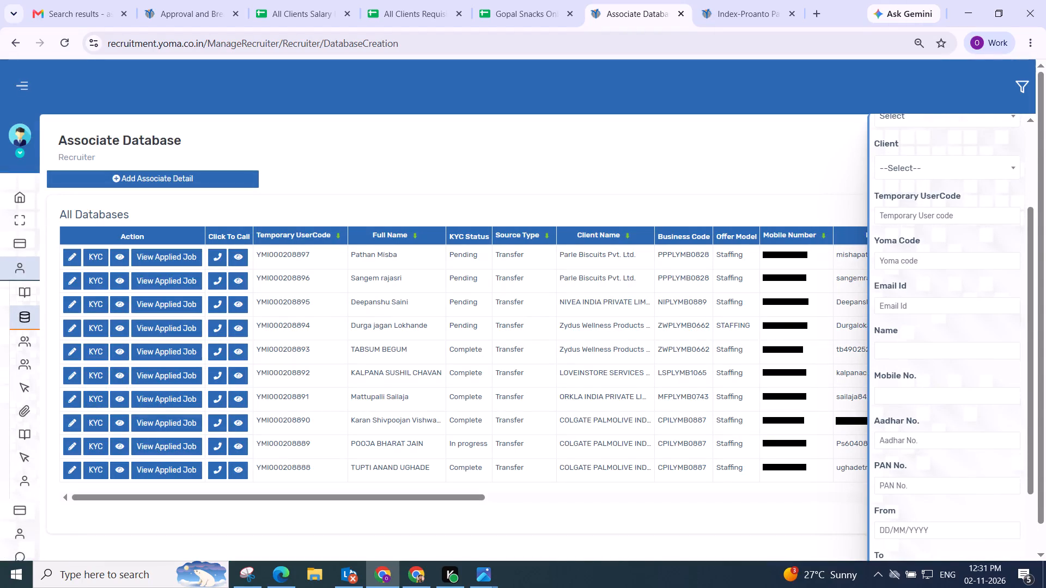
pyautogui.scroll(2, 921, 234)
pyautogui.scroll(-1, 919, 290)
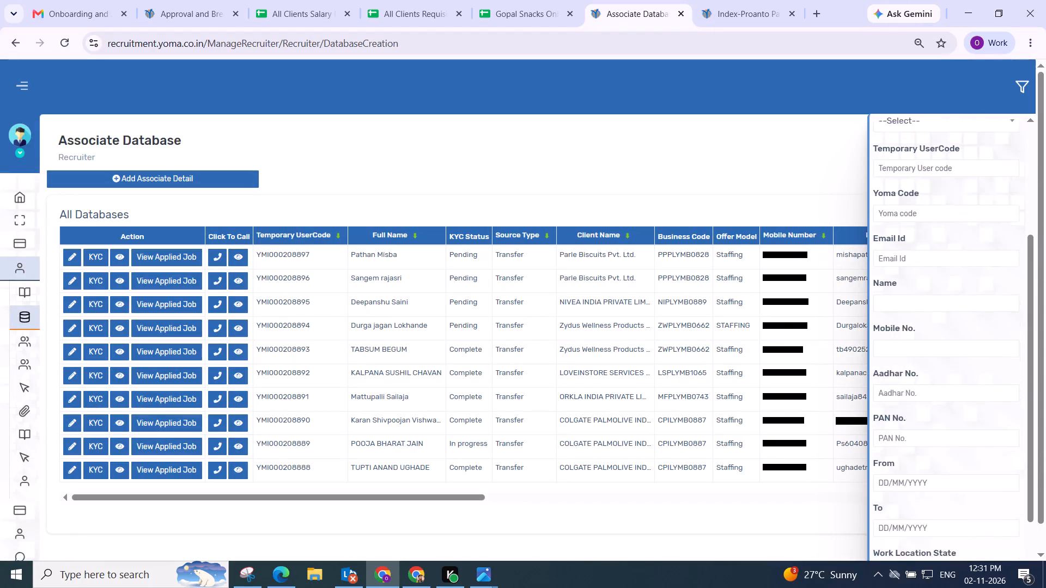
pyautogui.scroll(-3, 920, 291)
pyautogui.click(894, 229)
pyautogui.hotkey('ctrl', 'v')
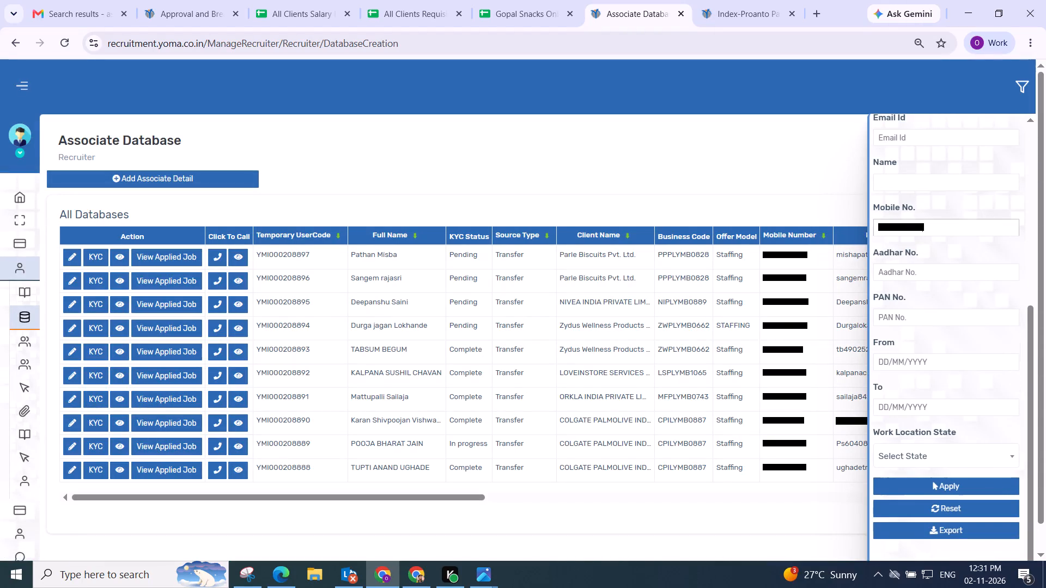
pyautogui.press('Return')
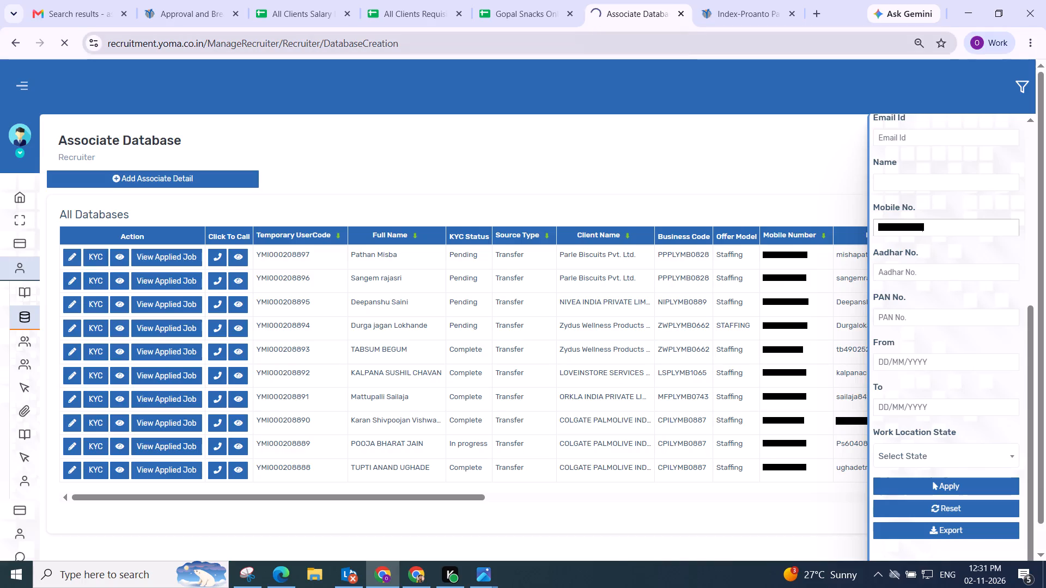
# Copy the client name TITAN COMPANY LIMITED from the pending approval list and search for that client in the payroll client list.
pyautogui.click(716, 17)
pyautogui.click(202, 17)
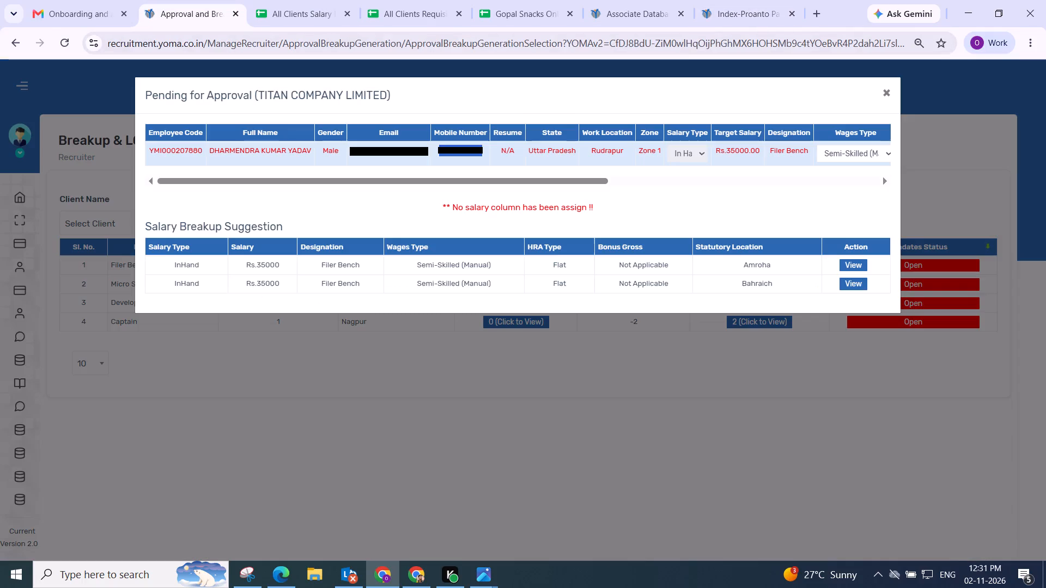
pyautogui.moveTo(259, 95); pyautogui.dragTo(321, 91)
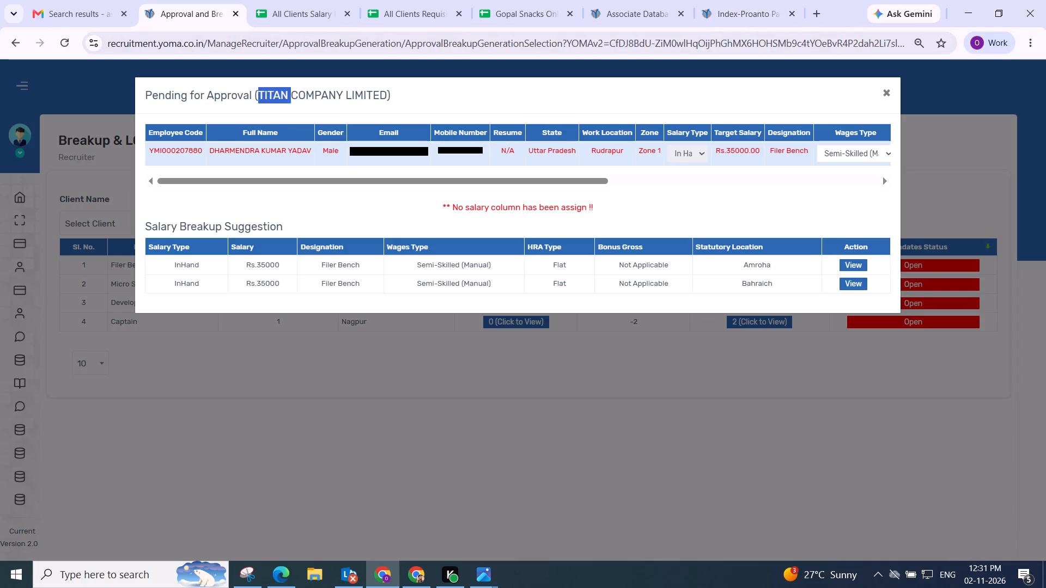
pyautogui.moveTo(321, 91); pyautogui.dragTo(384, 90)
pyautogui.hotkey('ctrl', 'c')
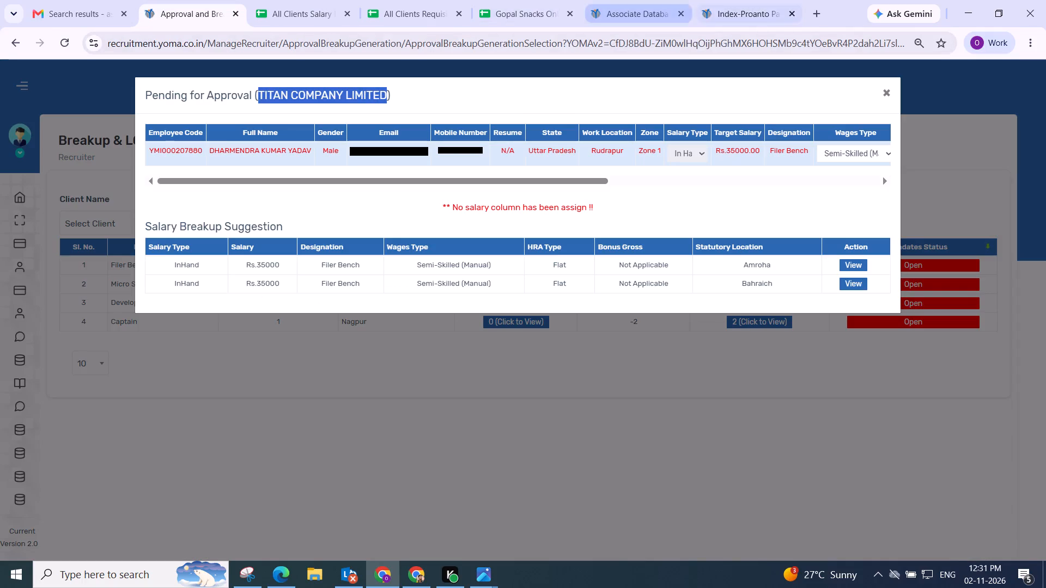
pyautogui.click(721, 8)
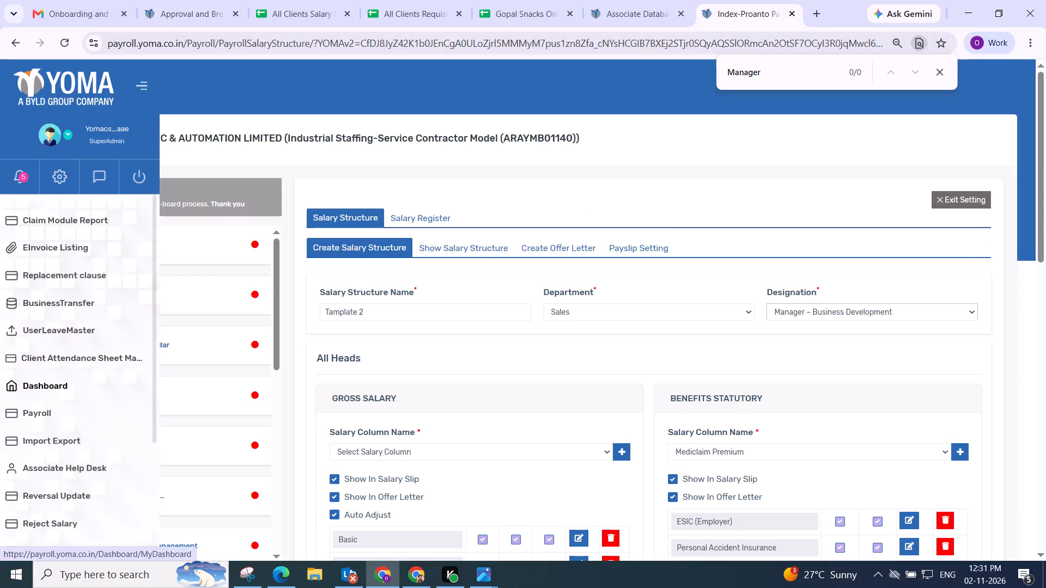
pyautogui.click(43, 411)
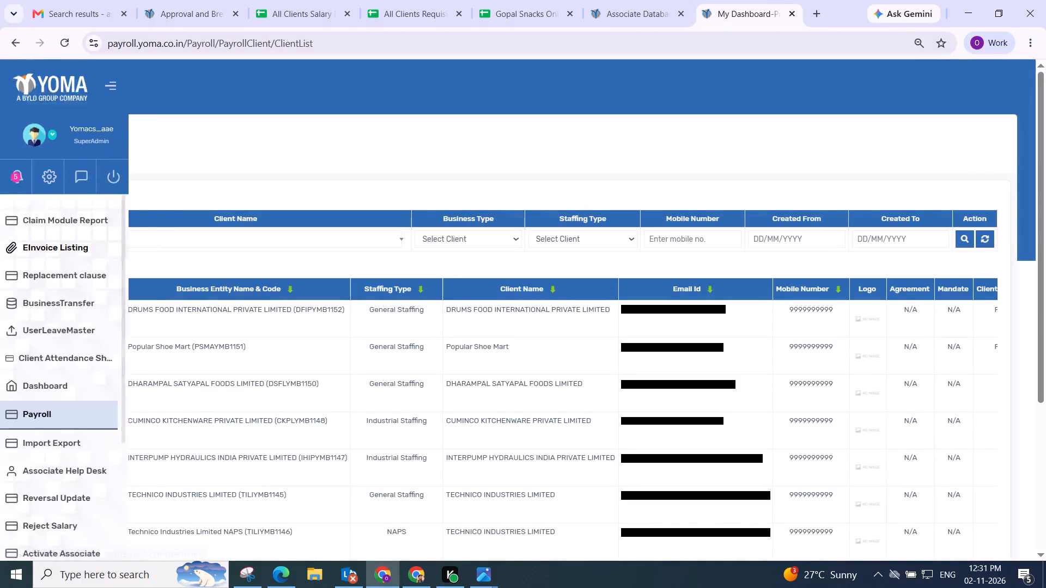
pyautogui.click(230, 240)
pyautogui.hotkey('ctrl', 'v')
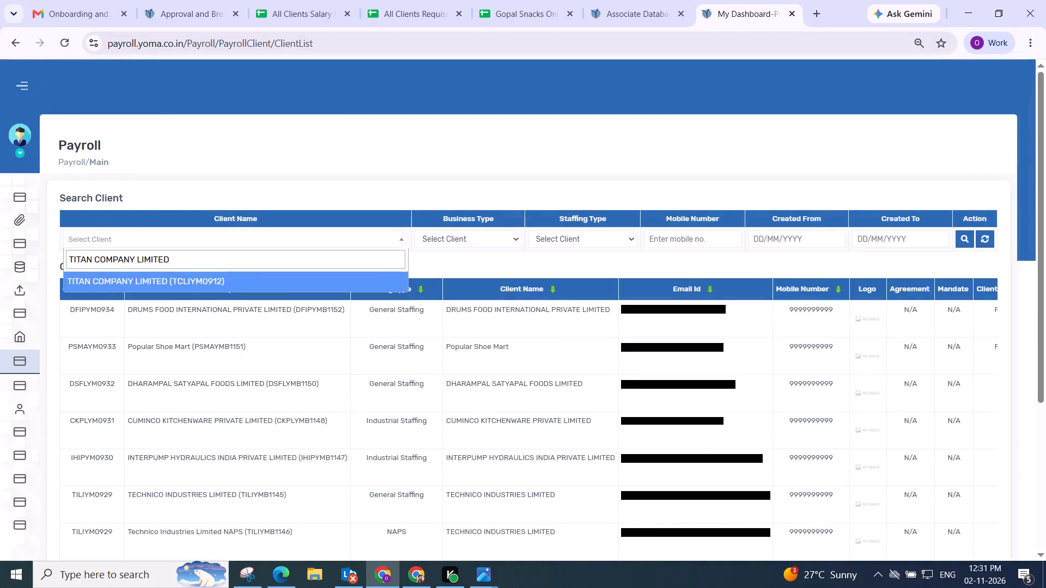
pyautogui.press('Return')
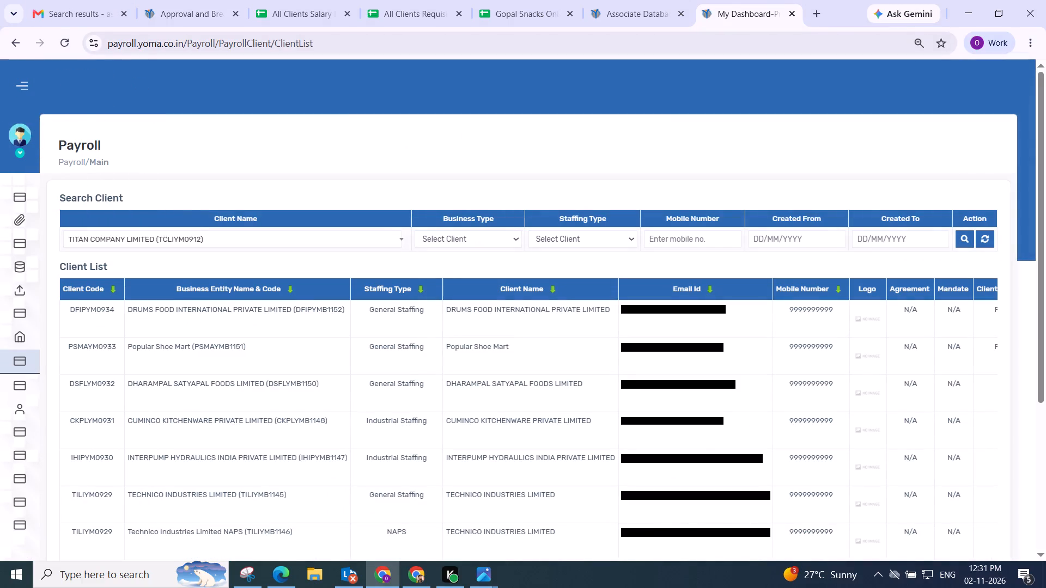
pyautogui.click(960, 241)
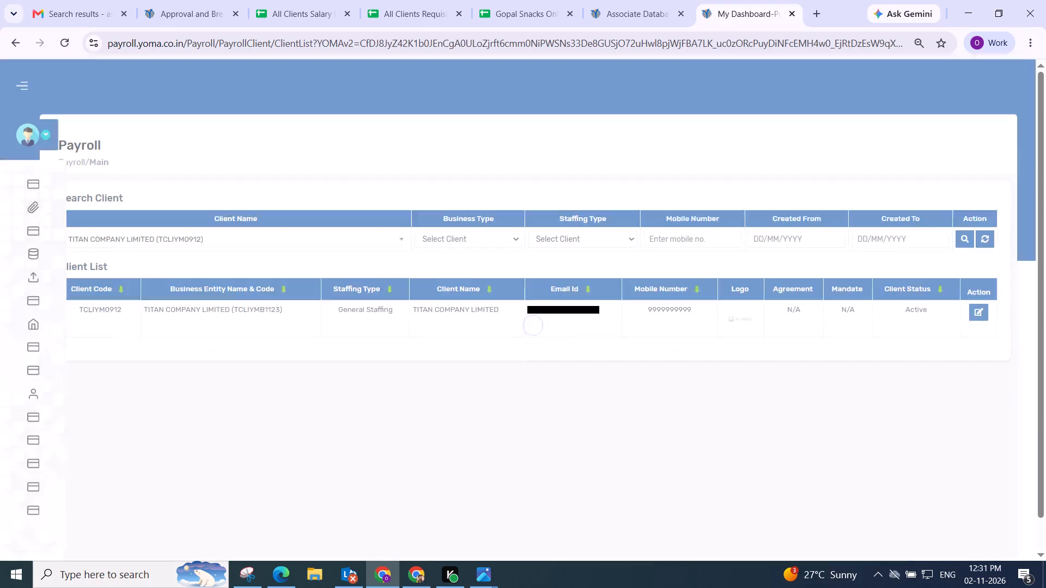
# Review the Filer Bench candidate's Offer Info in the Associate Database, including the designation, department and salary fields in its edit form.
pyautogui.click(644, 20)
pyautogui.click(71, 256)
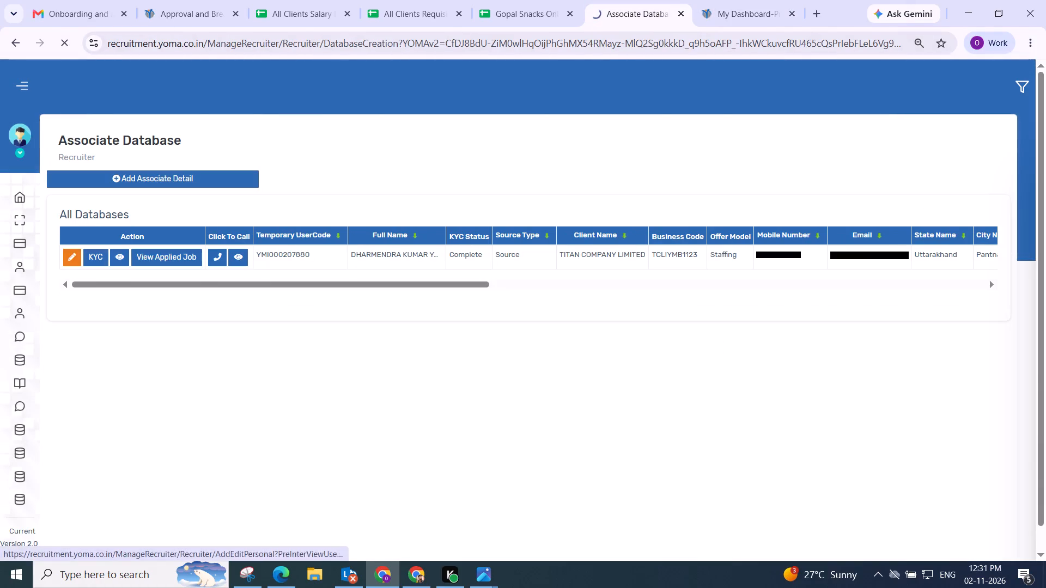
pyautogui.click(628, 122)
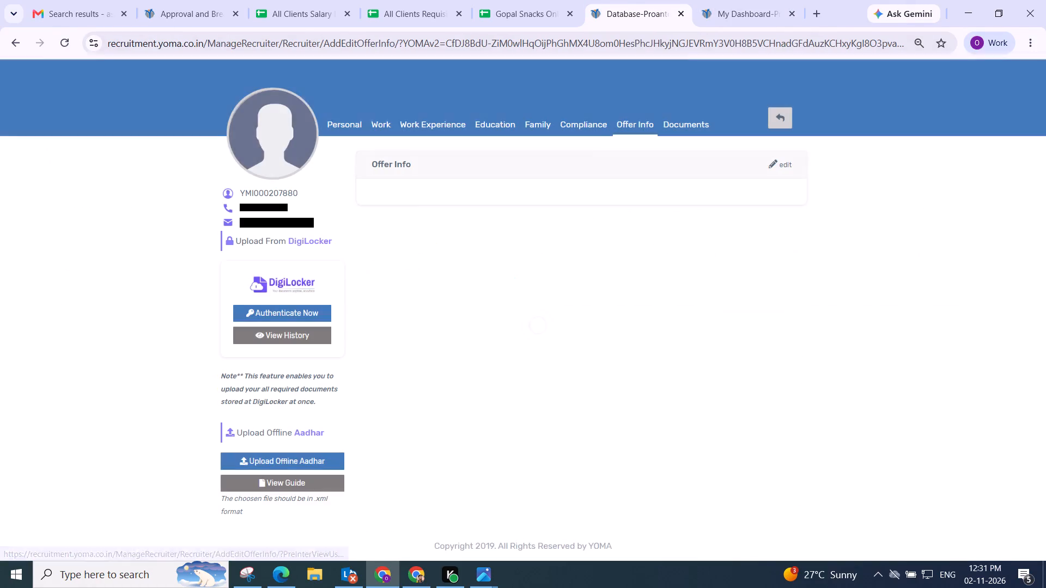
pyautogui.scroll(-1, 686, 281)
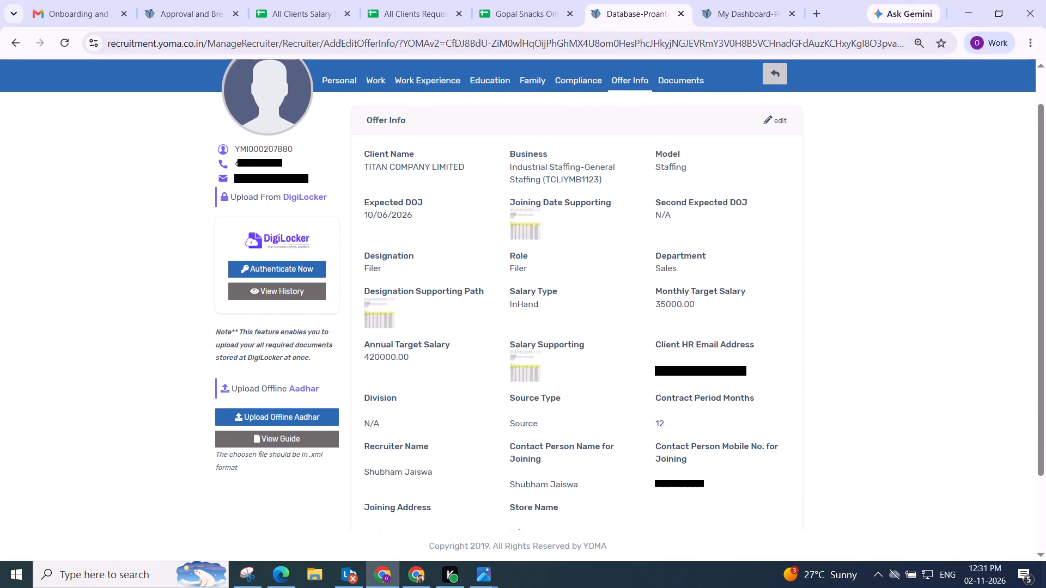
pyautogui.click(763, 120)
pyautogui.scroll(-1, 718, 249)
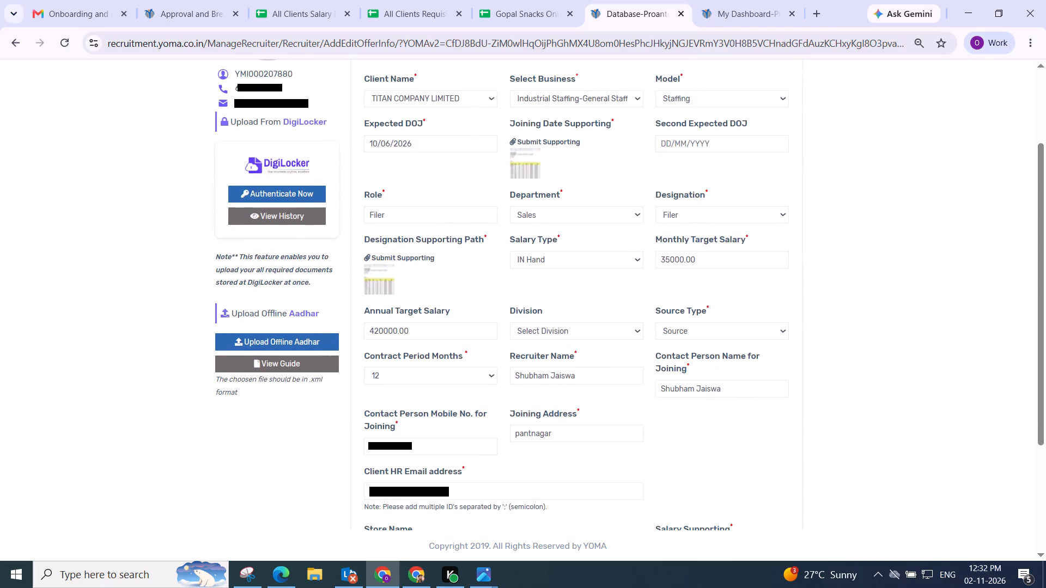
pyautogui.scroll(2, 697, 191)
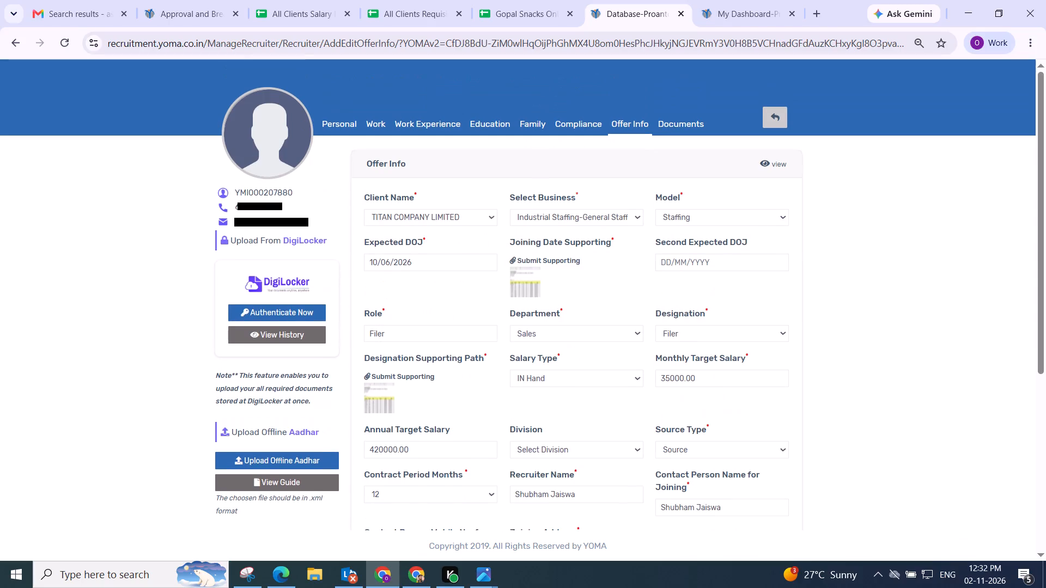
pyautogui.click(776, 164)
# Open TITAN COMPANY LIMITED's payroll settings and examine its existing salary structures and their designations.
pyautogui.click(729, 19)
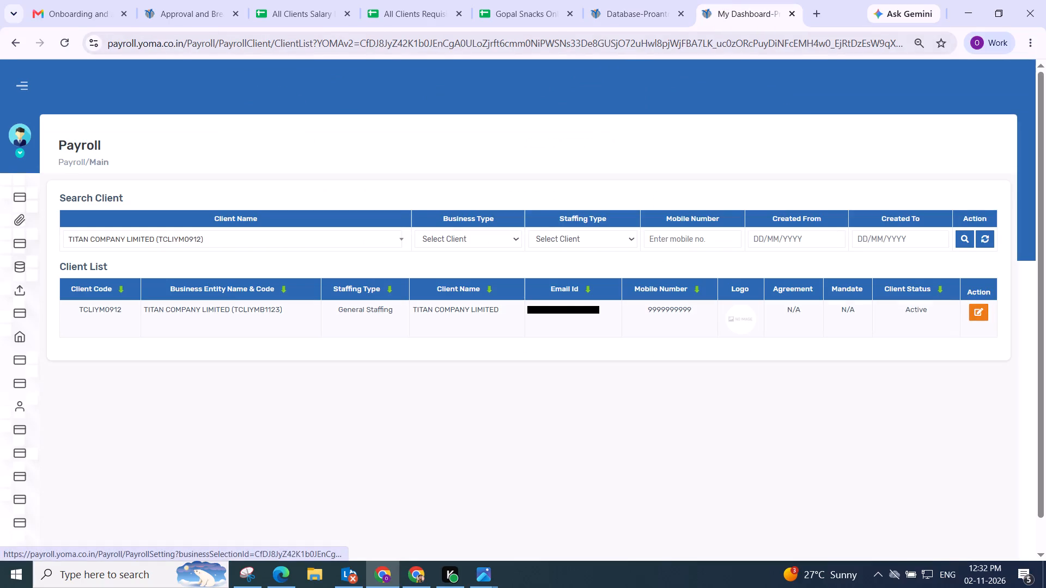
pyautogui.click(981, 314)
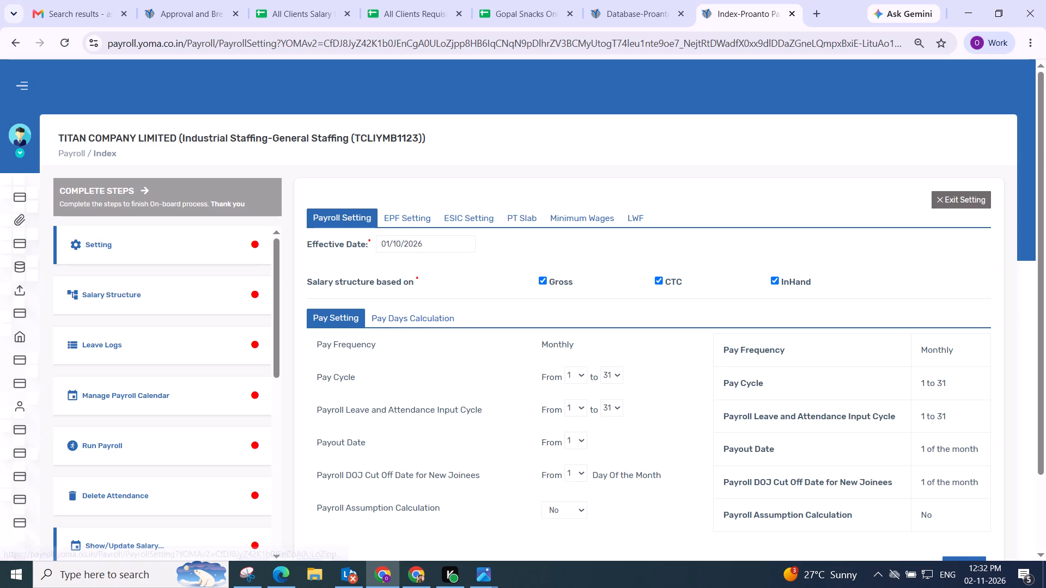
pyautogui.scroll(2, 406, 273)
pyautogui.click(172, 298)
pyautogui.click(173, 295)
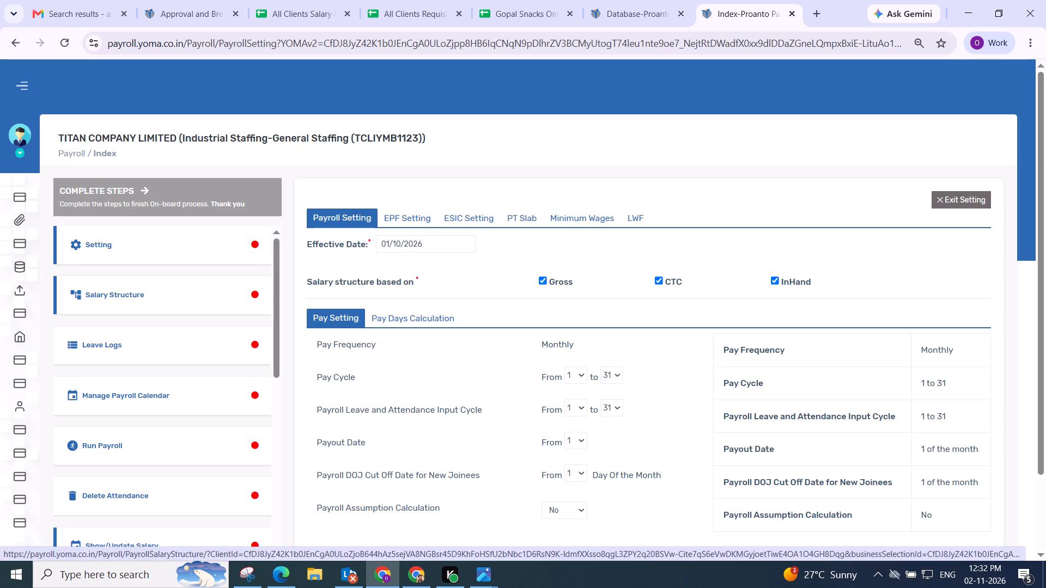
pyautogui.scroll(-4, 398, 316)
pyautogui.scroll(5, 406, 319)
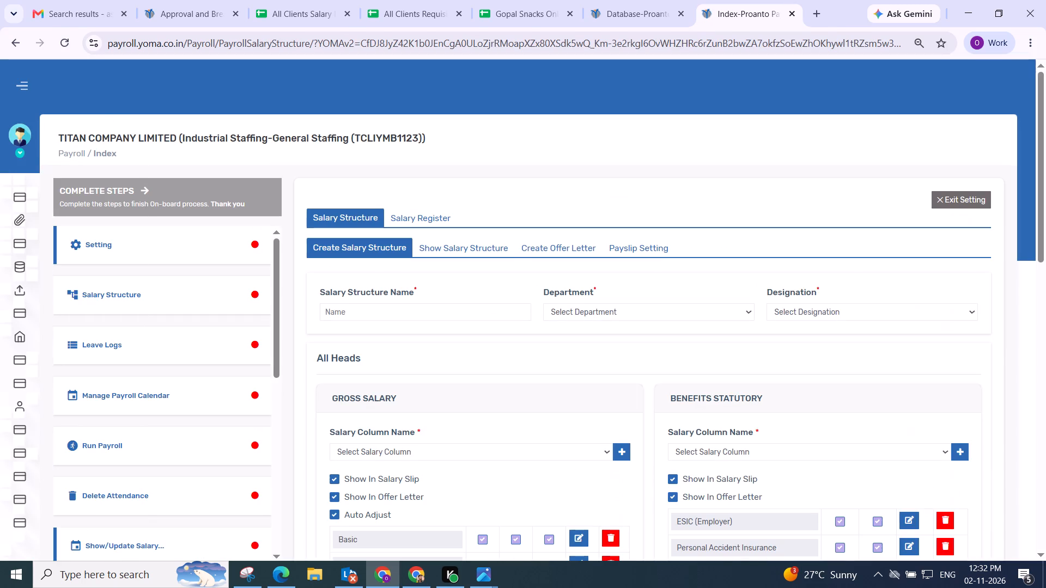
pyautogui.click(453, 242)
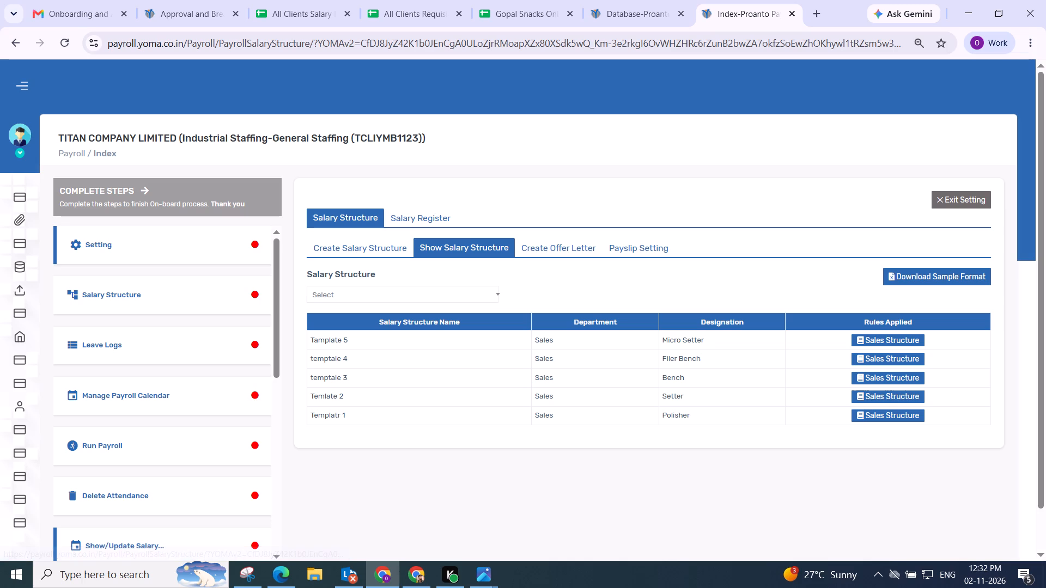
# Start a new salary structure for Titan named "tamplate 6" with department Sales and designation Filer.
pyautogui.click(352, 249)
pyautogui.scroll(2, 393, 344)
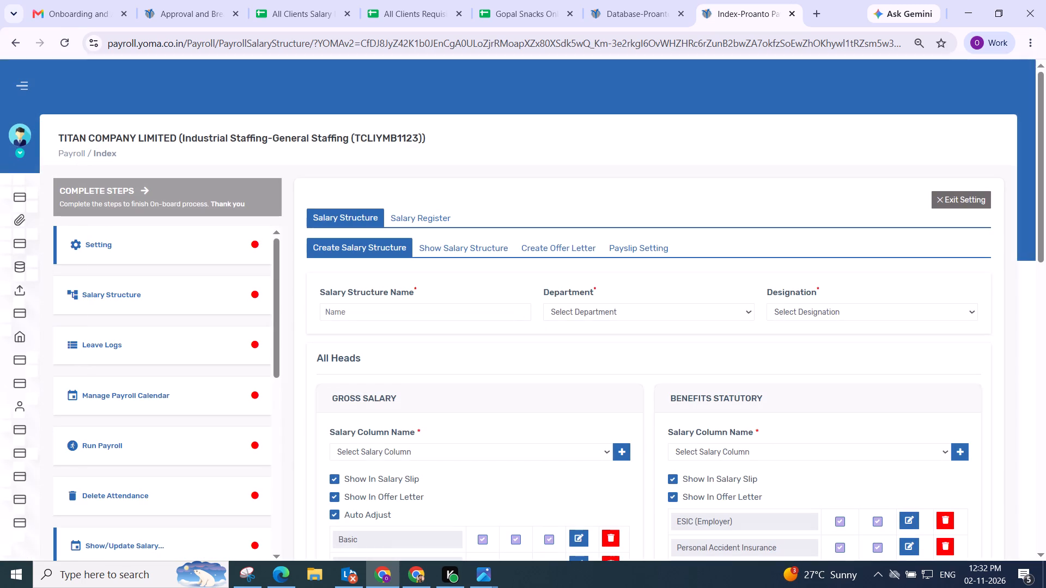
pyautogui.click(367, 311)
pyautogui.write('tamo')
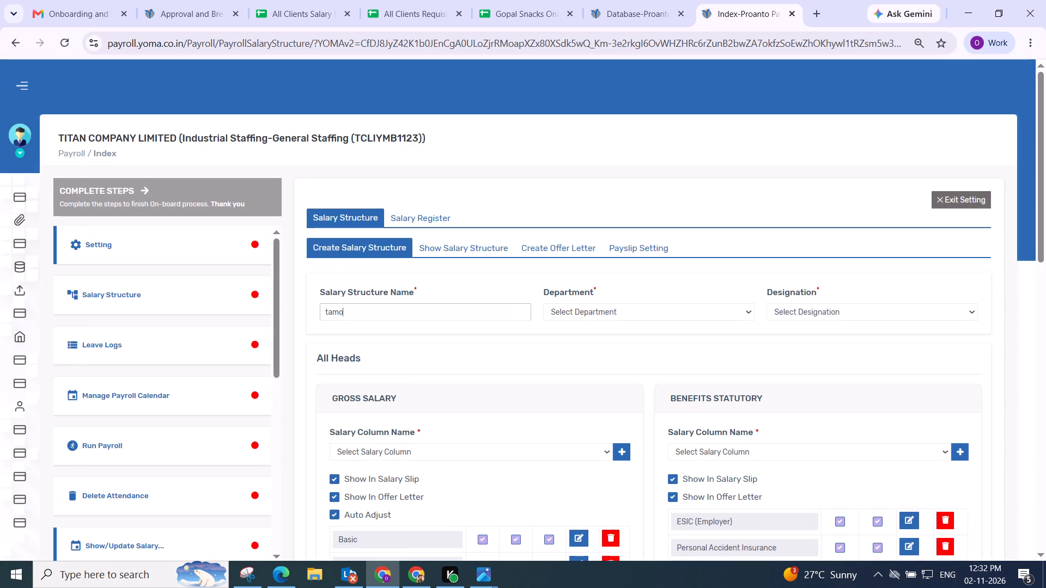
pyautogui.press('BackSpace')
pyautogui.write('plate')
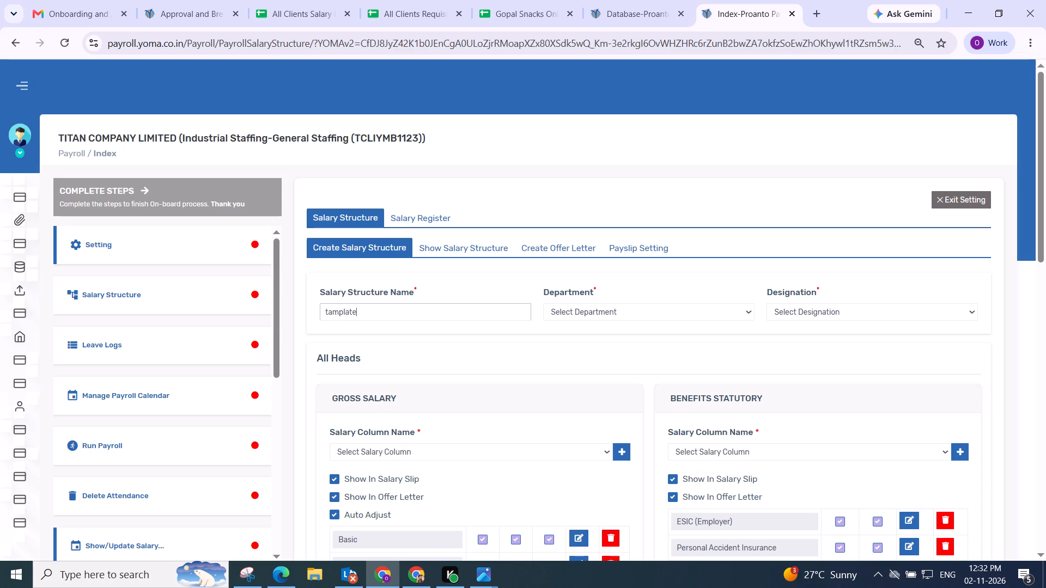
pyautogui.press('space')
pyautogui.press('6')
pyautogui.click(597, 307)
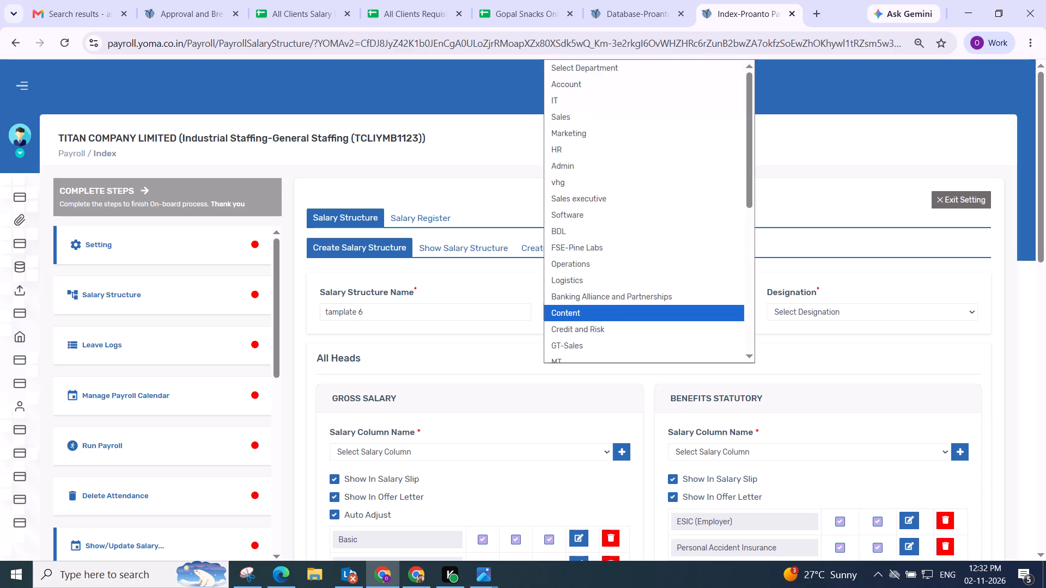
pyautogui.write('sal')
pyautogui.press('Return')
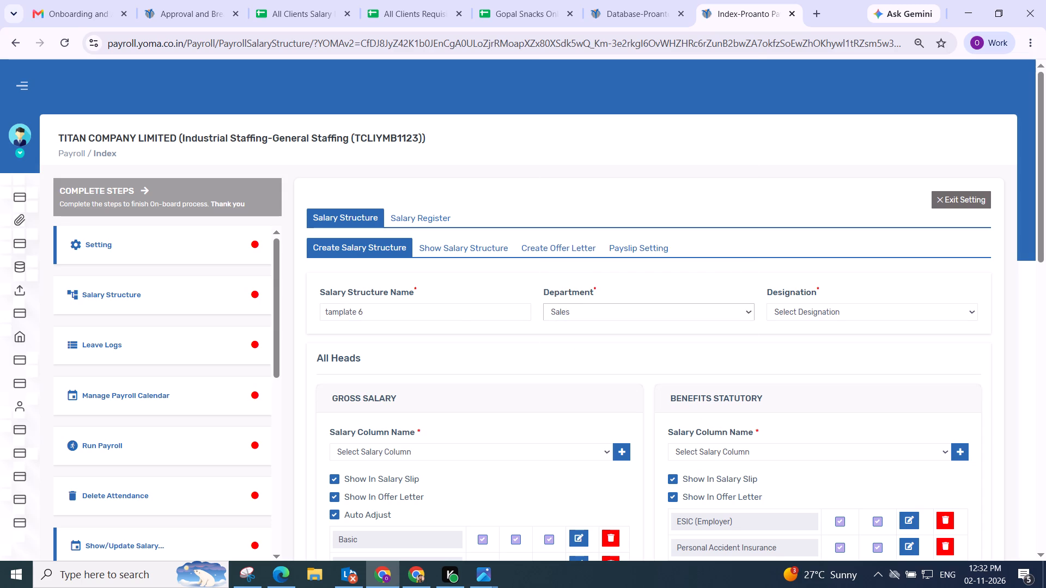
pyautogui.click(871, 313)
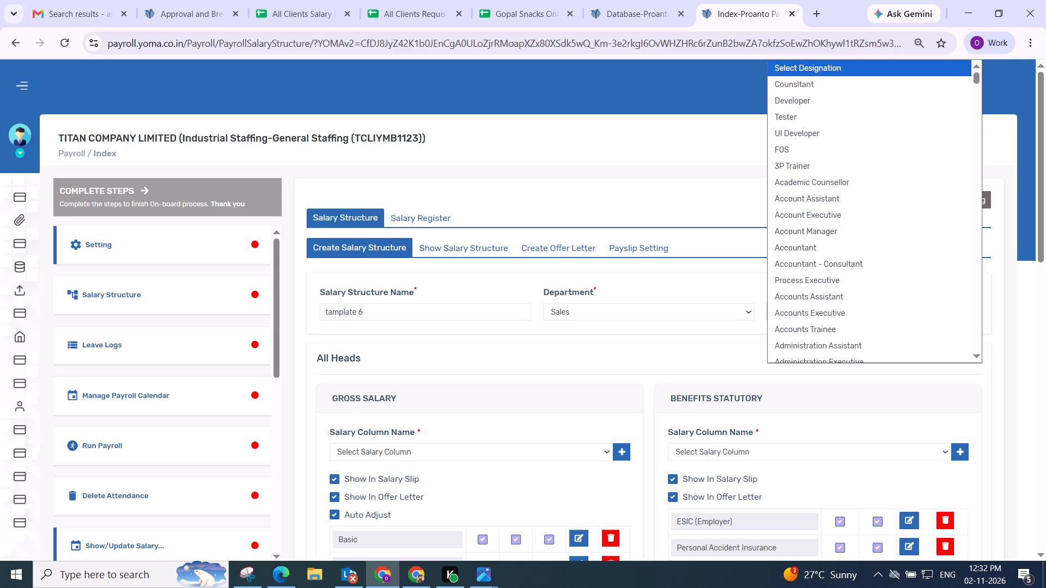
pyautogui.write('file')
pyautogui.press('r')
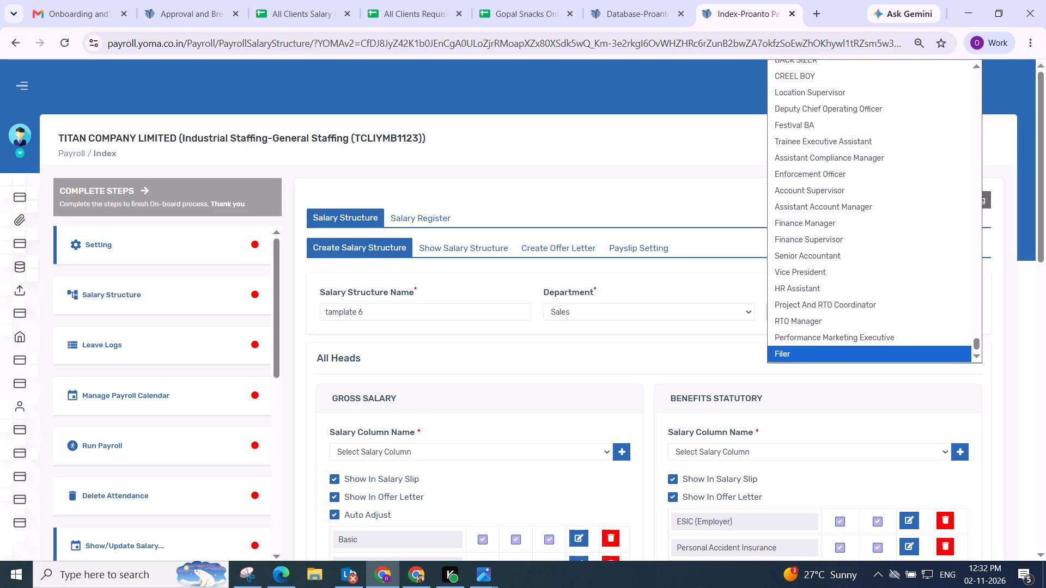
pyautogui.press('Return')
# Add Printable CTC to the new structure's CTC section and save the salary structure.
pyautogui.scroll(-5, 867, 332)
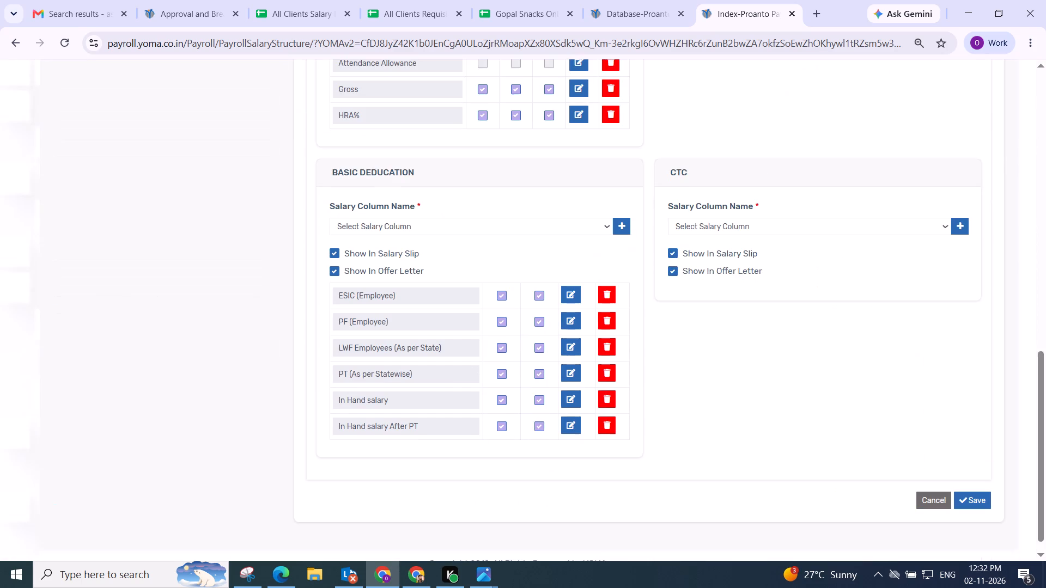
pyautogui.click(815, 202)
pyautogui.click(791, 249)
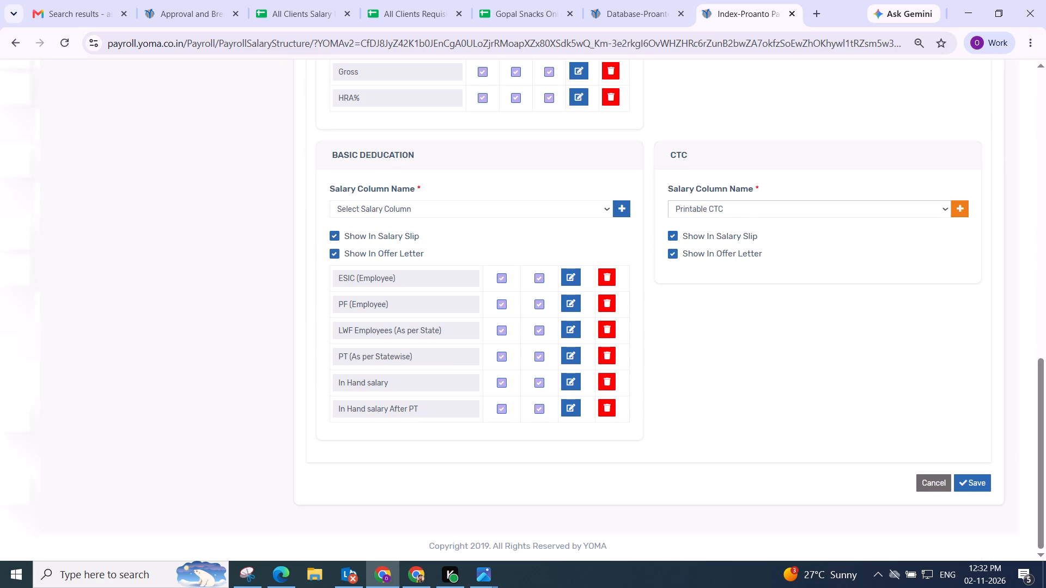
pyautogui.click(955, 209)
pyautogui.click(966, 487)
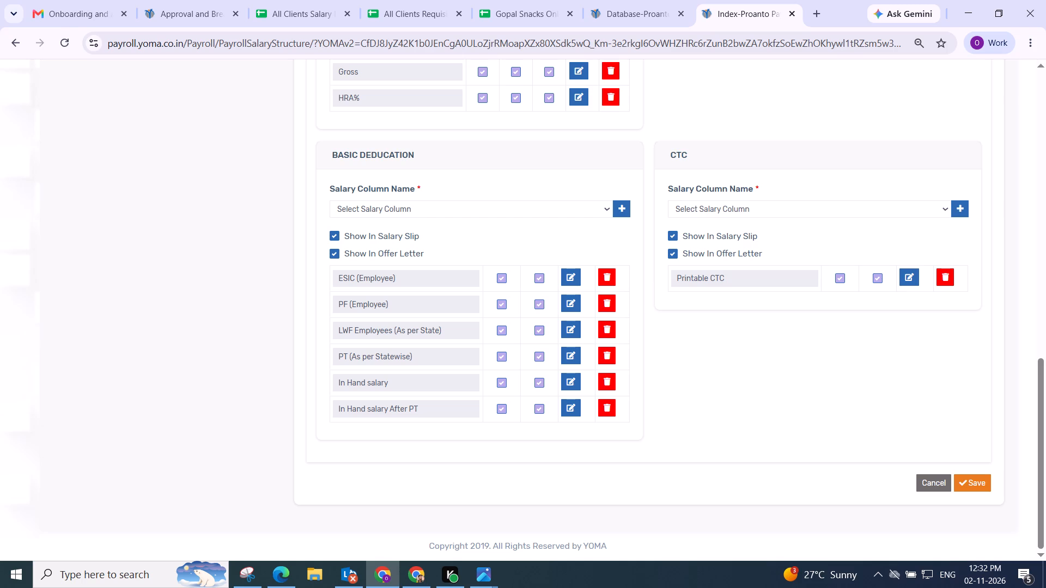
pyautogui.scroll(5, 701, 361)
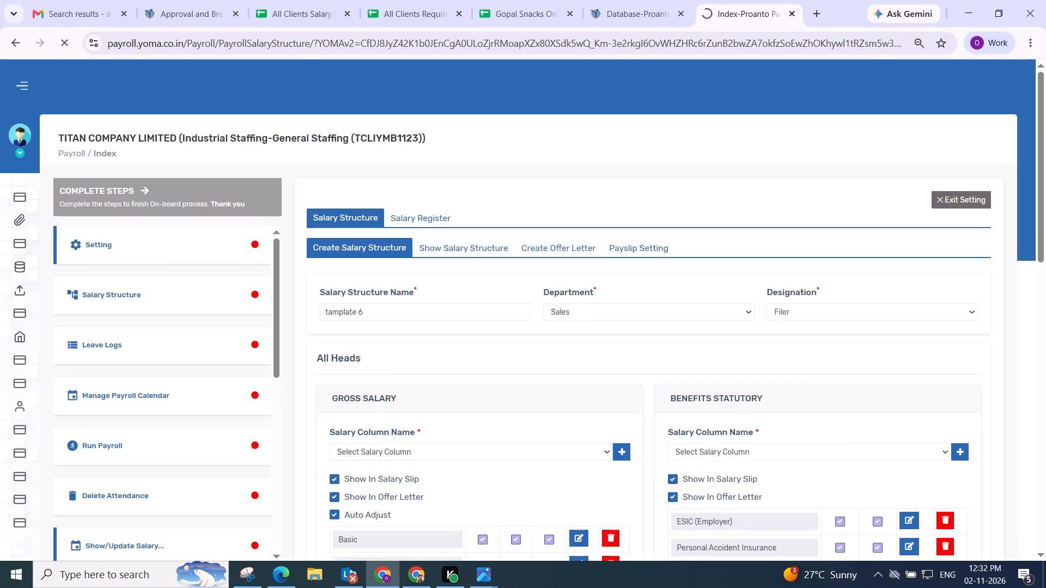
# Return to Titan's pending approval list and generate the Filer Bench candidate's salary breakup again with the selected options.
pyautogui.click(153, 10)
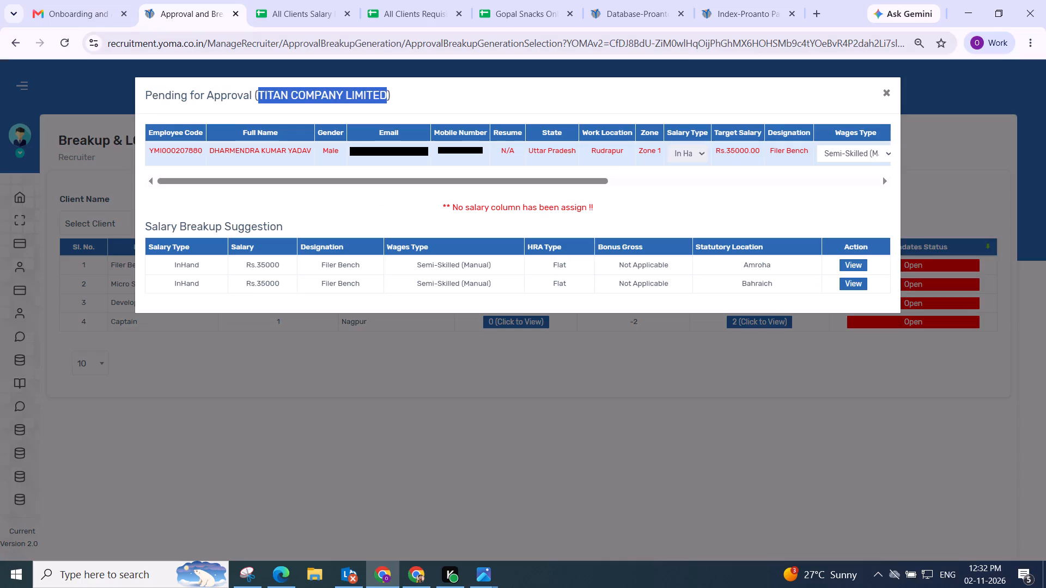
pyautogui.moveTo(353, 179); pyautogui.dragTo(1017, 177)
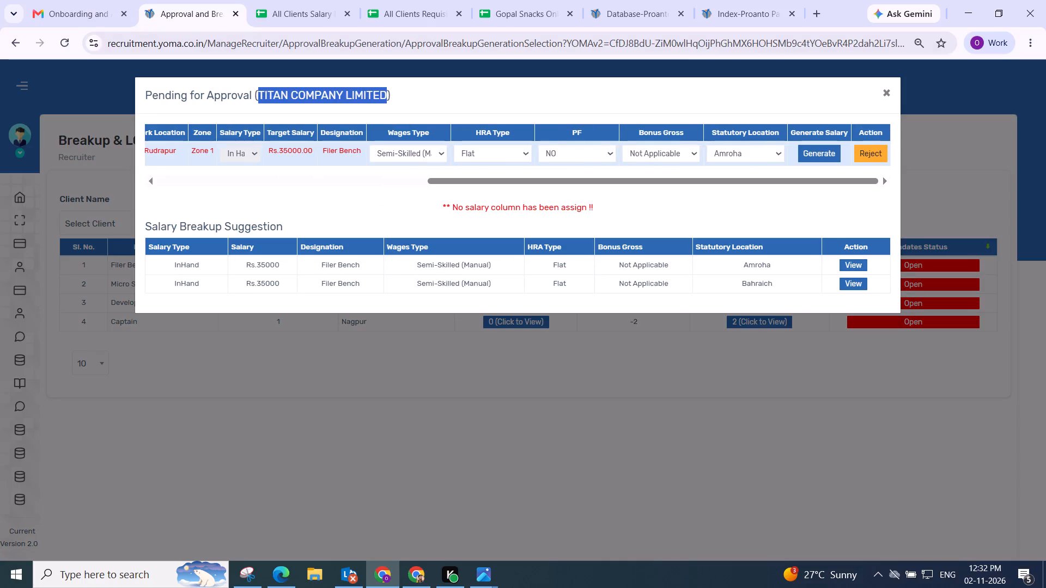
pyautogui.click(814, 153)
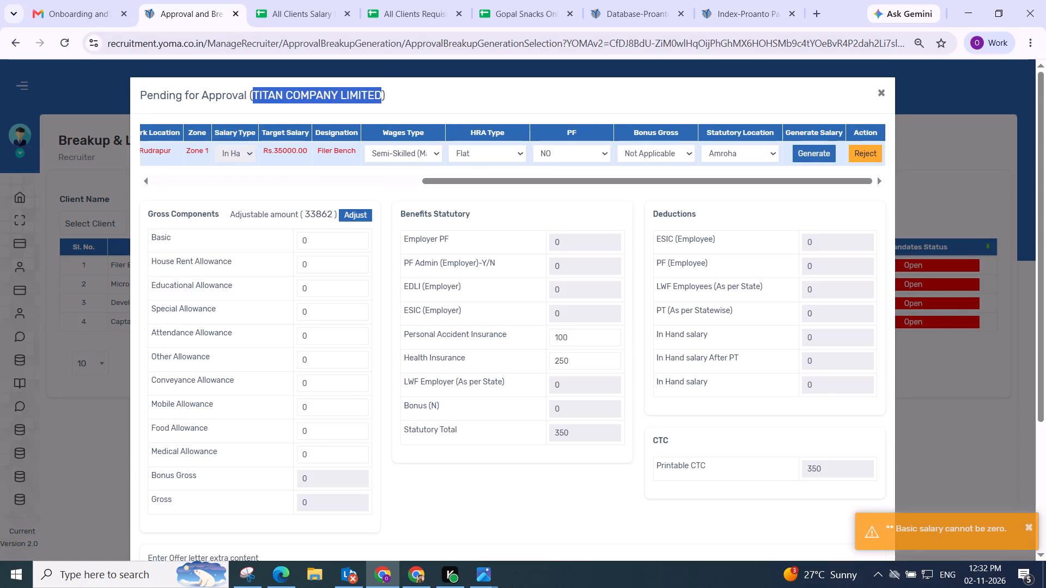
# Adjust the remaining amount across the breakup's gross components and set Basic to 25100.
pyautogui.click(355, 209)
pyautogui.moveTo(329, 240); pyautogui.dragTo(299, 240)
pyautogui.write('25100')
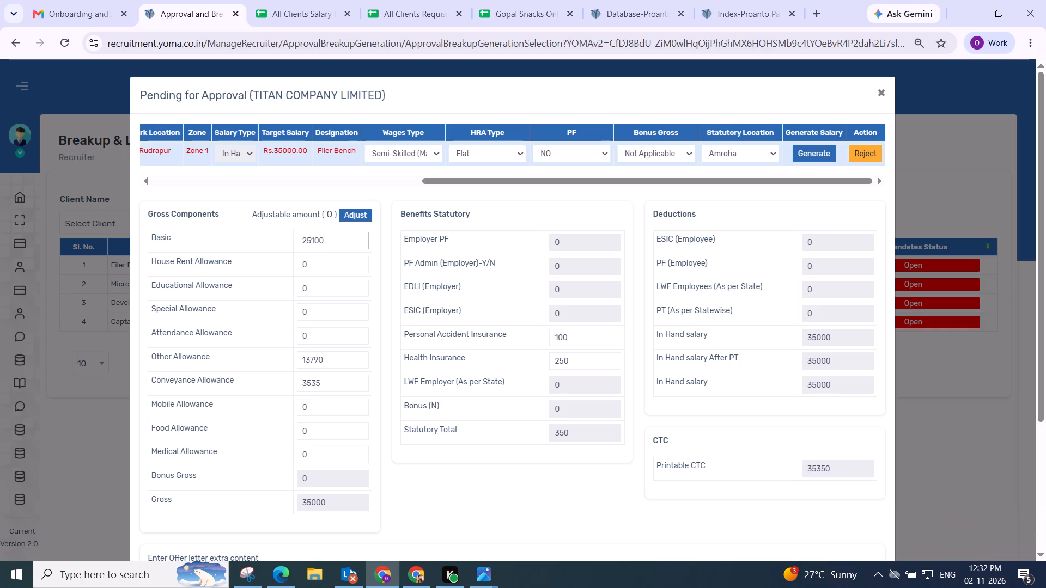
pyautogui.click(383, 241)
pyautogui.scroll(-1, 383, 241)
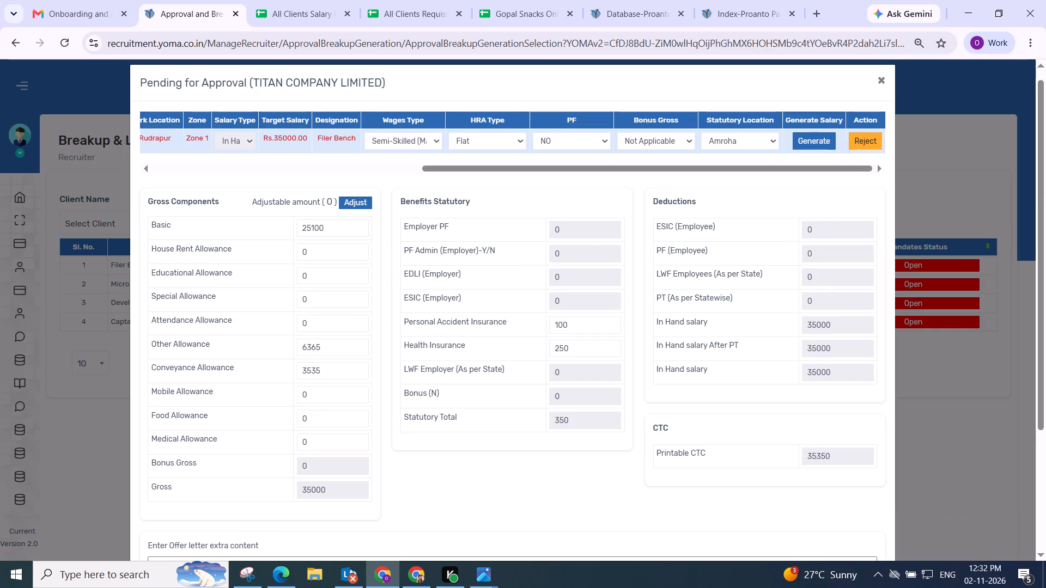